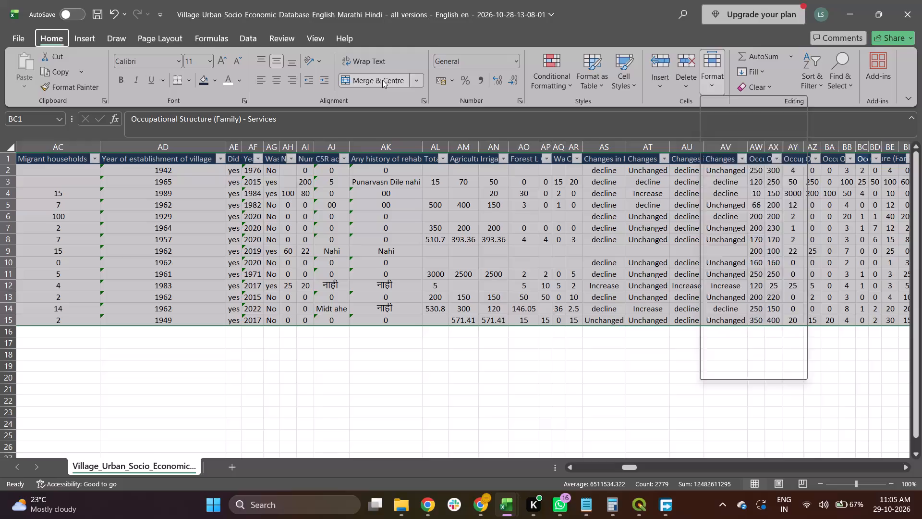
AutoFit the widths of the selected columns so the headers up to column BD are fully readable.
key(i)
Examine the row 1 headers beyond column BD to find which header cells are still merged in pairs.
key(Right)
key(Right)
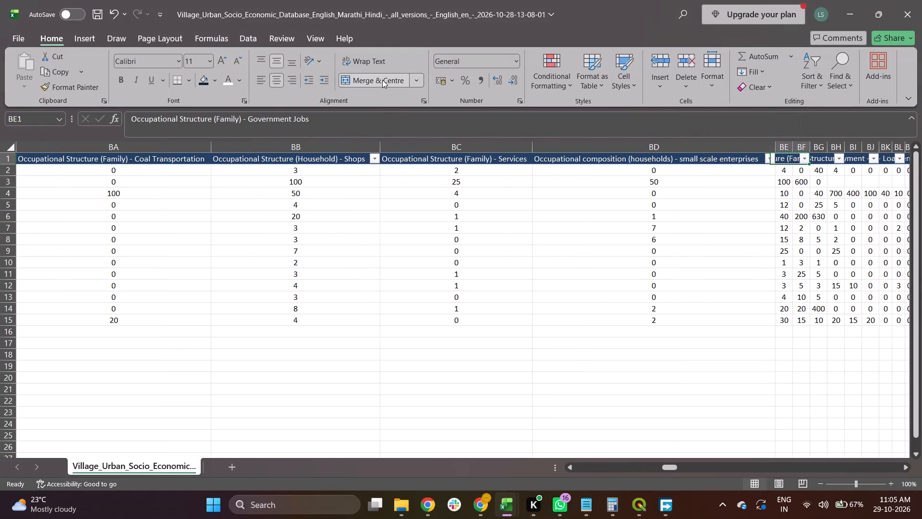
key(Right)
key(Right)
key(Right)
key(Right)
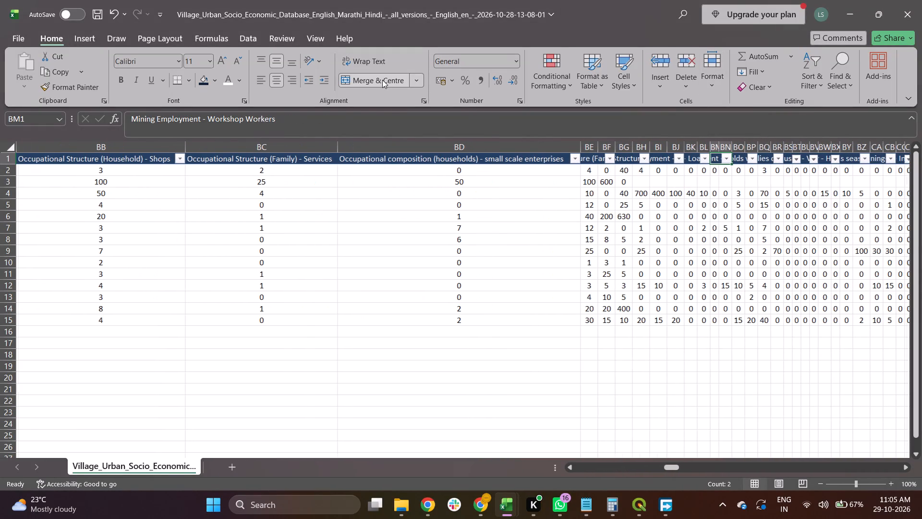
key(Right)
key(Right)
key(Right)
key(Right)
key(Right)
key(Right)
key(Right)
key(Right)
key(Right)
key(Right)
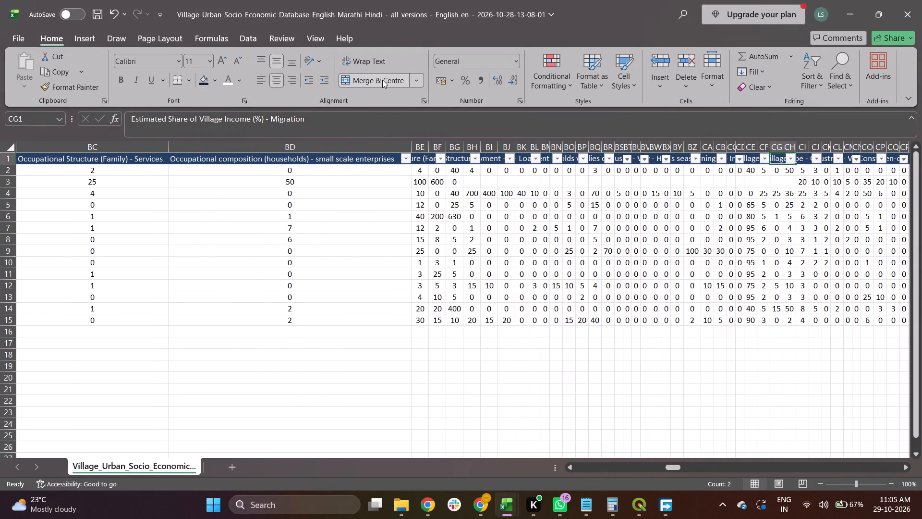
key(Right)
key(Right)
key(Right)
key(Right)
key(Right)
key(Right)
key(Right)
key(Right)
key(Right)
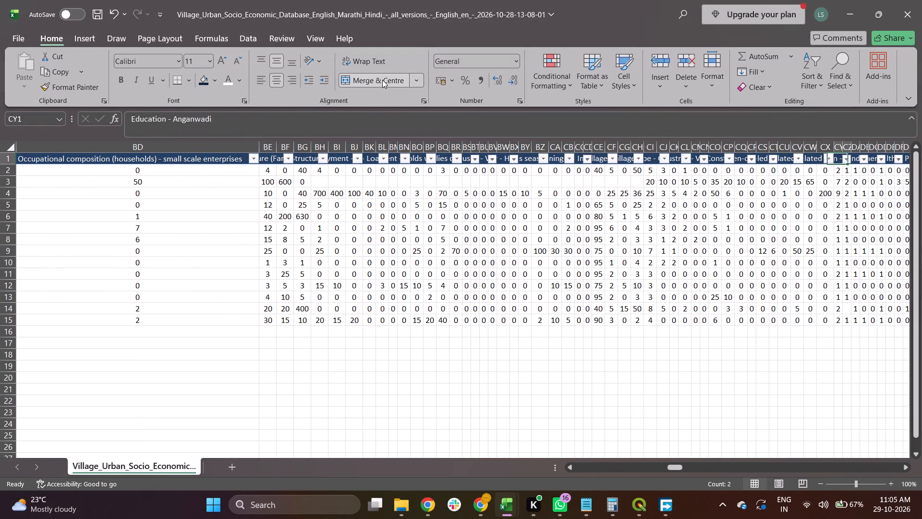
key(Right)
key(Right)
key(Left)
key(Left)
key(Left)
key(Left)
key(Left)
key(Left)
key(Left)
key(Left)
key(Left)
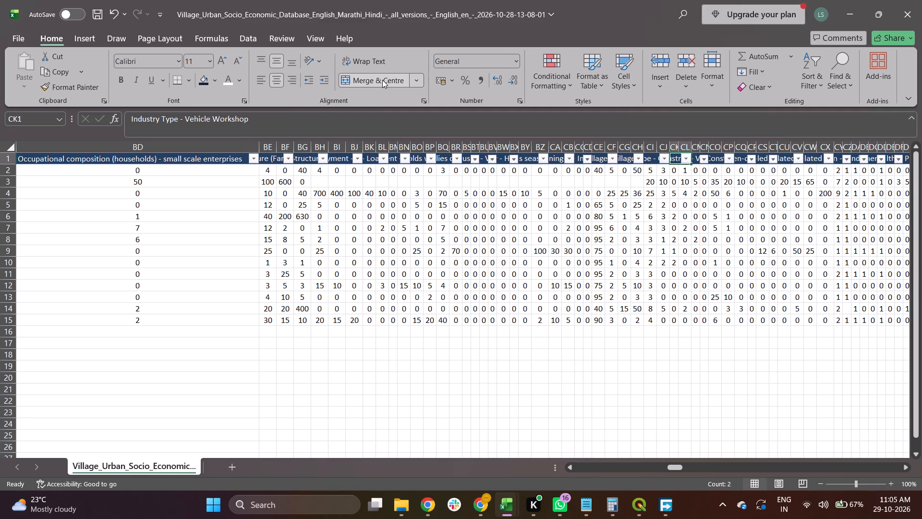
key(Left)
key(Left)
key(Left)
key(Left)
key(Left)
key(Left)
key(Left)
key(Left)
key(Left)
key(Left)
key(Left)
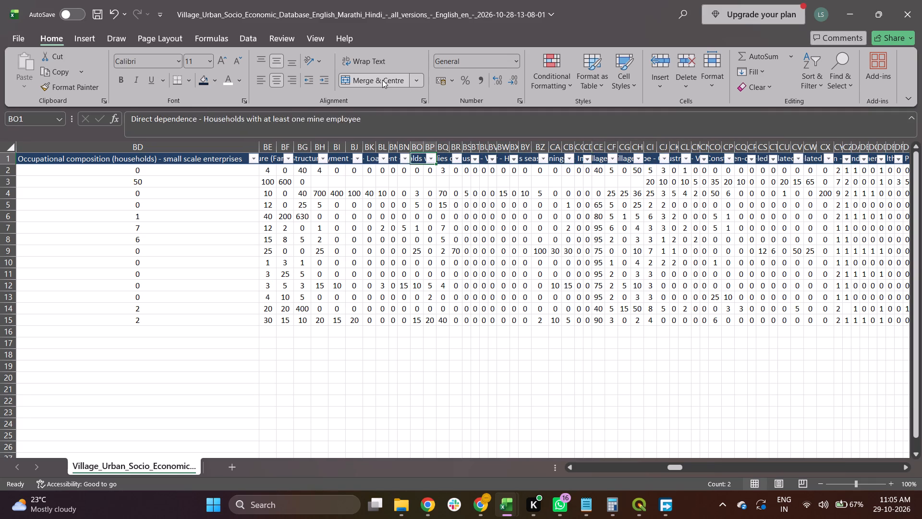
key(Left)
key(Left)
key(Left)
key(Left)
key(Left)
Unmerge the paired Occupational Structure and Mining Employment header cells in row 1, from BE1:BF1 through BM1:BN1.
click(382, 80)
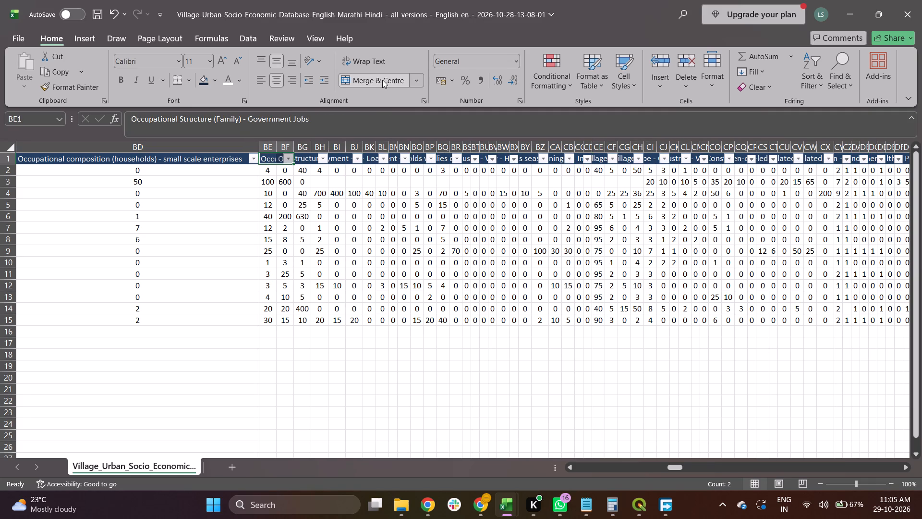
key(Right)
key(Right)
click(382, 80)
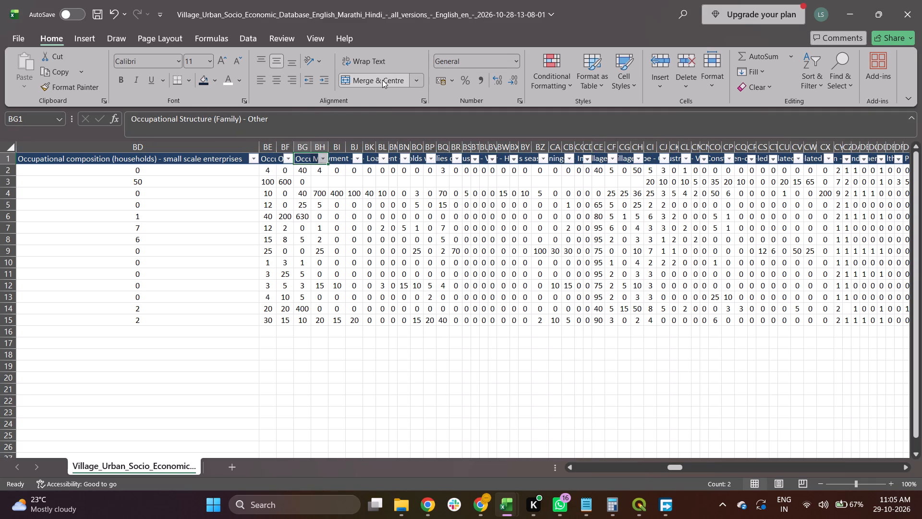
key(Right)
key(Right)
click(382, 80)
key(Right)
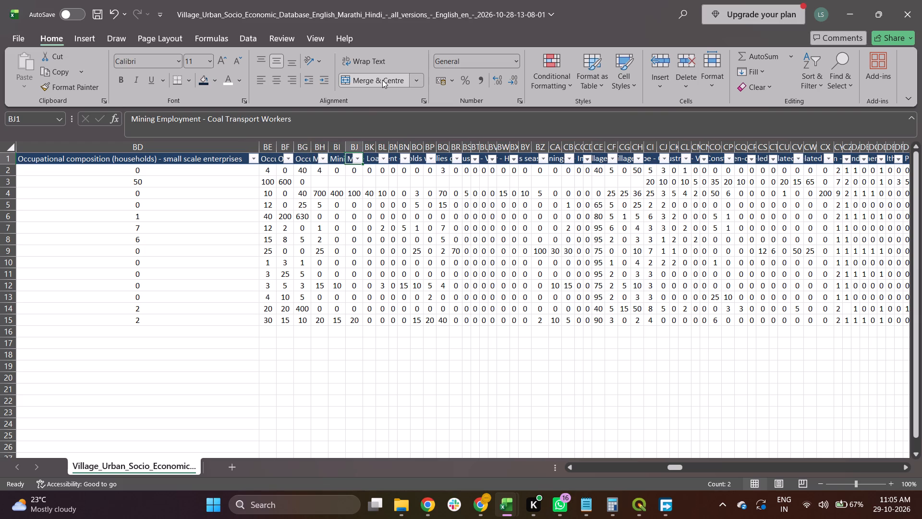
key(Right)
click(382, 80)
key(Right)
key(Right)
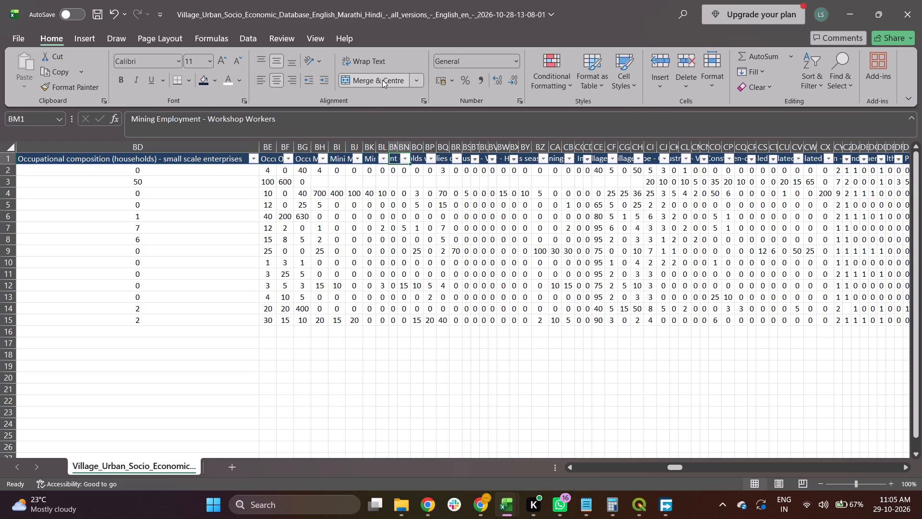
click(382, 80)
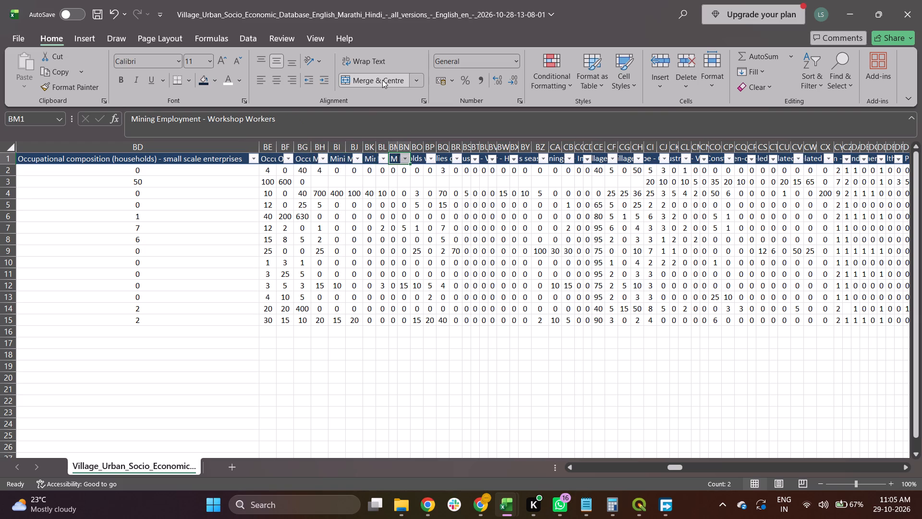
Unmerge the Direct Dependency header pairs BO1:BP1 and BQ1:BR1.
key(Right)
key(Right)
click(382, 80)
key(Right)
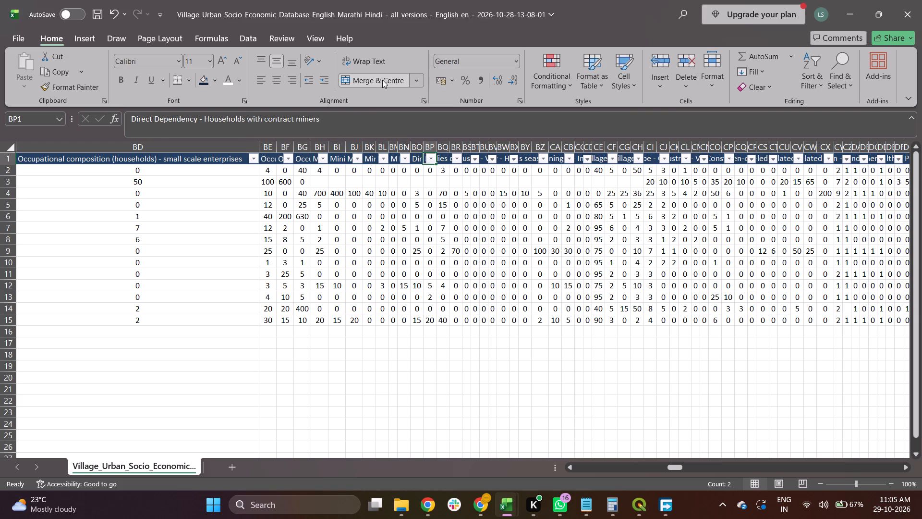
key(Right)
click(382, 80)
Unmerge the four Indirect Dependency header pairs in row 1, from BS1:BT1 through BY1:BZ1.
key(Right)
key(Right)
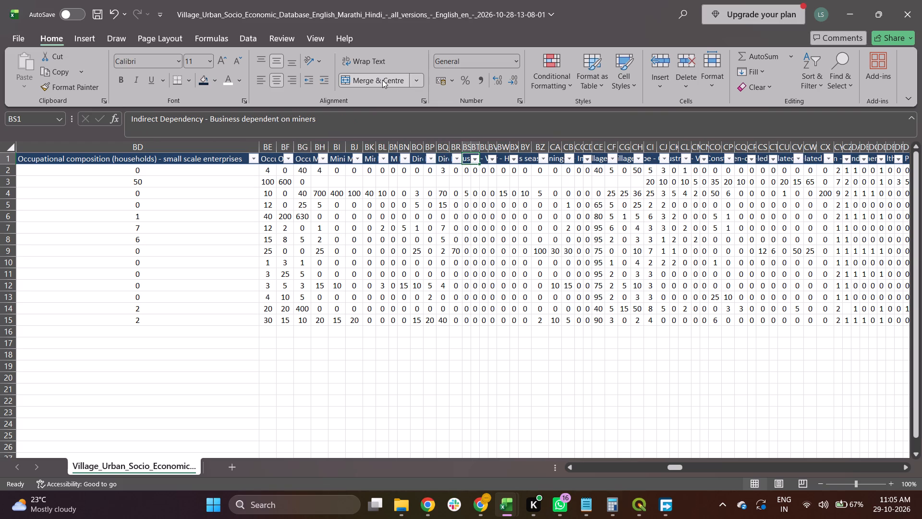
click(382, 80)
key(Right)
key(Right)
click(382, 80)
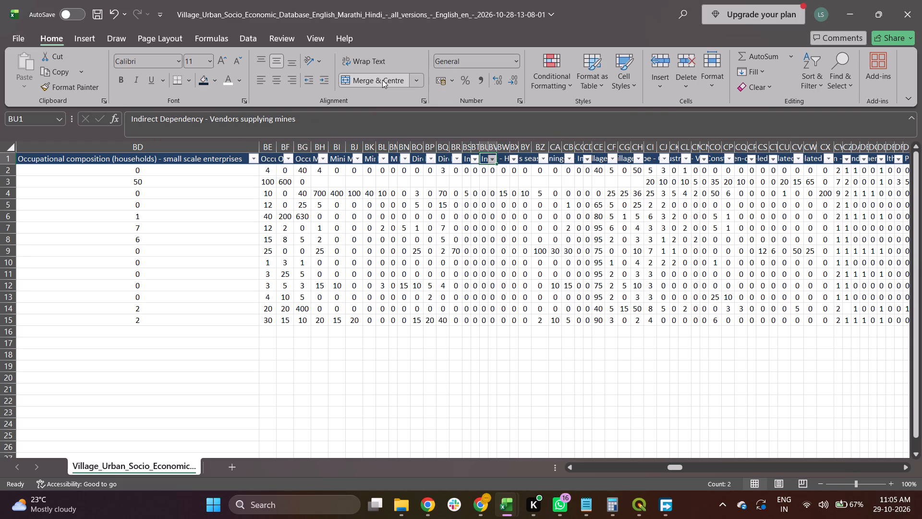
key(Right)
key(Right)
click(382, 80)
key(Right)
key(Right)
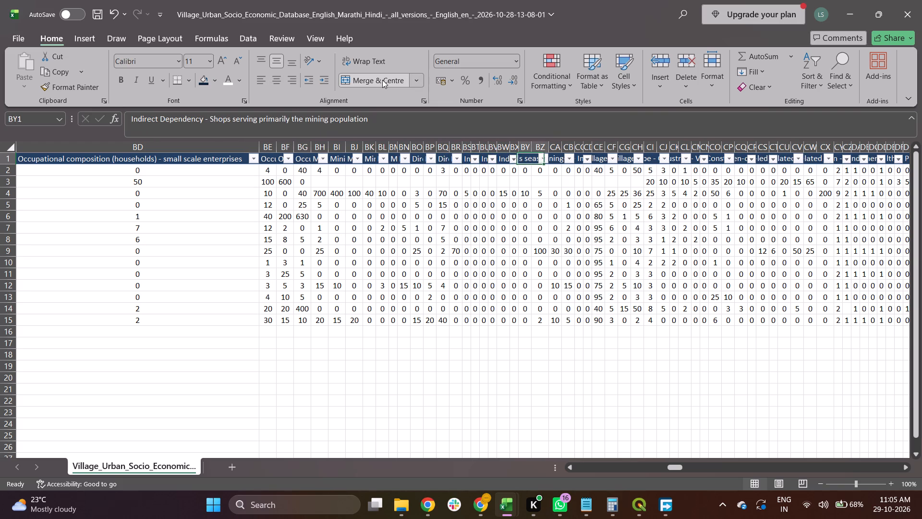
click(382, 80)
Unmerge the seasonal income and Estimated Share of Village Income header pairs, from CA1:CB1 through CG1:CH1.
key(Right)
key(Right)
click(382, 80)
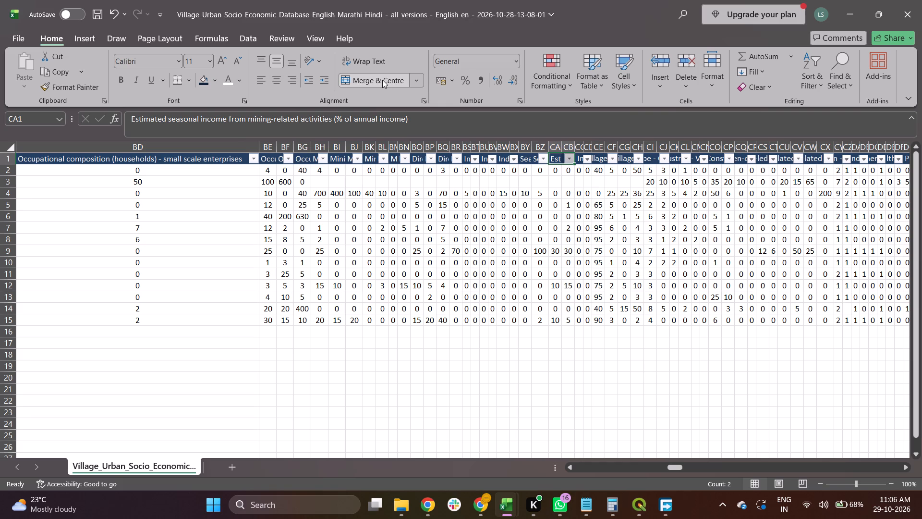
key(Right)
key(Right)
click(382, 80)
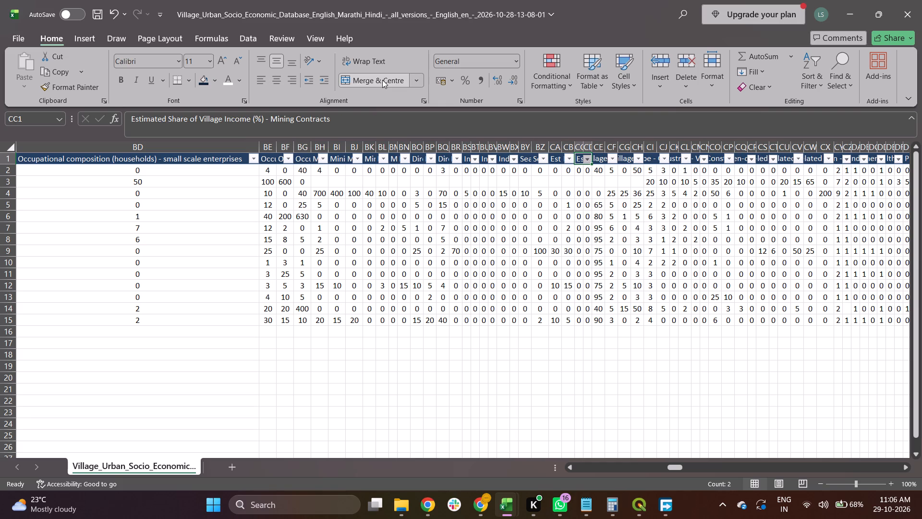
key(Right)
key(Right)
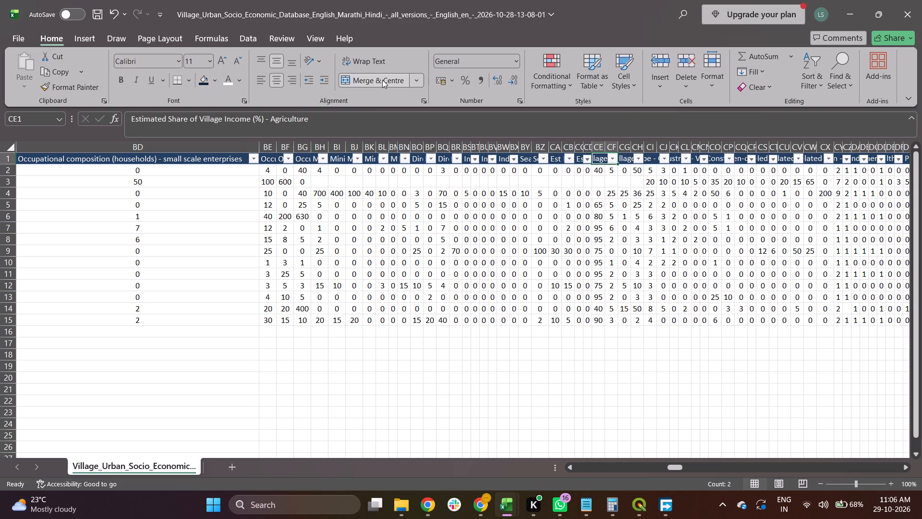
click(382, 80)
key(Right)
key(Right)
click(382, 80)
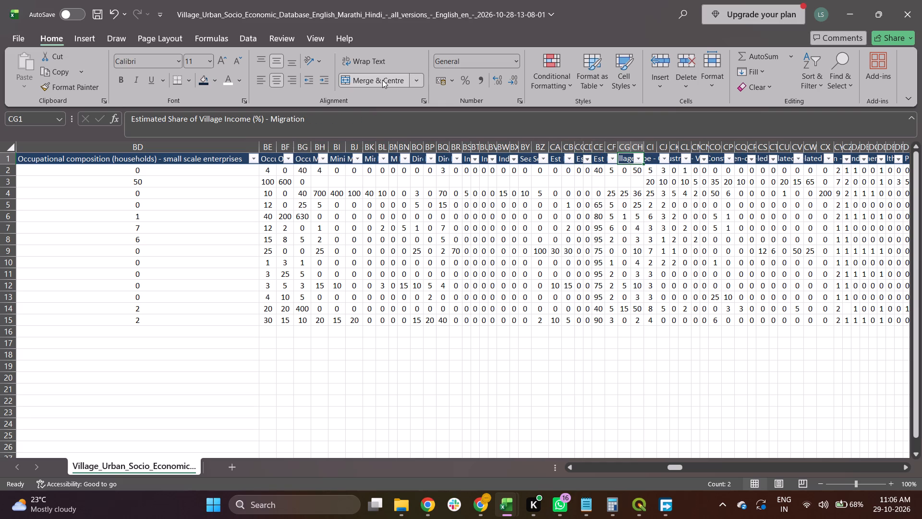
Unmerge the four Industry Type header pairs in row 1, from CI1:CJ1 through CO1:CP1.
key(Right)
key(Right)
click(382, 80)
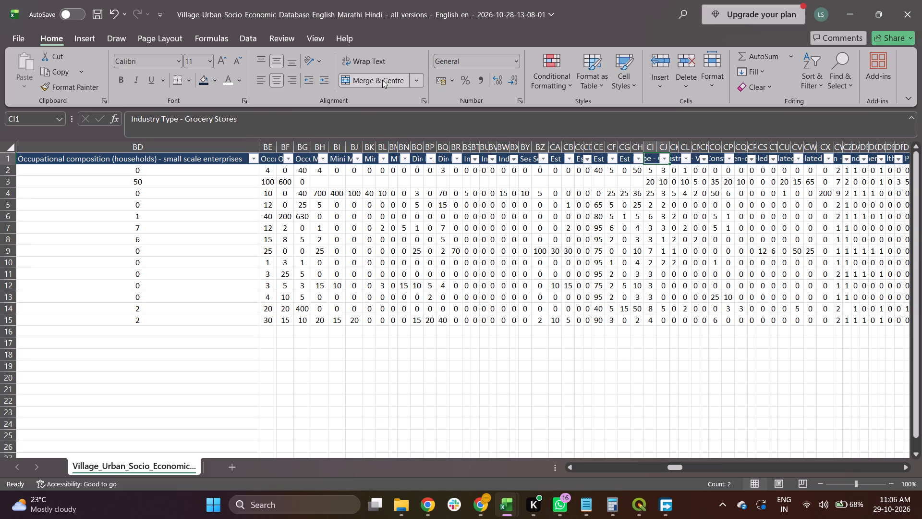
key(Right)
key(Right)
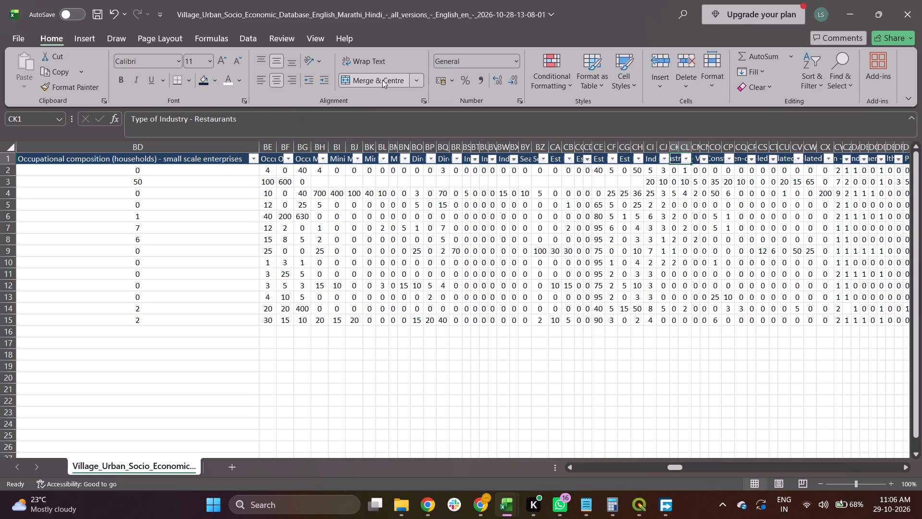
click(382, 80)
key(Right)
key(Right)
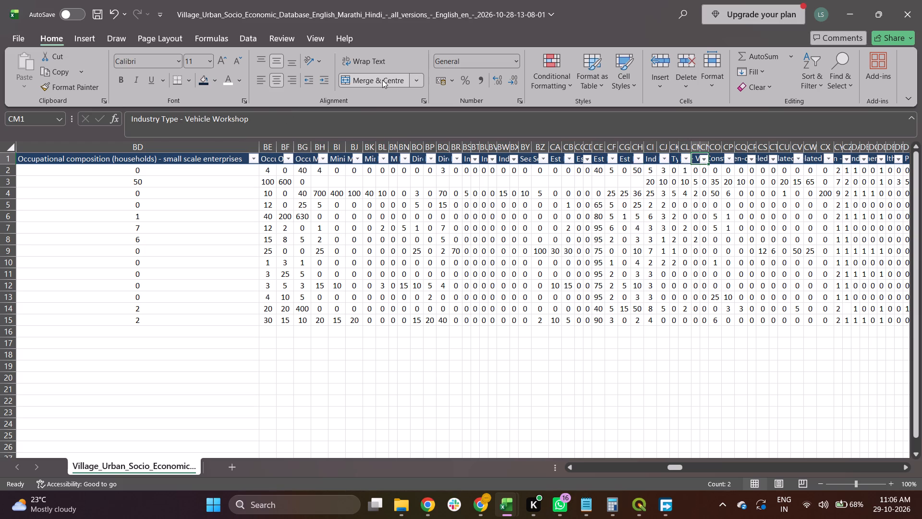
click(382, 80)
key(Right)
key(Right)
click(382, 80)
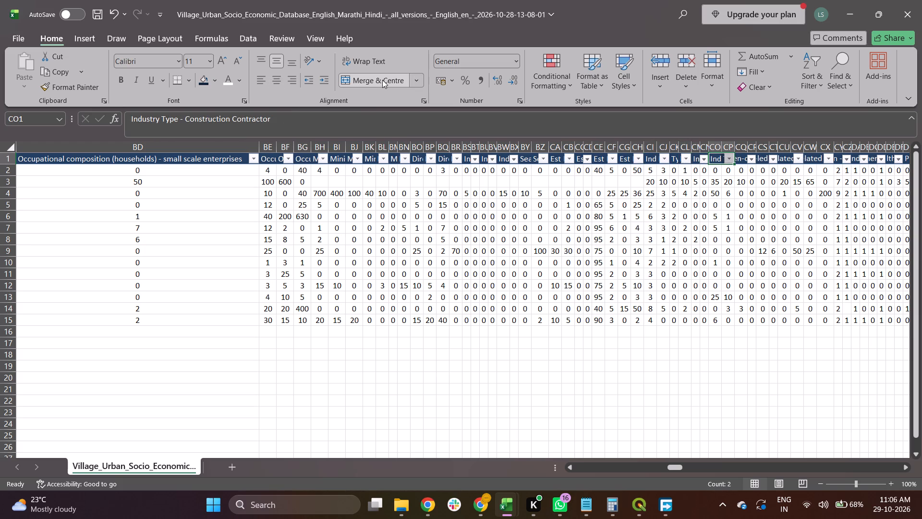
Unmerge the women-led enterprises and mining-related revenue header pairs, from CQ1:CR1 through CW1:CX1.
key(Right)
key(Right)
click(382, 80)
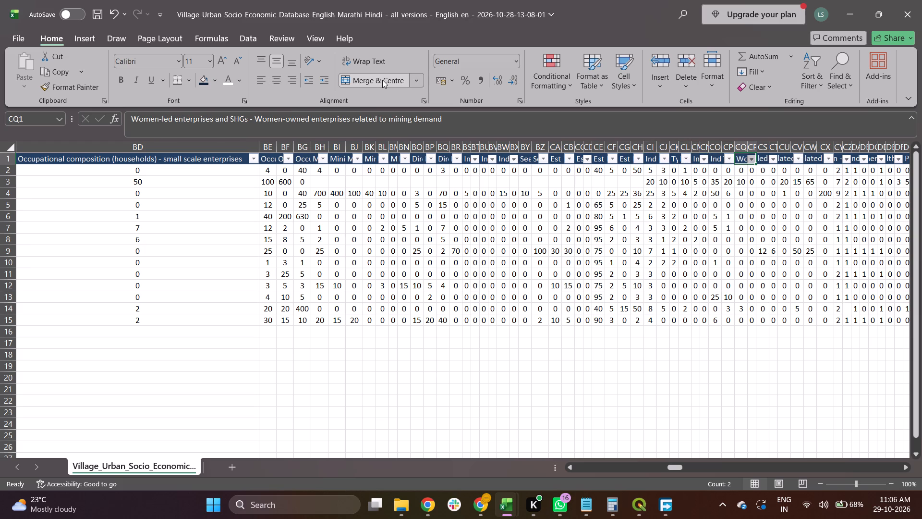
key(Right)
key(Right)
click(382, 80)
key(Right)
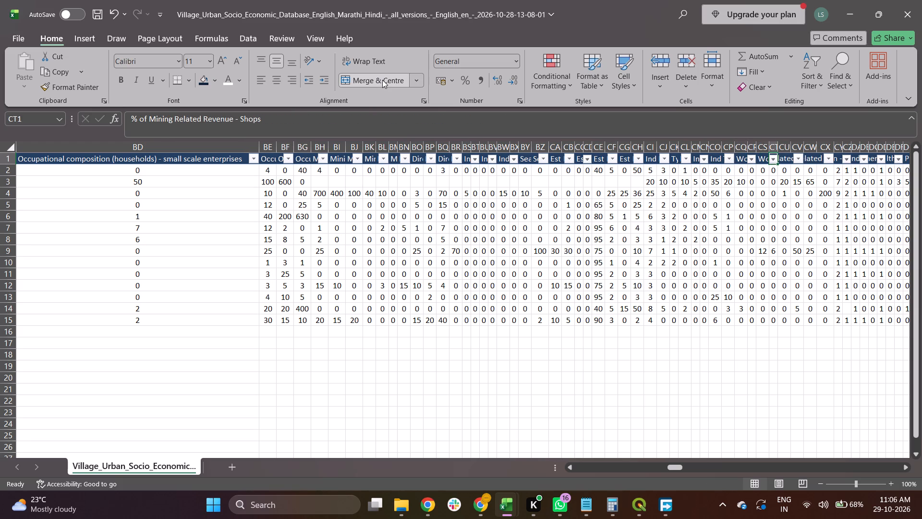
key(Right)
click(382, 80)
key(Right)
key(Right)
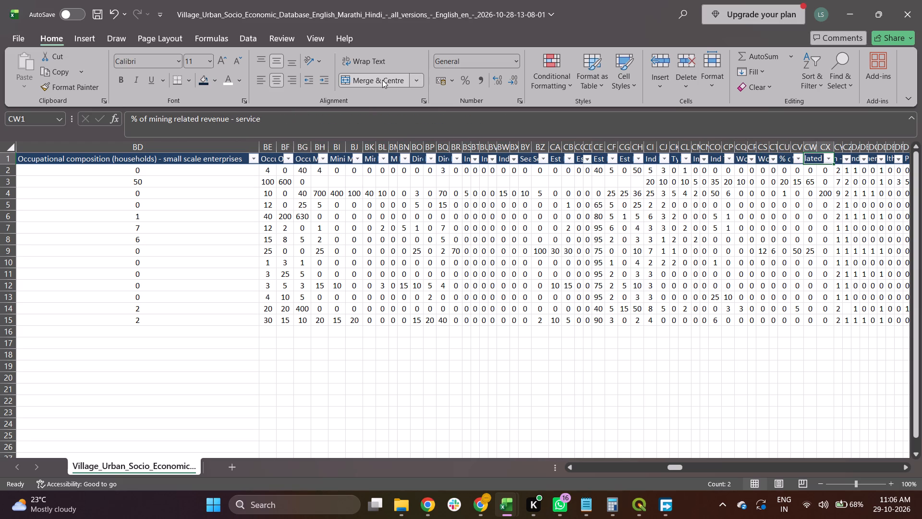
click(382, 80)
Unmerge the Education header pairs CY1:CZ1, DA1:DB1 and DC1:DD1.
key(Right)
key(Right)
click(382, 80)
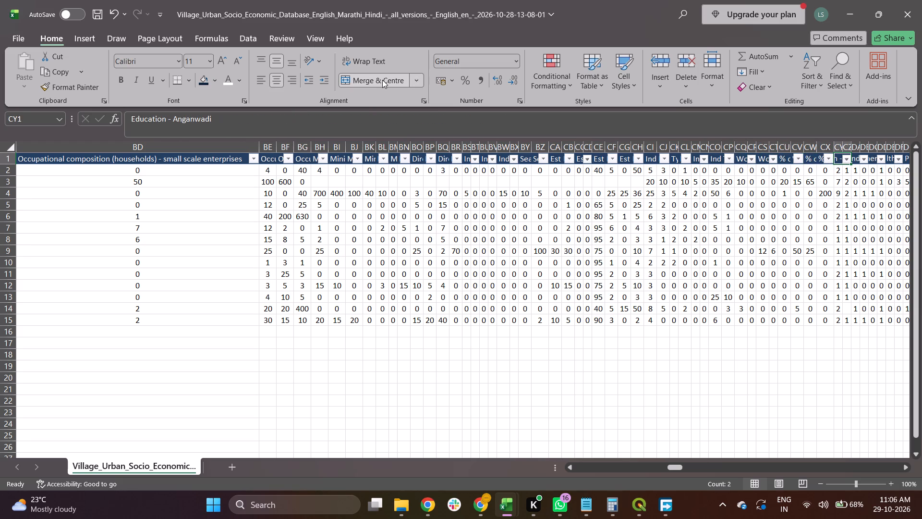
key(Right)
key(Right)
click(382, 80)
key(Right)
key(Right)
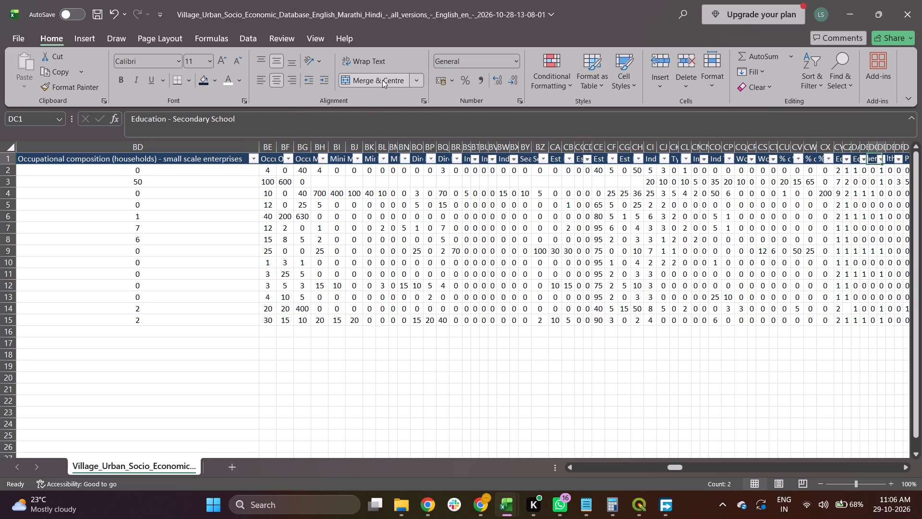
click(382, 80)
Unmerge the Health header pairs DE1:DF1 and DG1:DH1.
key(Right)
key(Right)
click(382, 80)
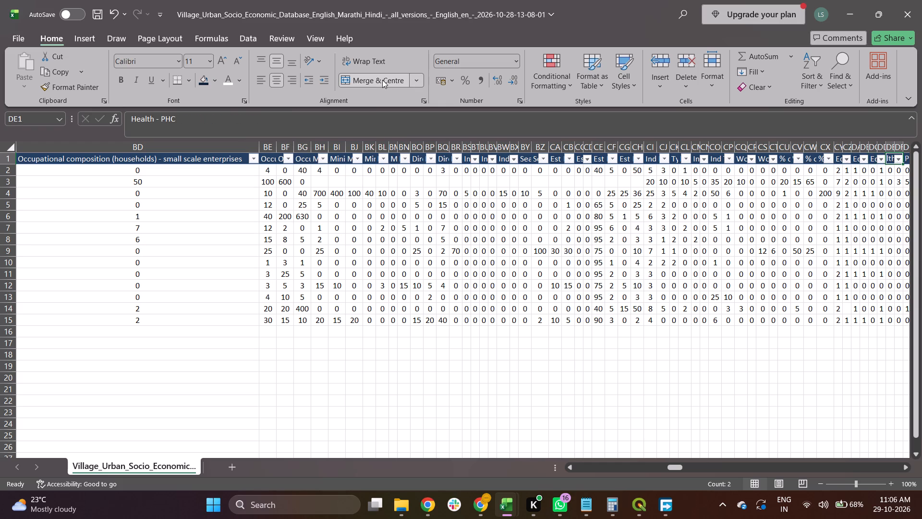
key(Right)
key(Right)
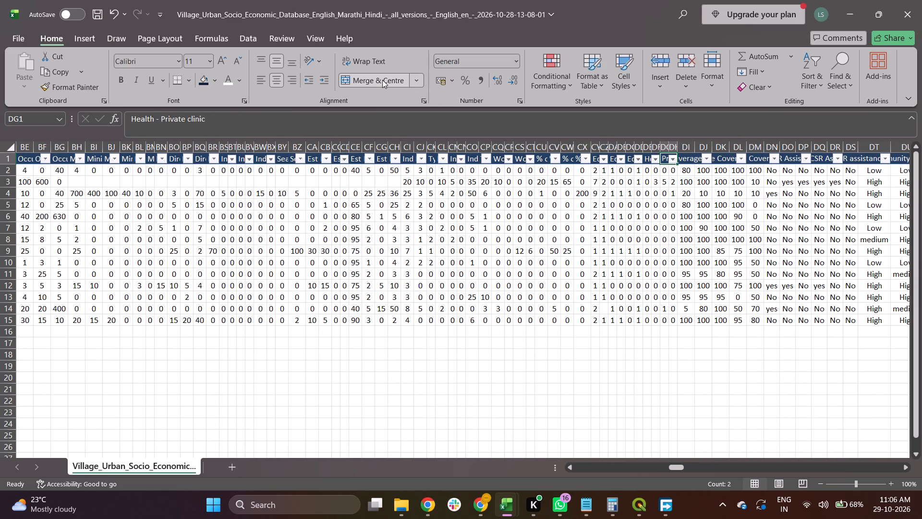
click(382, 80)
Unmerge the Basic Service Coverage header pairs DI1:DJ1, DK1:DL1 and DM1:DN1.
key(Right)
key(Right)
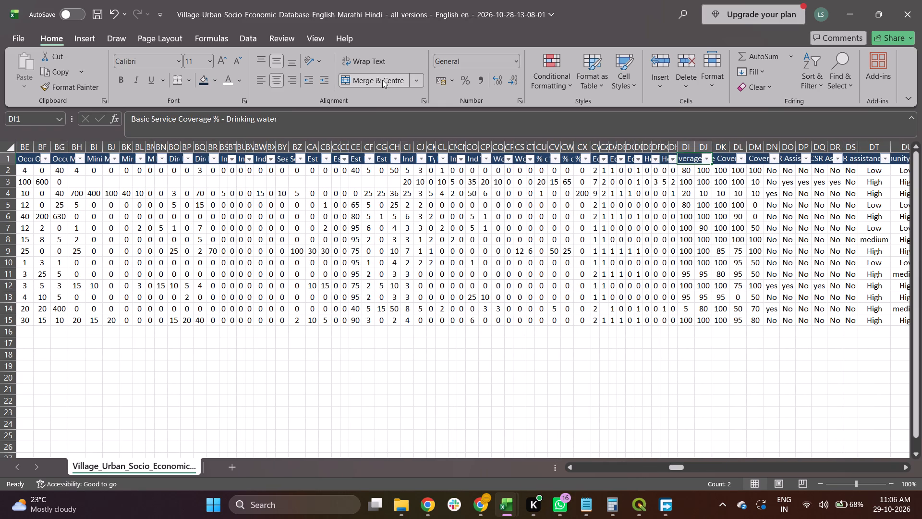
click(382, 80)
key(Right)
key(Right)
click(382, 80)
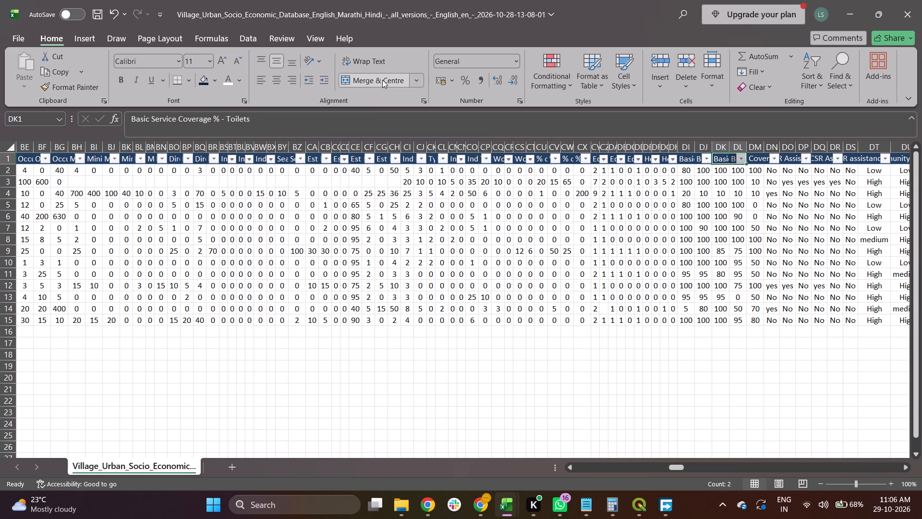
key(Right)
key(Right)
click(382, 80)
Unmerge the Mining/CSR Assistance header pairs DO1:DP1, DQ1:DR1 and DS1:DT1.
key(Right)
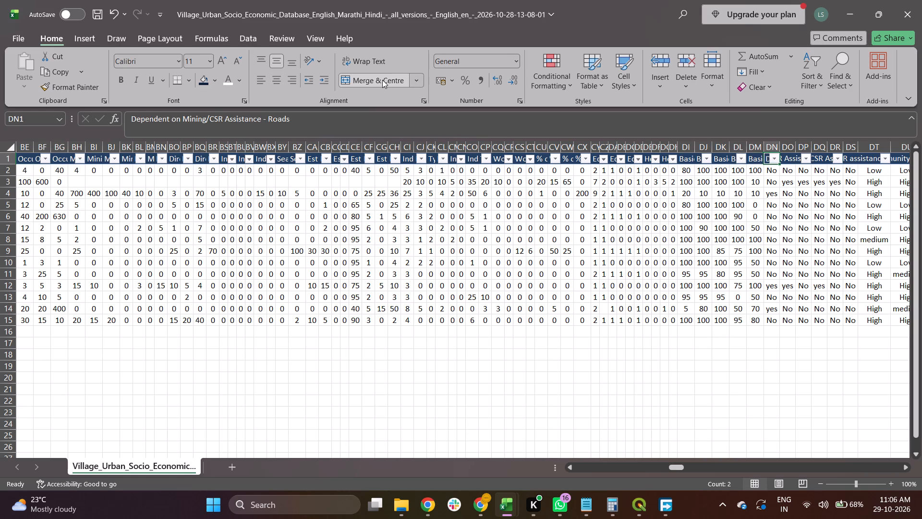
key(Right)
click(382, 80)
key(Right)
key(Right)
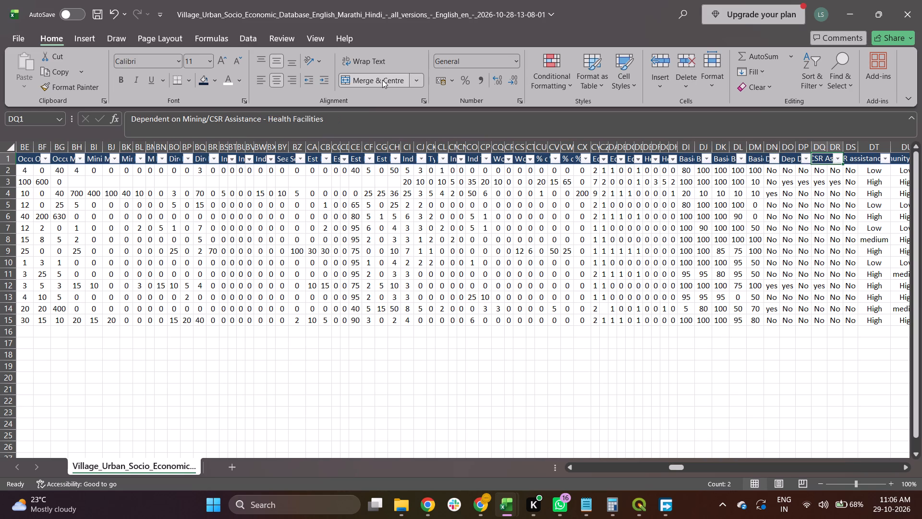
click(382, 80)
key(Right)
key(Right)
click(382, 80)
key(Right)
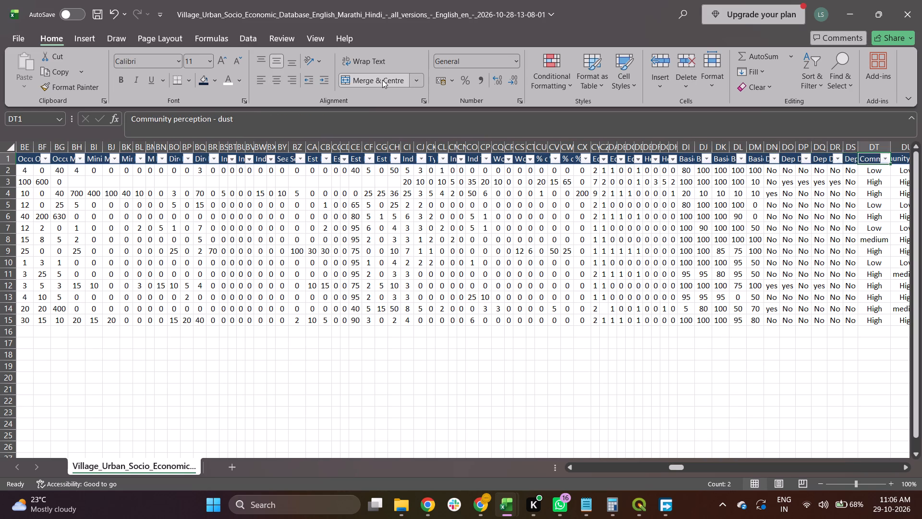
Unmerge the Community perception and understanding header pairs DU1:DV1 and DW1:DX1.
key(Right)
click(382, 80)
key(Right)
key(Right)
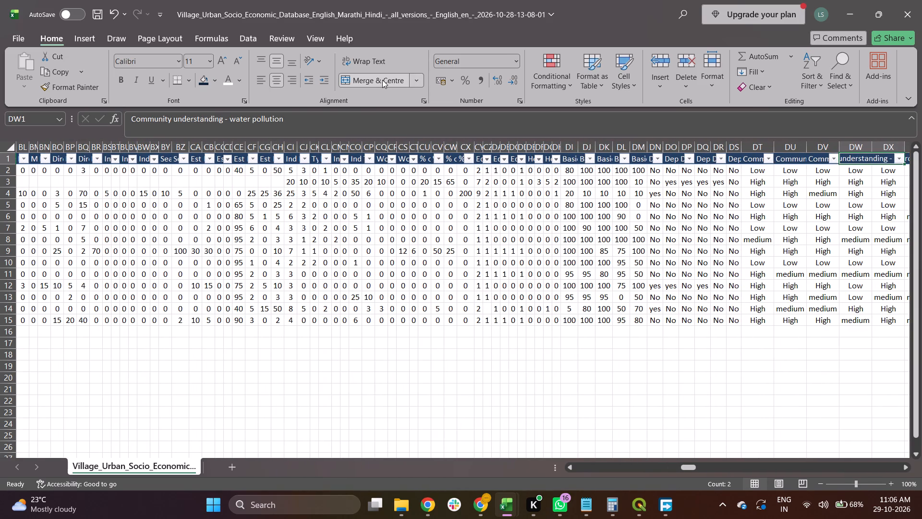
click(382, 80)
Unmerge the Climate/Environmental Stress header pairs DY1:DZ1 and EA1:EB1.
key(Right)
key(Right)
click(382, 80)
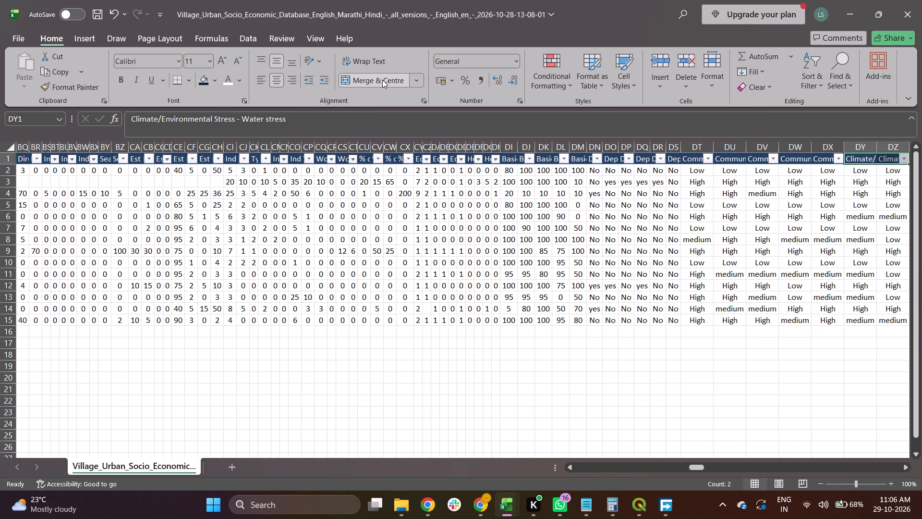
key(Right)
key(Right)
click(382, 80)
Unmerge the common ailments and common illnesses header pairs EC1:ED1 and EE1:EF1.
key(Right)
key(Right)
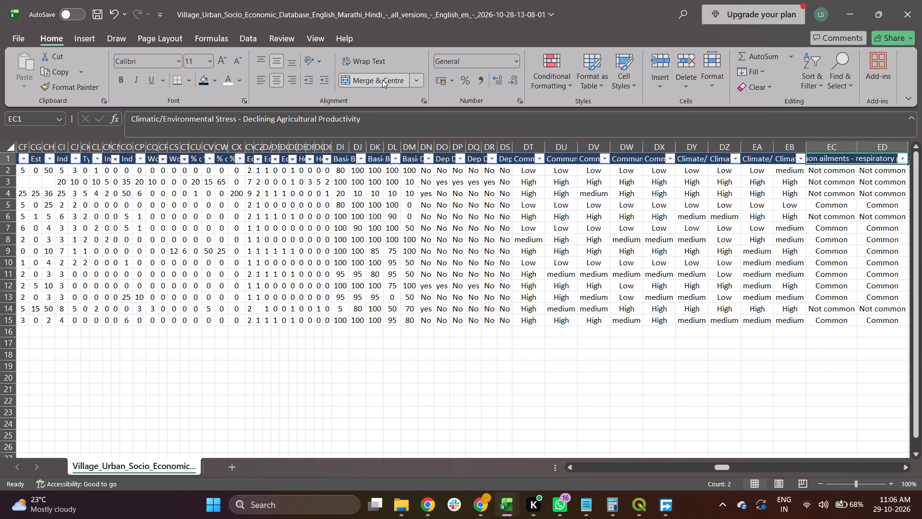
click(382, 80)
key(Right)
key(Right)
click(382, 80)
Unmerge the General Illness - Occupational Injury header pair EG1:EH1.
key(Right)
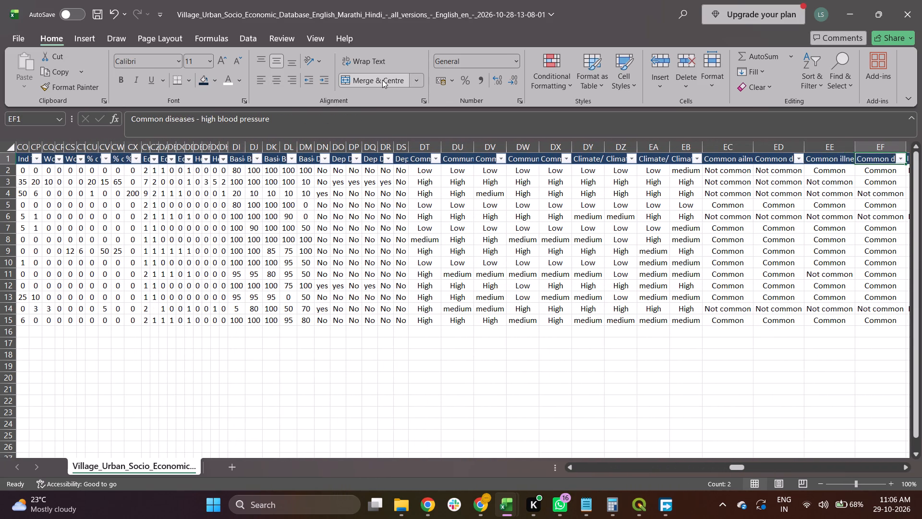
key(Right)
key(Left)
key(Left)
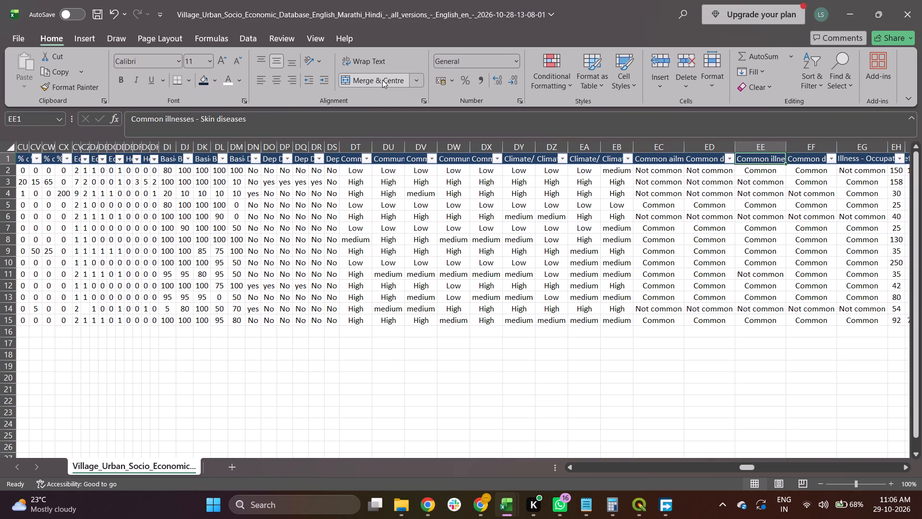
key(Left)
key(Left)
key(Right)
key(Right)
key(Right)
key(Right)
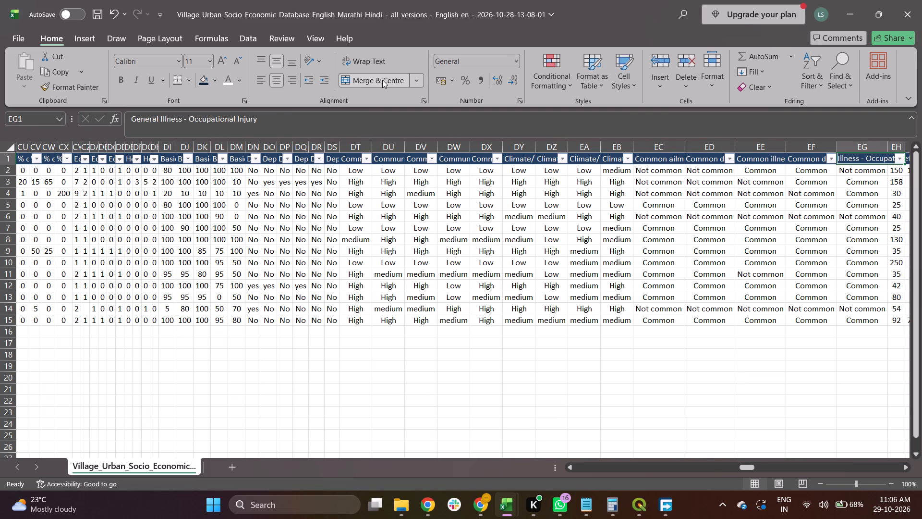
click(382, 80)
Unmerge the scheme beneficiary header pairs EI1:EJ1, EK1:EL1 and EM1:EN1.
key(Right)
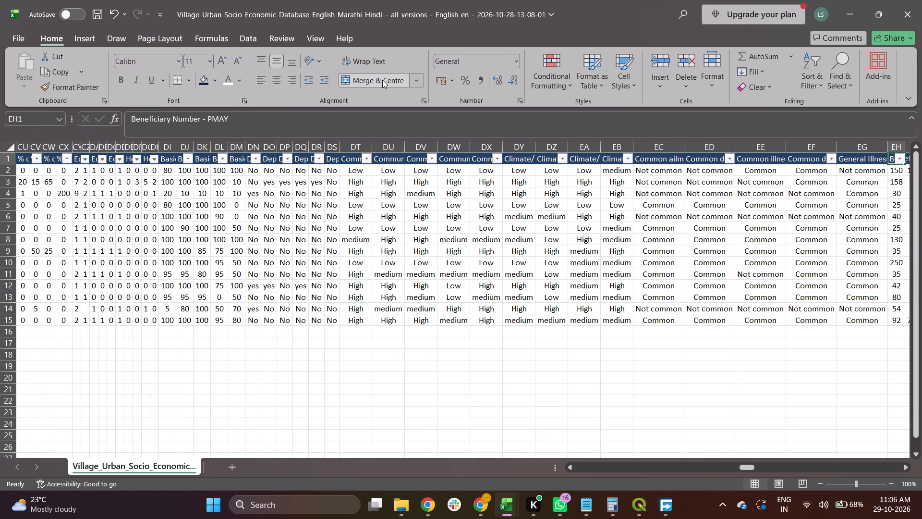
key(Right)
click(382, 80)
key(Right)
key(Right)
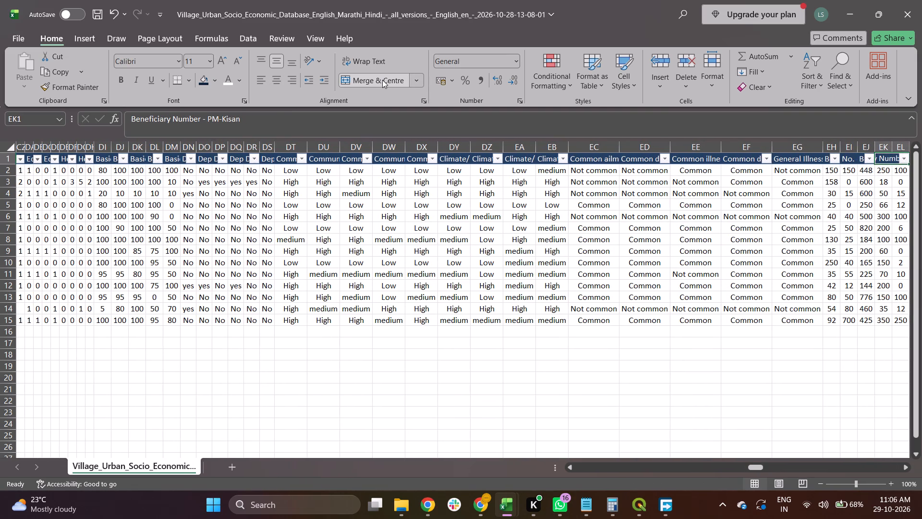
click(382, 80)
key(Right)
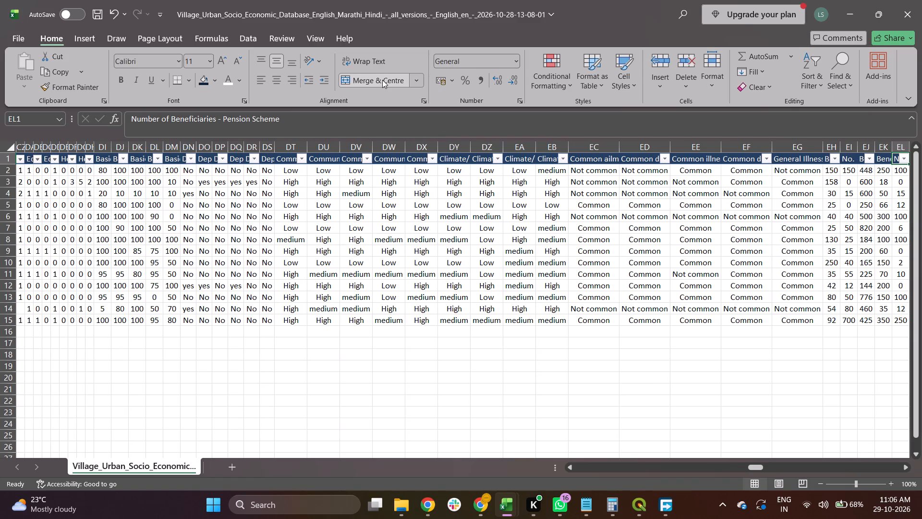
key(Right)
key(Left)
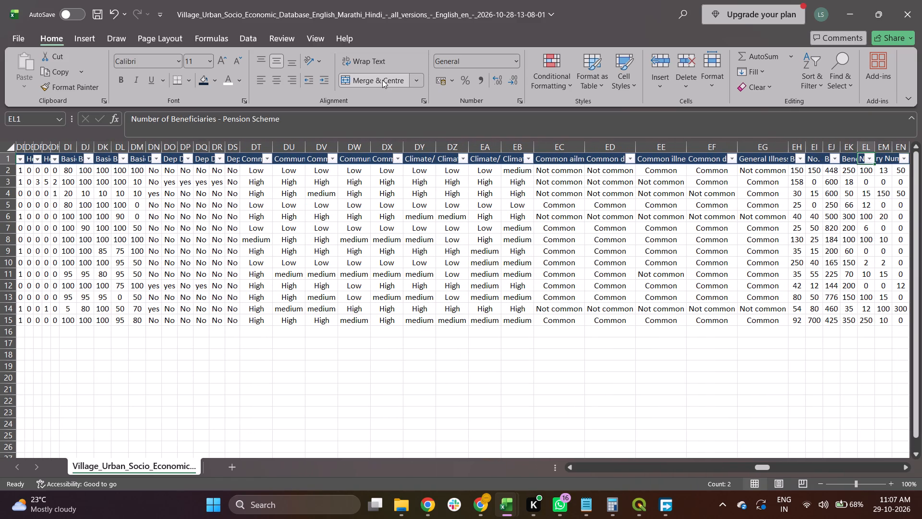
key(Right)
click(382, 80)
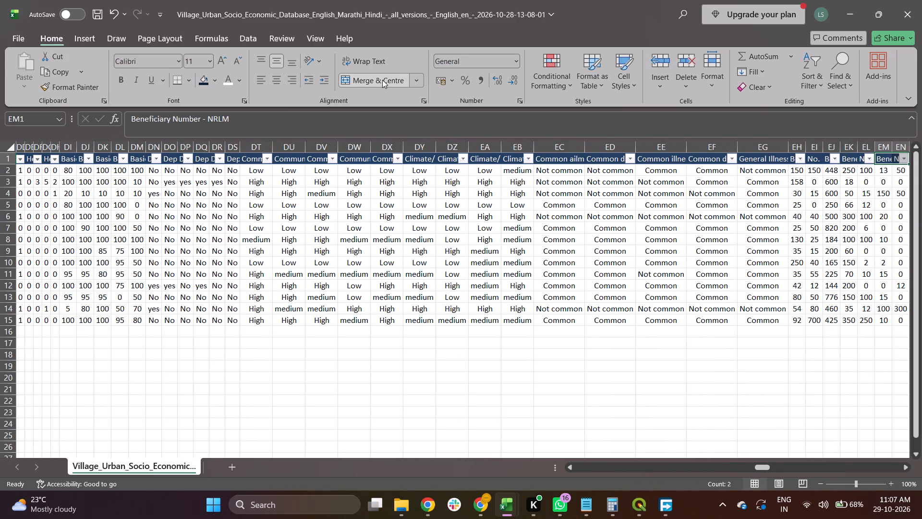
Unmerge the migration header pairs EO1:EP1, EQ1:ER1 and ES1:ET1.
key(Right)
key(Right)
click(382, 80)
key(Right)
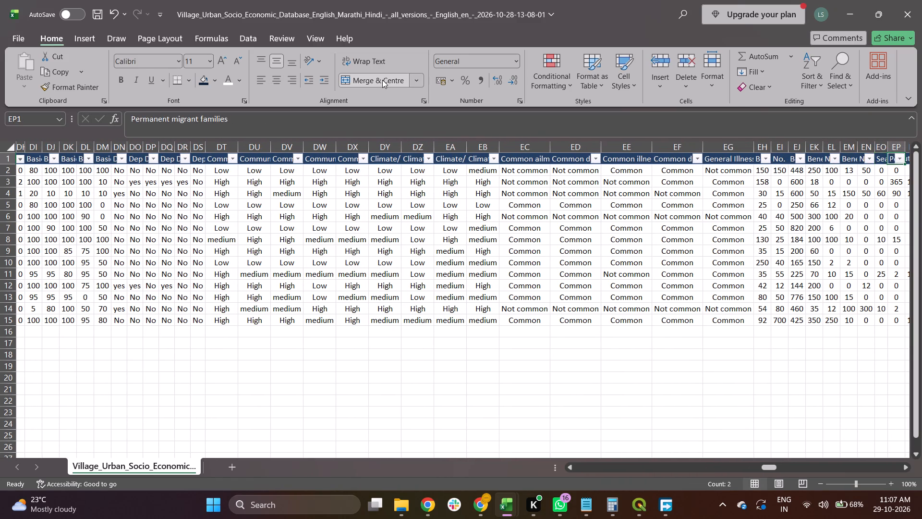
key(Right)
click(382, 80)
key(Right)
key(Right)
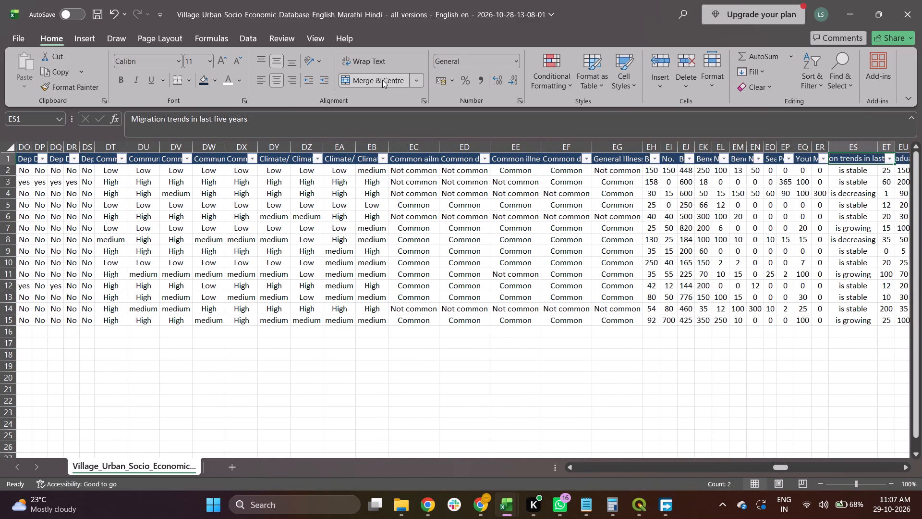
click(382, 80)
Unmerge the Graduate youth header pair EU1:EV1 and the Youngsters who want training pair EW1:EX1.
key(Right)
key(Right)
click(382, 80)
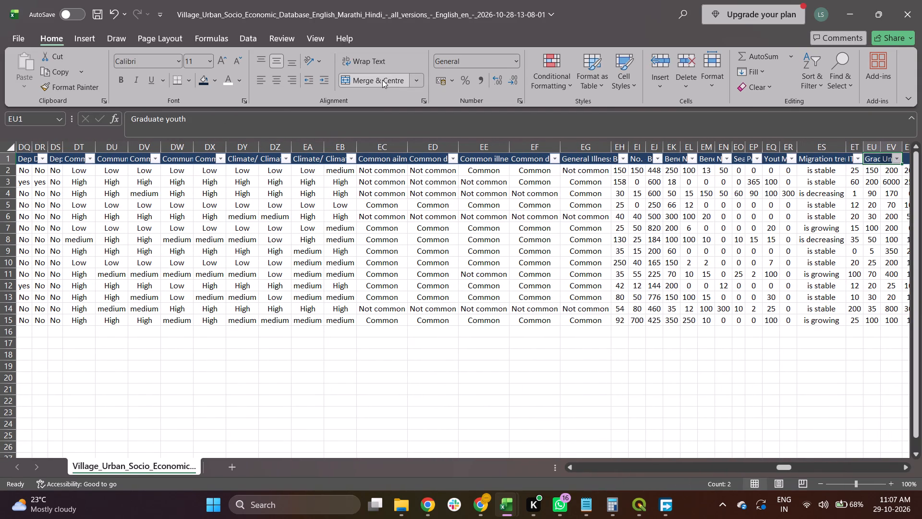
key(Right)
key(Right)
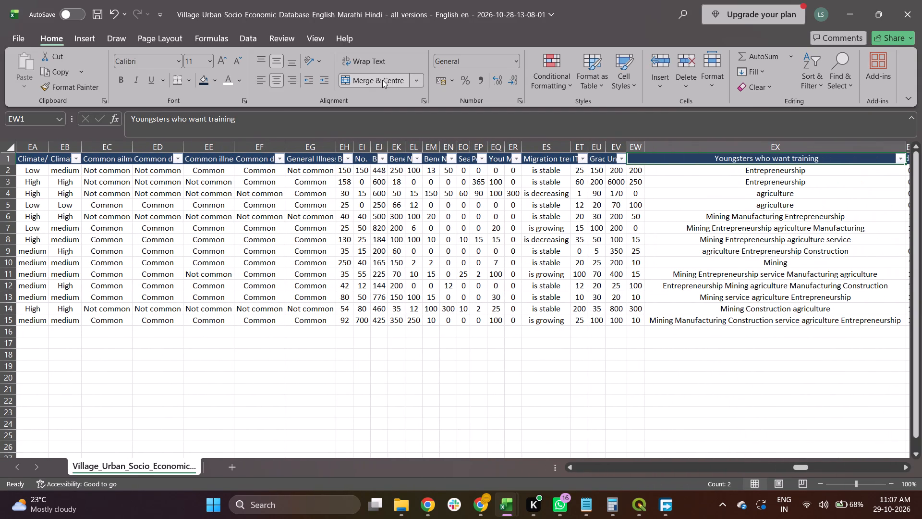
click(382, 80)
Unmerge the preferred area header pairs EY1:EZ1, FA1:FB1 and FC1:FD1.
key(Right)
key(Right)
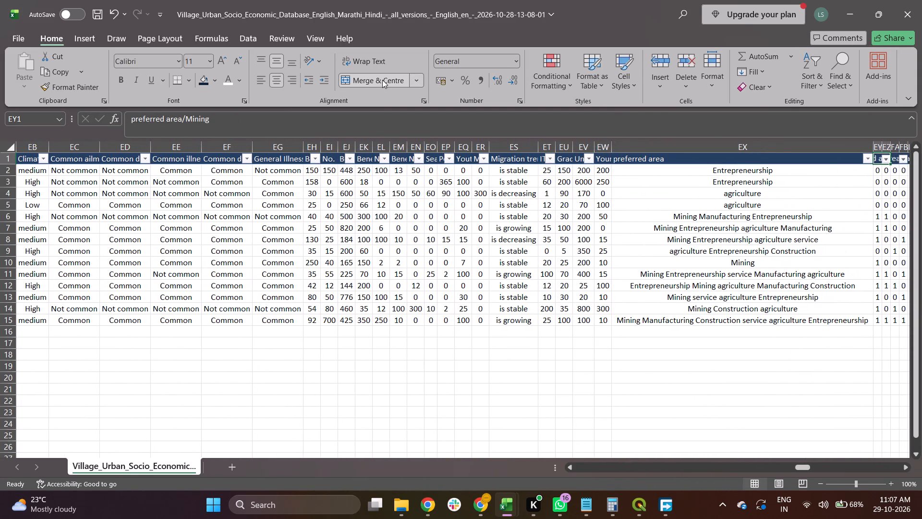
click(382, 80)
key(Right)
key(Right)
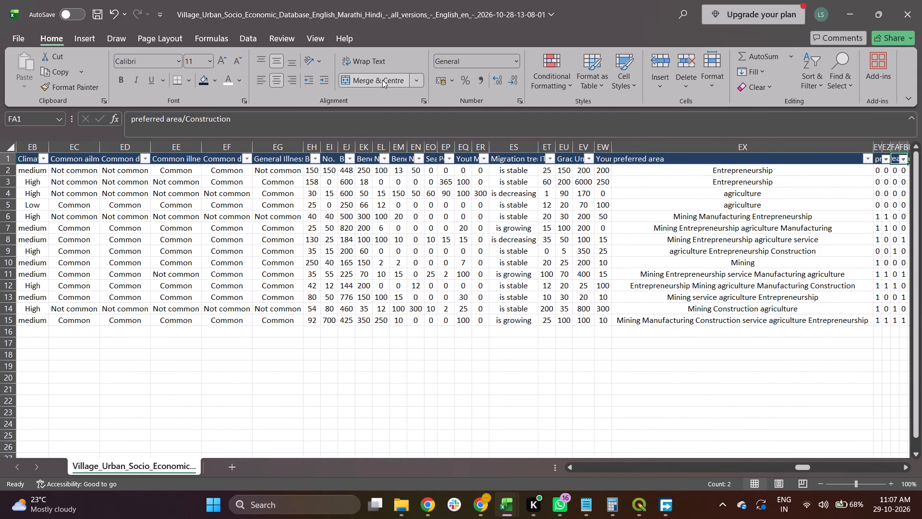
click(382, 80)
key(Right)
key(Right)
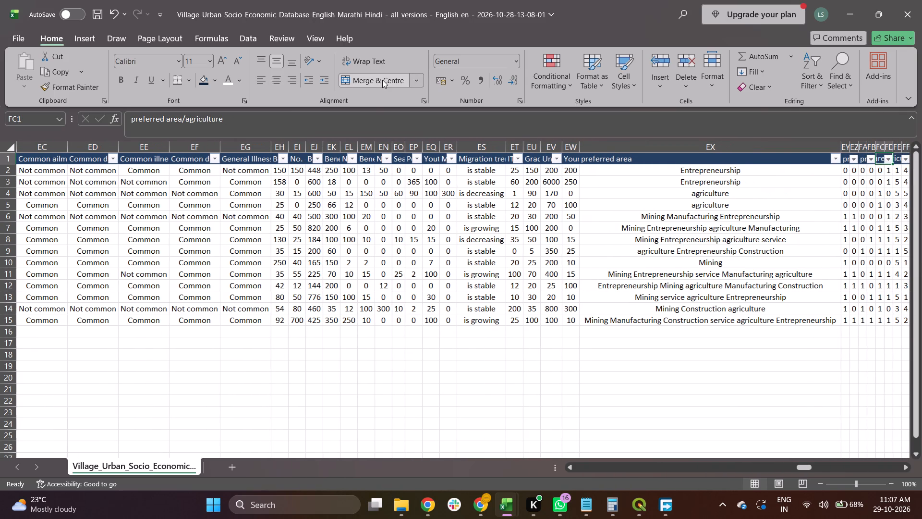
click(382, 80)
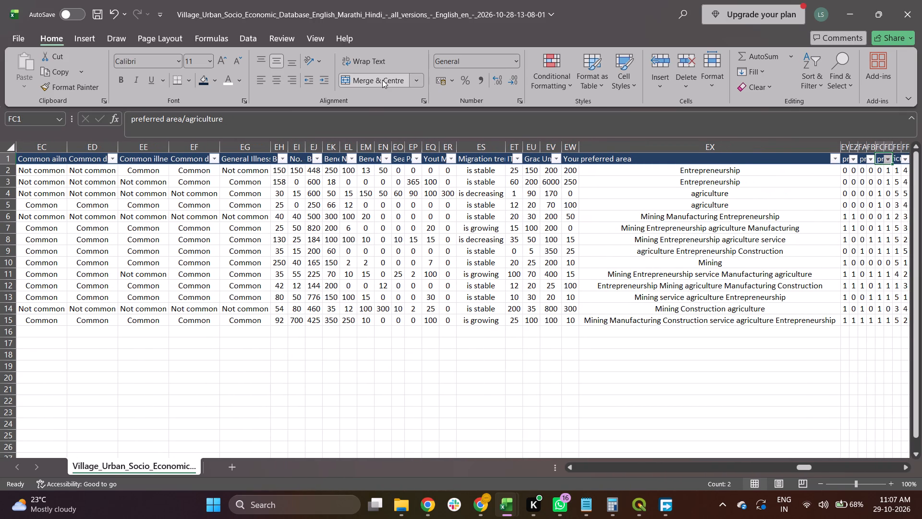
Unmerge the agriculture header pair FE1:FF1 and the Poultry farming pair FG1:FH1.
key(Right)
key(Right)
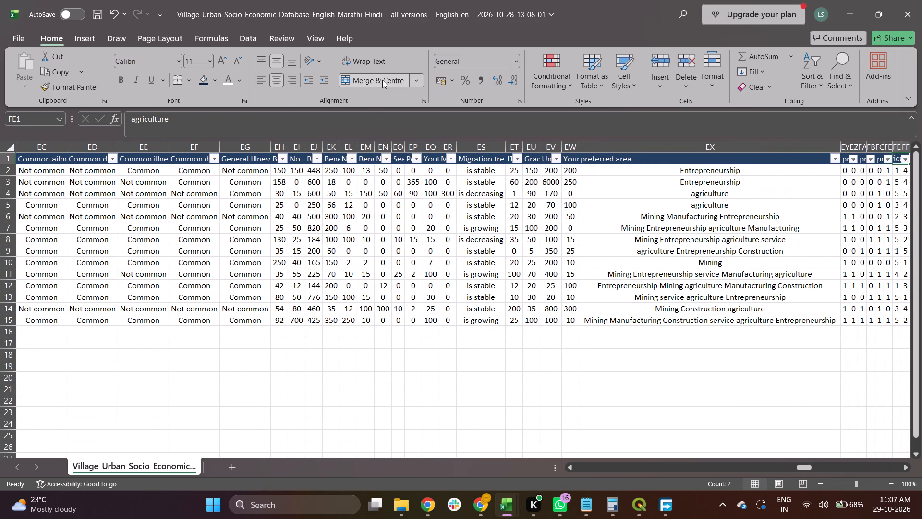
click(382, 80)
key(Right)
key(Right)
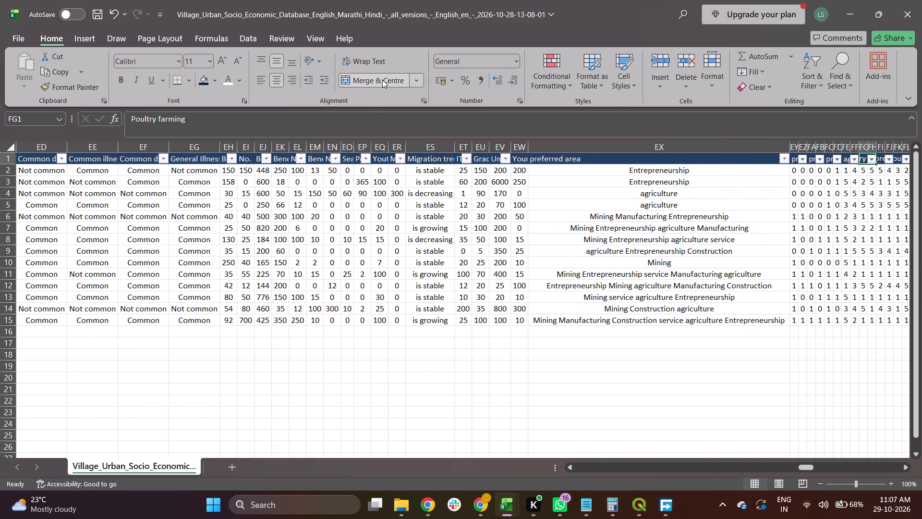
click(382, 80)
Autofit the column widths across the whole data table.
key(Right)
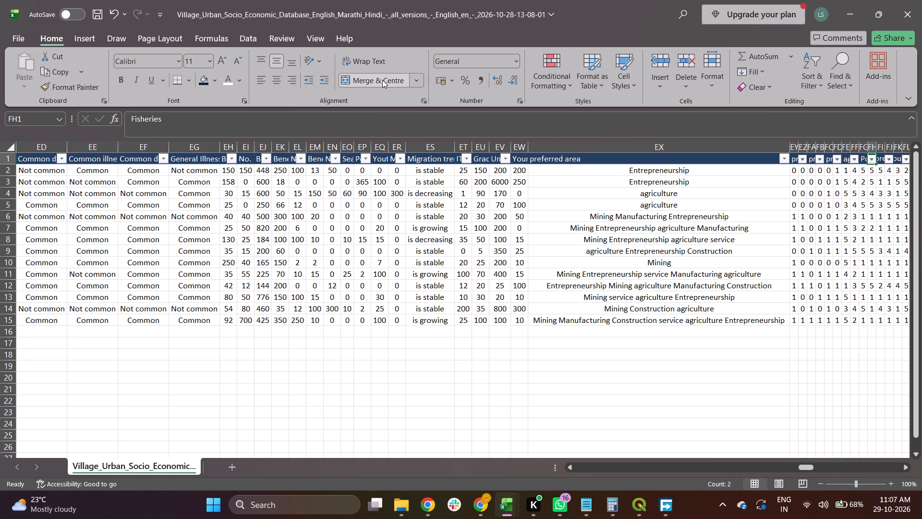
key(Right)
key(ctrl+a)
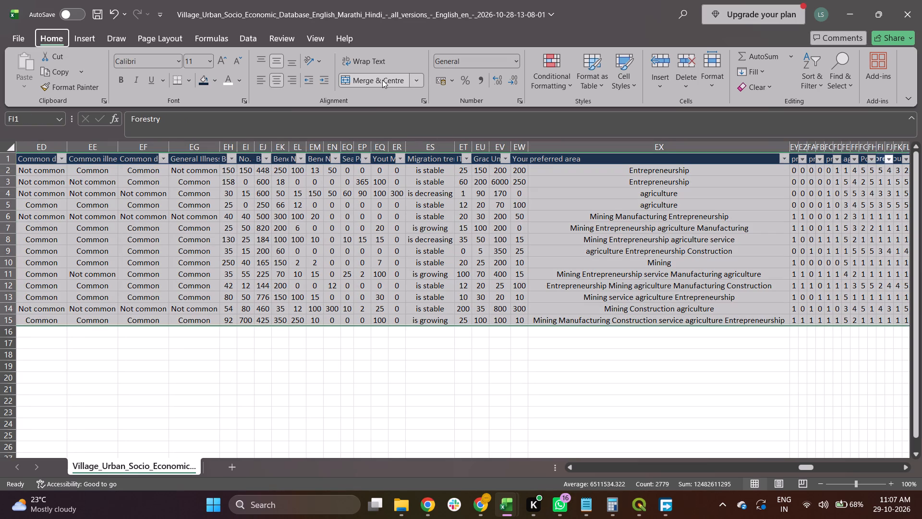
text(hoi)
Unmerge the meta/rootUuid header pair GK1:GL1 at the far end of the table.
key(Right)
key(Right)
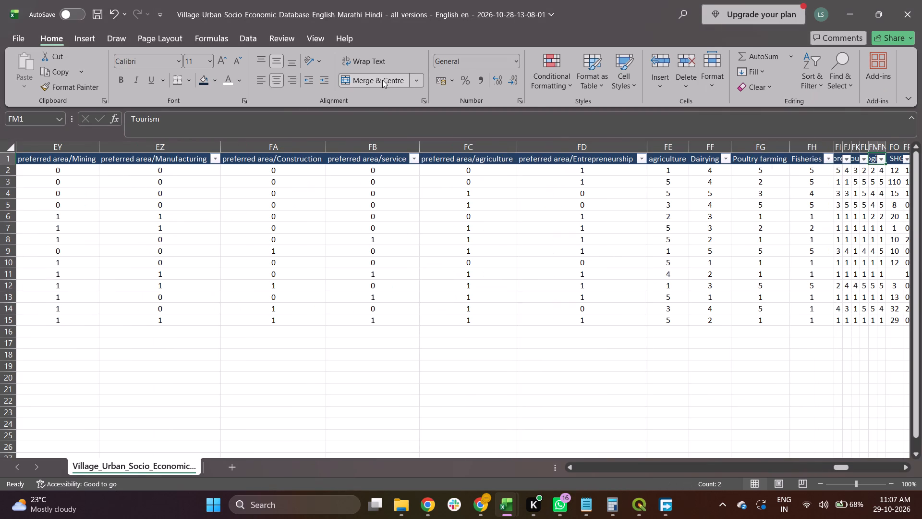
key(Right)
key(Right)
key(Right)
key(Right)
key(Right)
key(Right)
key(Right)
key(Right)
key(Right)
key(Right)
key(Right)
key(Right)
key(Right)
key(Right)
key(Right)
key(Right)
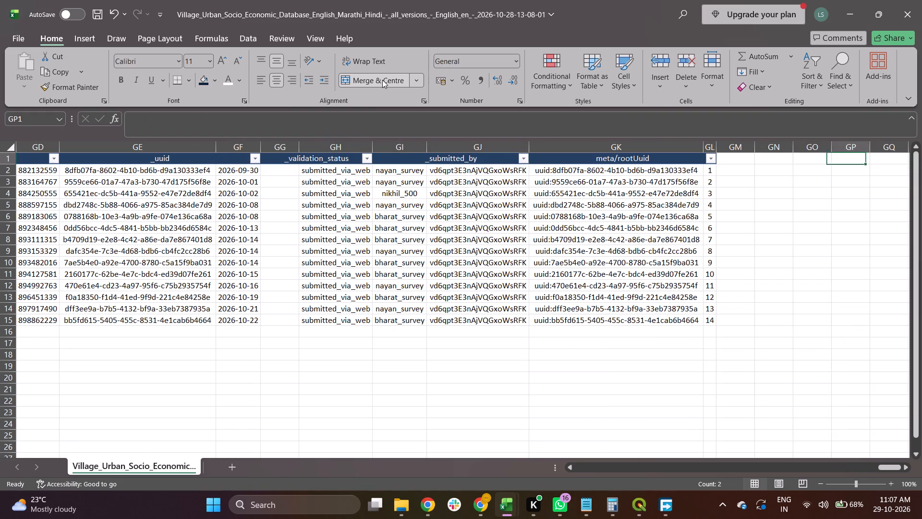
key(Left)
key(Left)
key(Left)
key(Left)
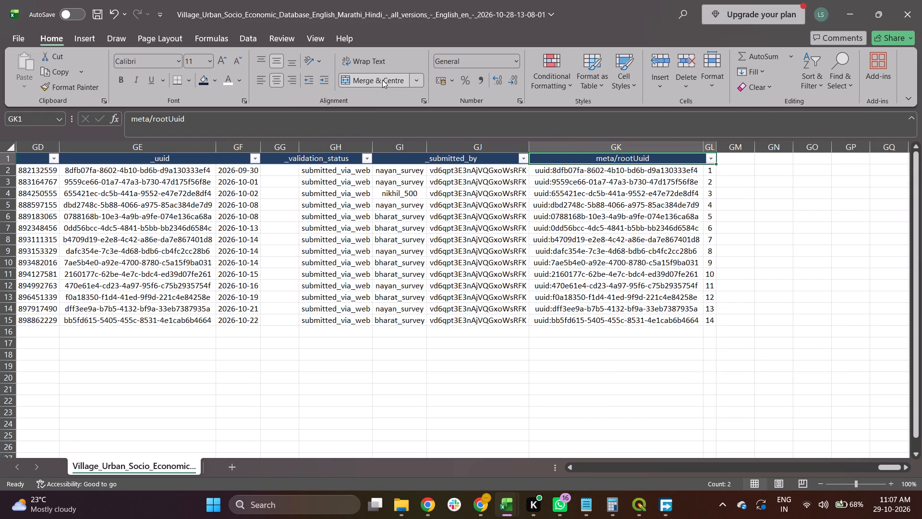
click(382, 80)
Unmerge the _submitted_by header pair GI1:GJ1 and the _validation_status pair GG1:GH1.
key(Left)
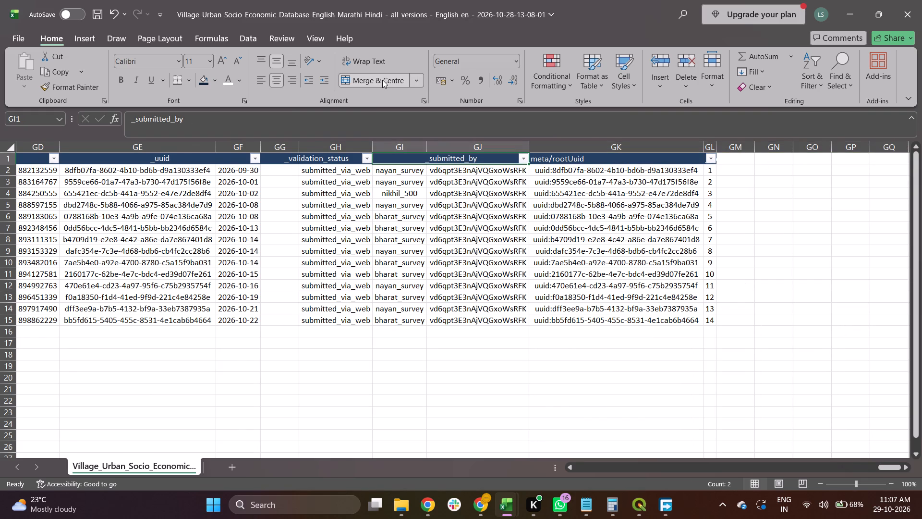
click(382, 80)
key(Left)
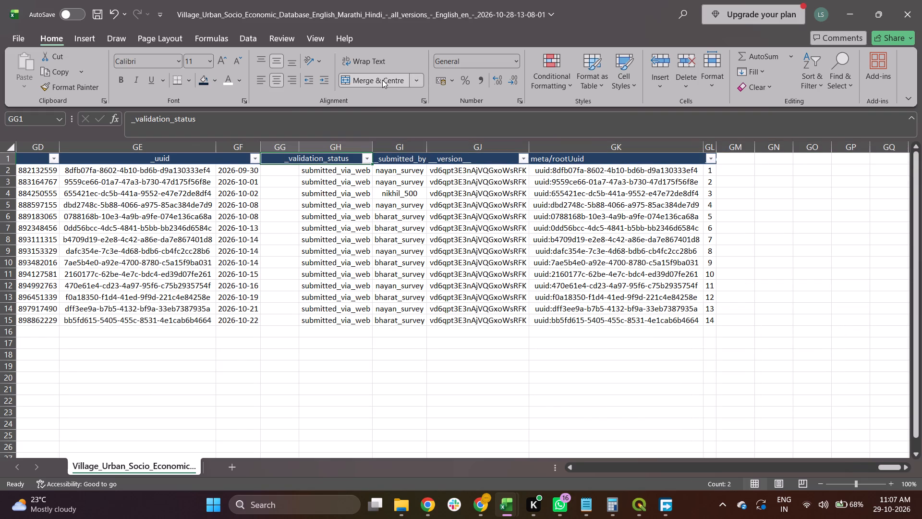
key(Right)
key(Left)
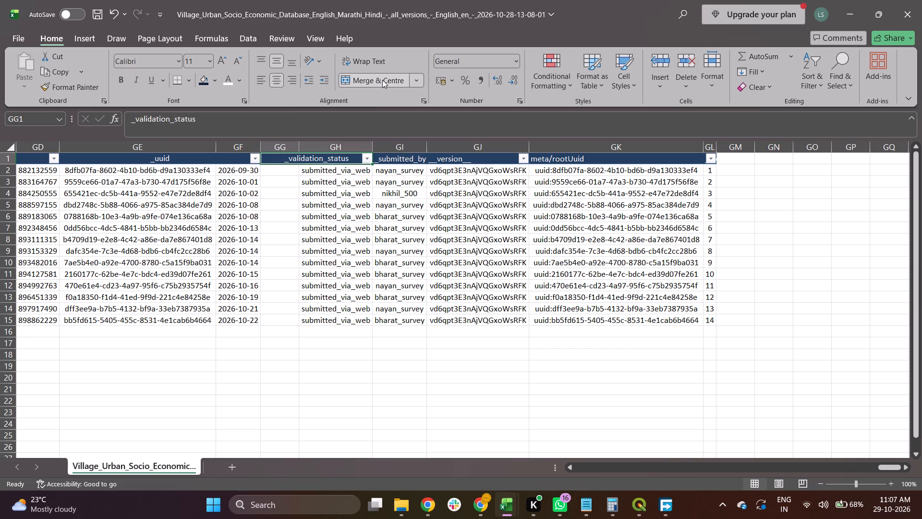
click(382, 80)
Unmerge the _uuid header pair GE1:GF1 and the Researcher's observations pair GC1:GD1.
key(Left)
key(Right)
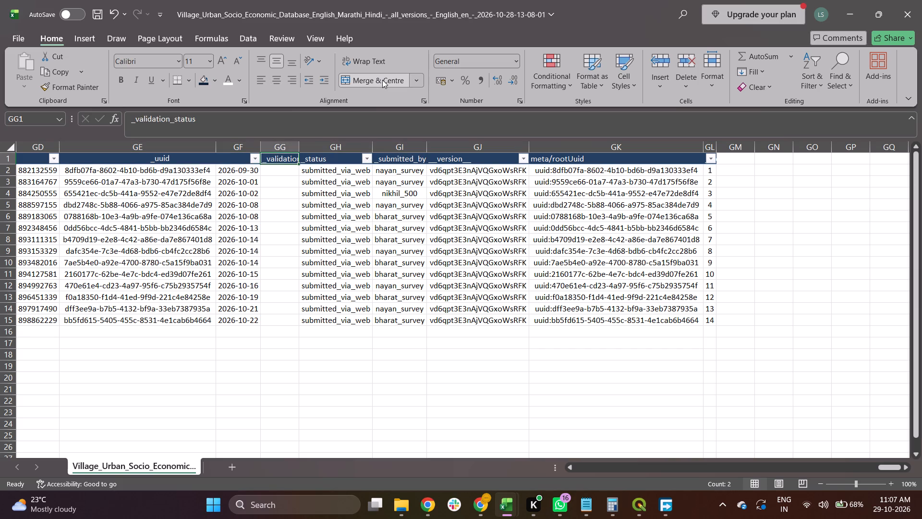
key(Right)
key(Left)
key(Left)
click(382, 80)
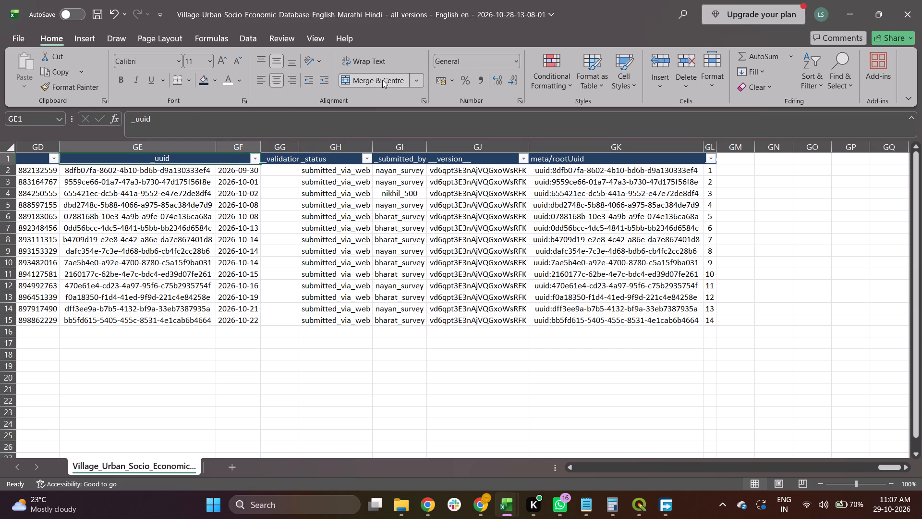
key(Left)
key(Right)
key(Right)
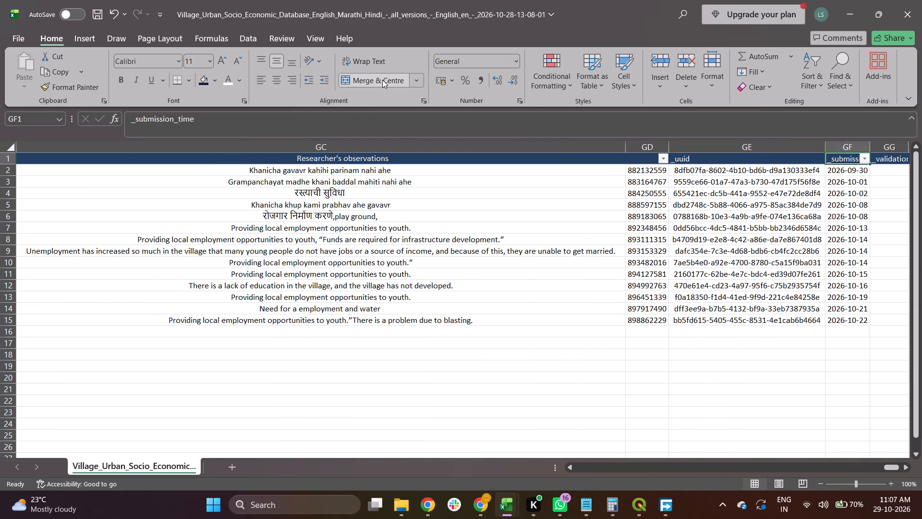
key(Left)
key(Left)
click(382, 80)
Unmerge the Village debt and financial distress header pair GA1:GB1.
key(Left)
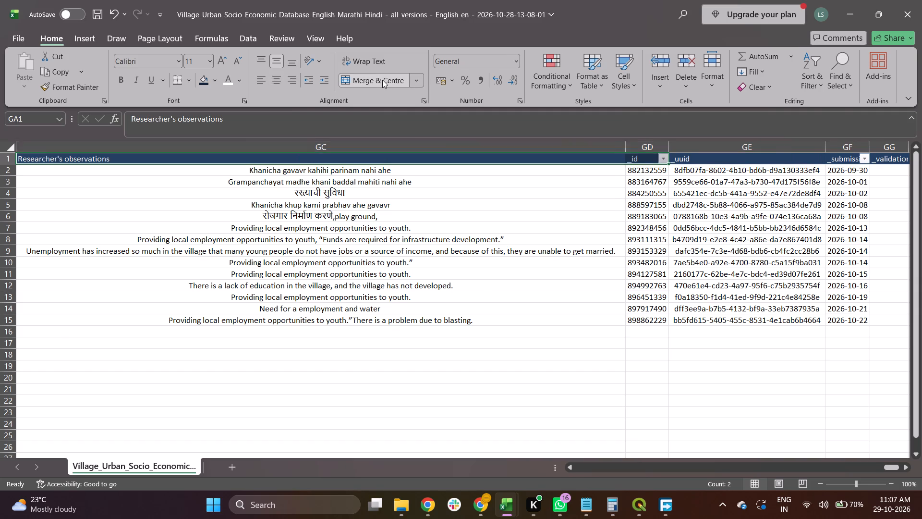
key(Right)
key(Right)
key(Left)
key(Left)
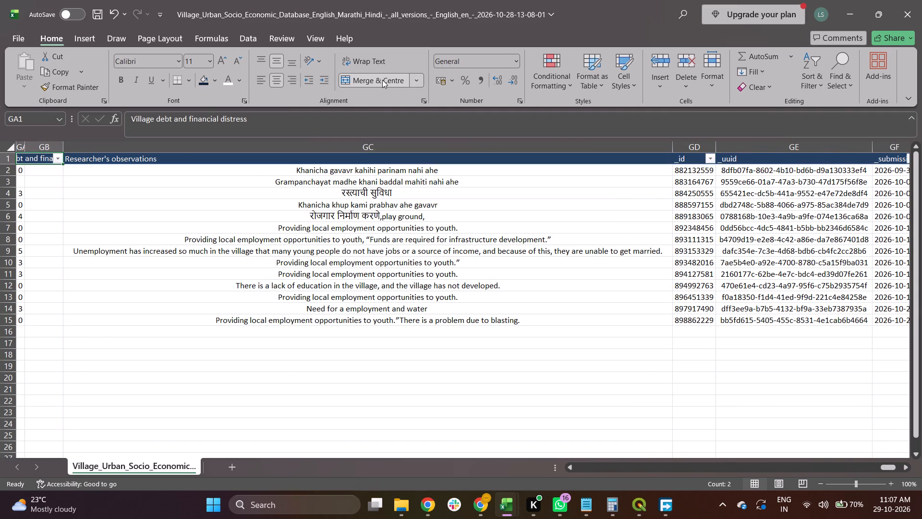
click(382, 80)
key(Left)
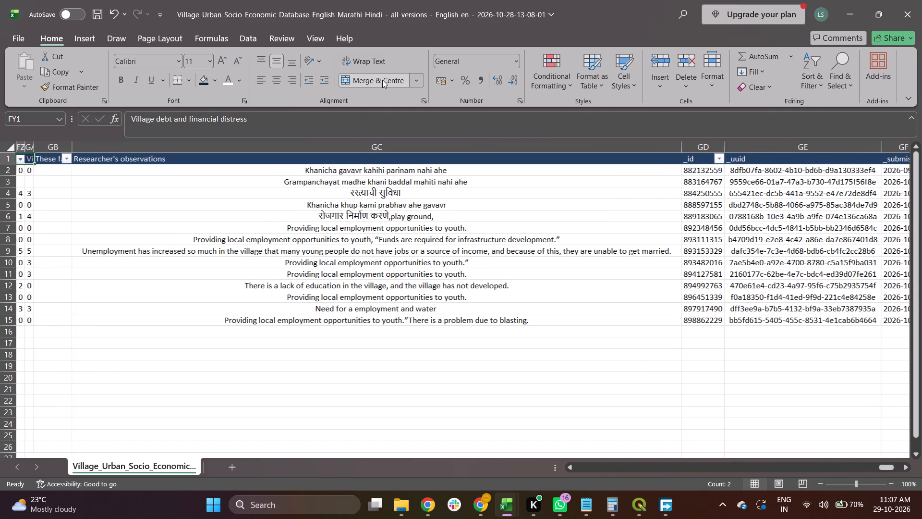
Unmerge the Skill readiness header pair FY1:FZ1 and the Infrastructure dependence header pair FW1:FX1.
click(382, 80)
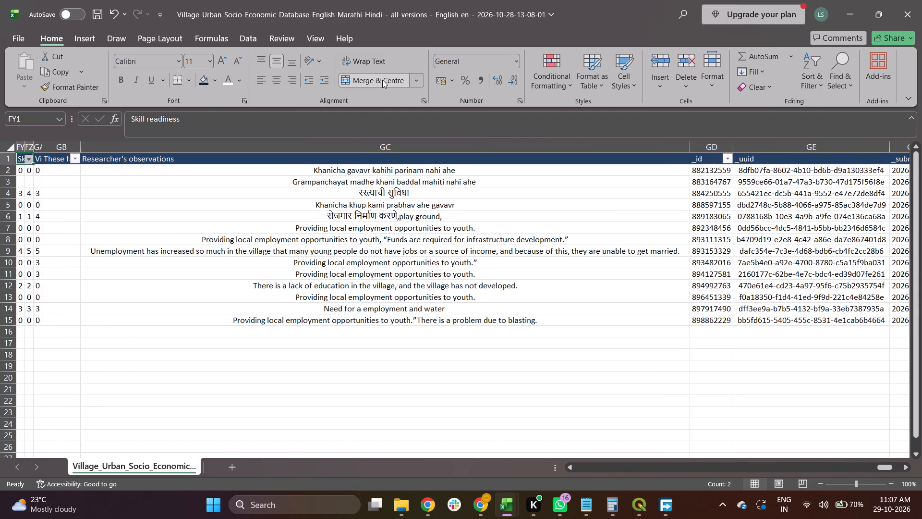
key(Left)
click(382, 80)
Unmerge the Income dependence header pair FU1:FV1 and the NGOs header pair FS1:FT1.
key(Left)
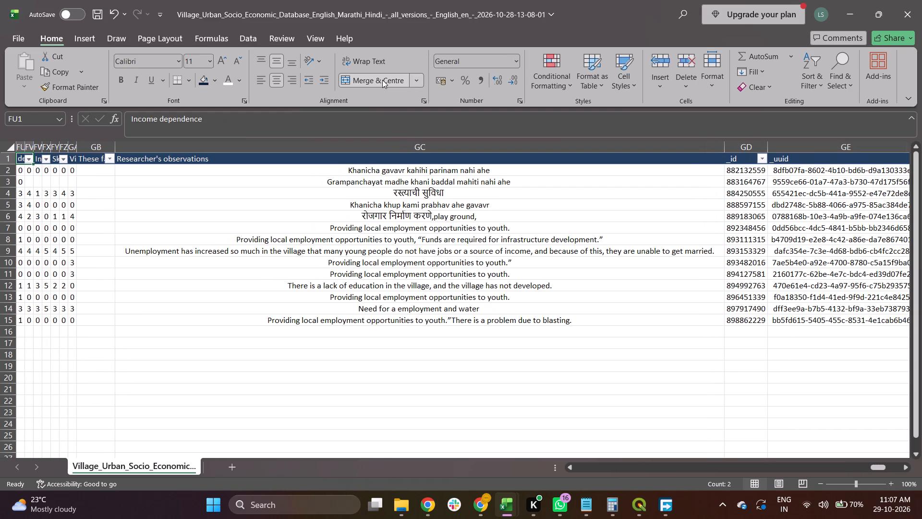
click(382, 80)
key(Left)
key(Right)
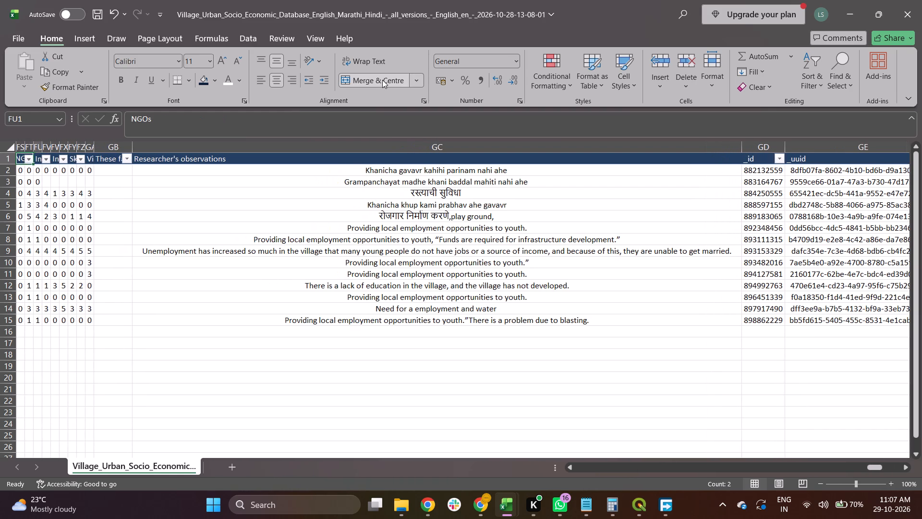
key(Right)
key(Left)
key(Left)
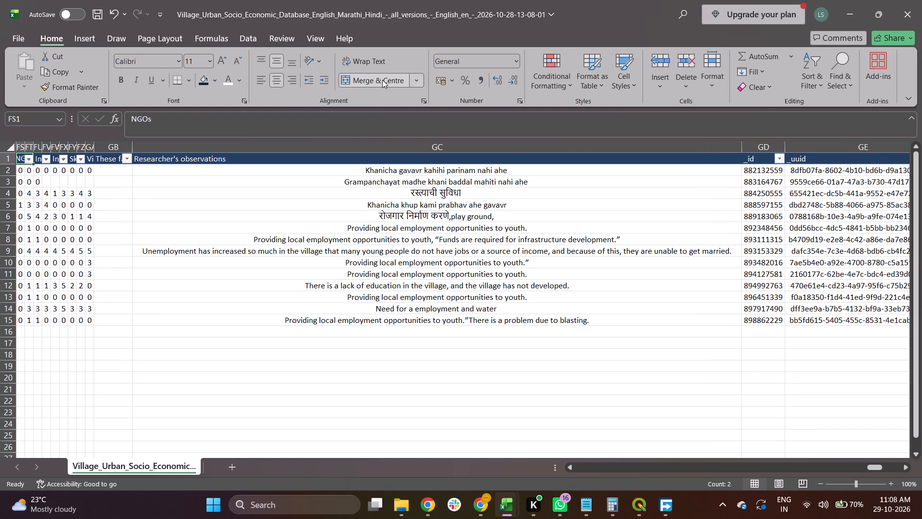
click(382, 80)
Select the whole data table and AutoFit its column widths to the contents.
key(Left)
key(Right)
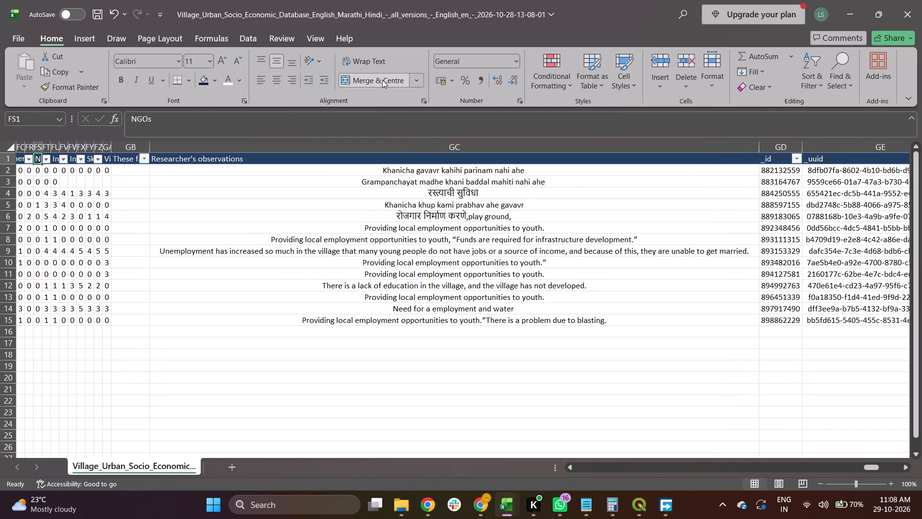
key(ctrl+a)
text(hoi)
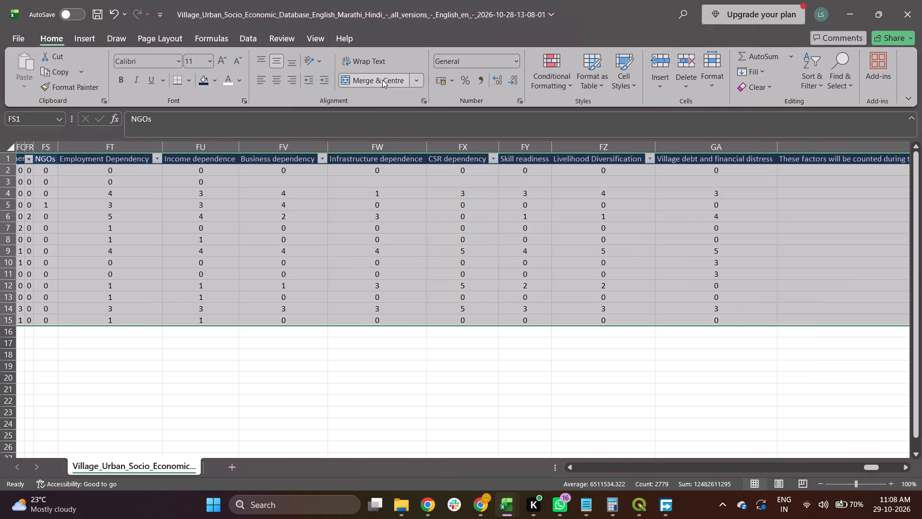
Review the row 1 headers out to the _index column, then back across to cell A1.
key(Right)
key(Right)
key(Right)
key(Right)
key(Right)
key(Right)
key(Right)
key(Right)
key(Right)
key(Right)
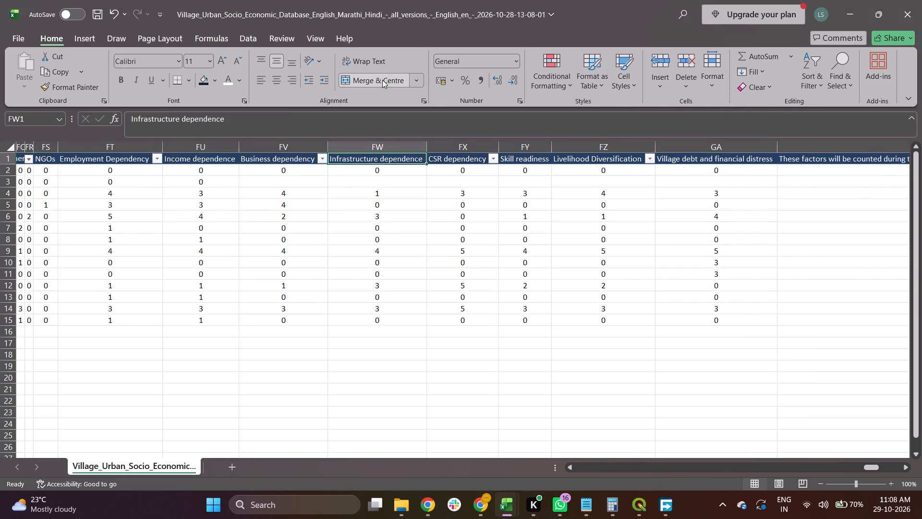
key(Right)
key(Right)
key(Right)
key(Right)
key(Right)
key(Right)
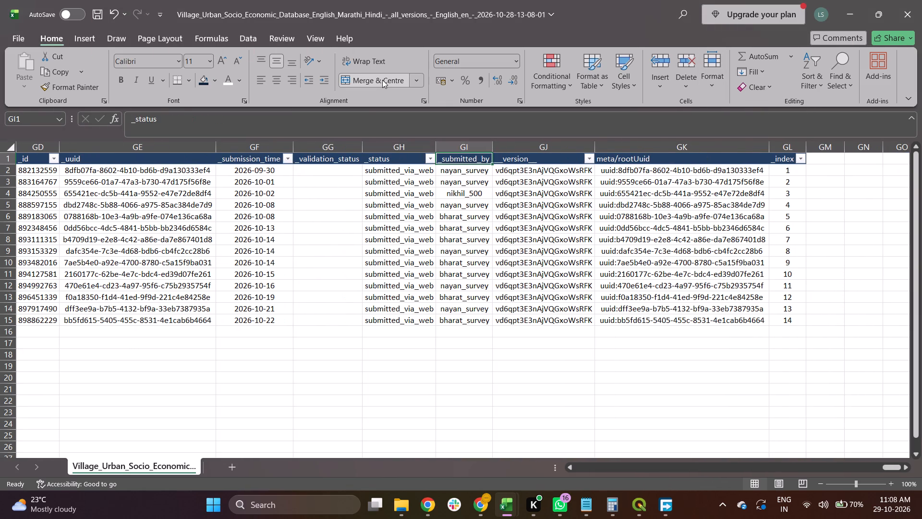
key(Right)
key(Right)
key(Right)
key(Right)
key(Left)
key(Left)
key(Left)
key(Left)
key(Left)
key(Left)
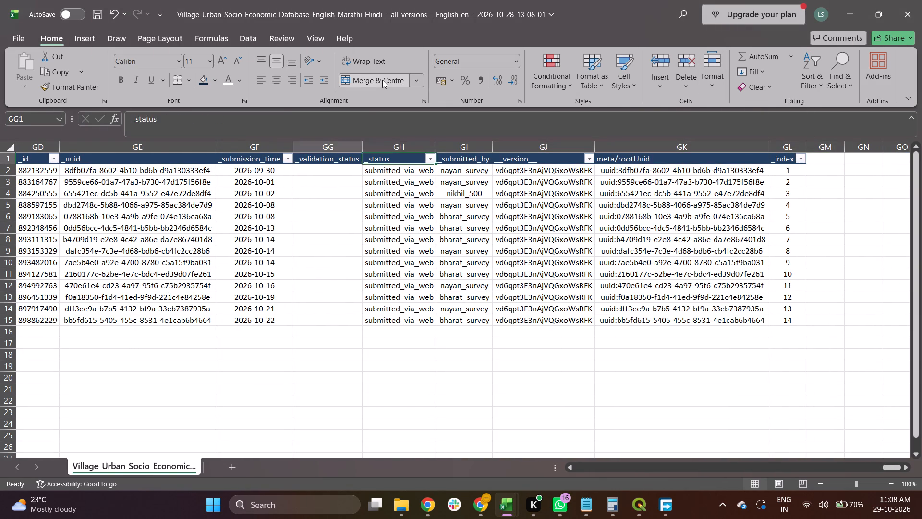
key(Left)
key(Left)
key(Left)
key(Left)
key(Left)
key(Left)
key(Left)
key(Left)
key(Left)
key(Left)
key(Left)
key(Left)
key(Left)
key(Left)
key(Left)
key(Left)
key(Left)
key(Left)
key(Left)
key(Left)
key(Left)
key(Left)
key(Left)
key(Left)
key(Left)
key(Left)
key(Left)
key(Left)
key(Left)
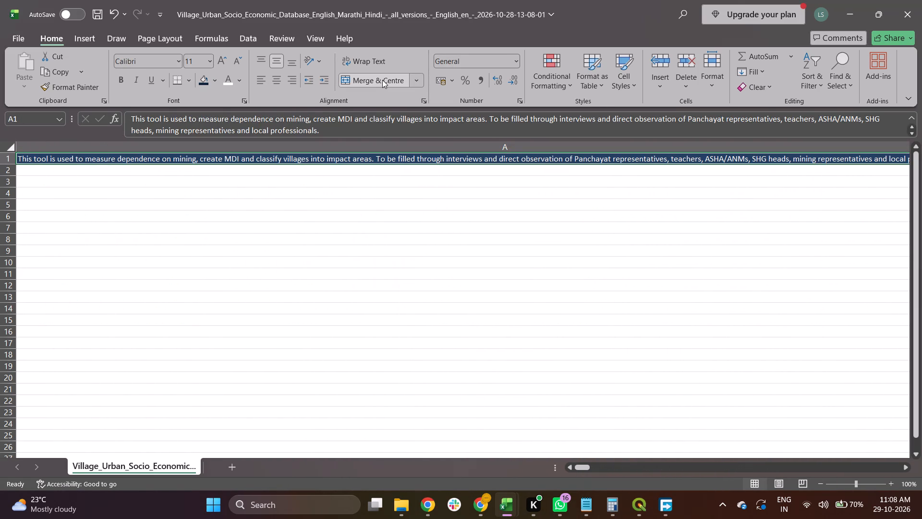
Clear the introductory text about the survey tool from header cell A1.
key(Down)
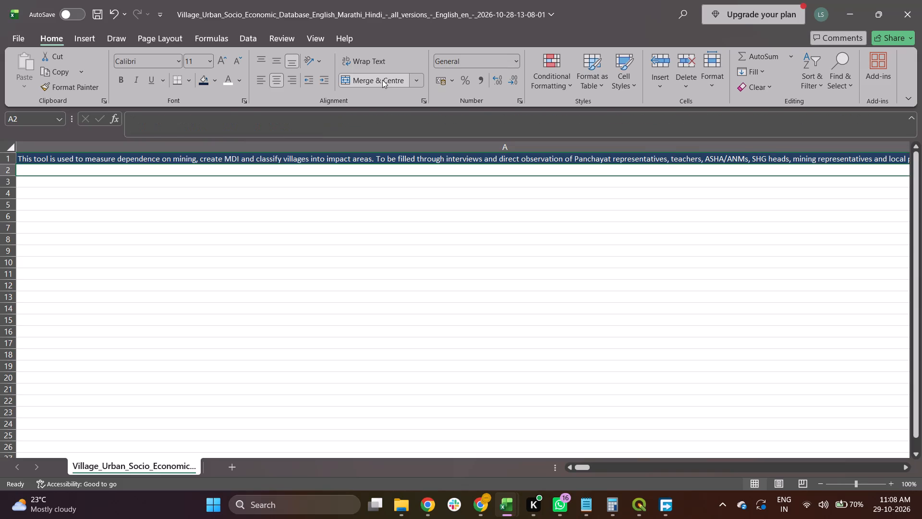
key(Up)
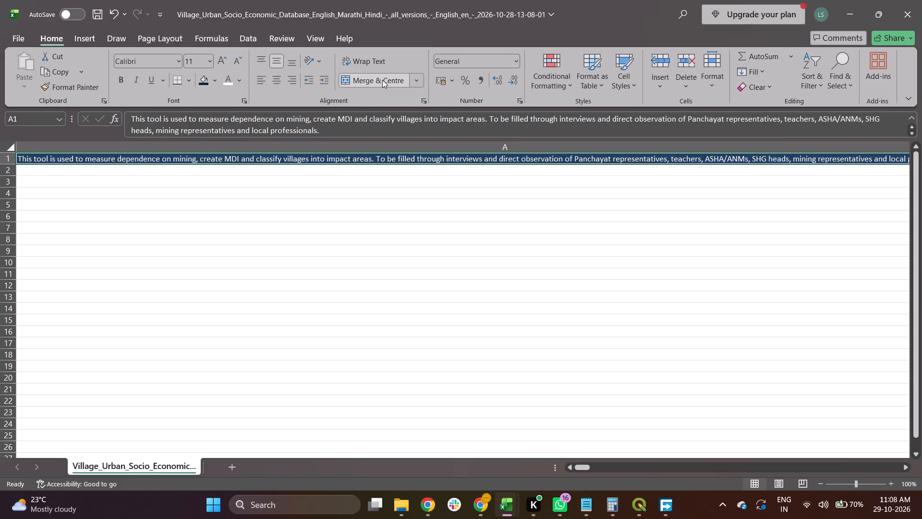
key(Delete)
Look over the first data row across the cluster, mine, village, Gram Panchayat and taluka columns.
key(Down)
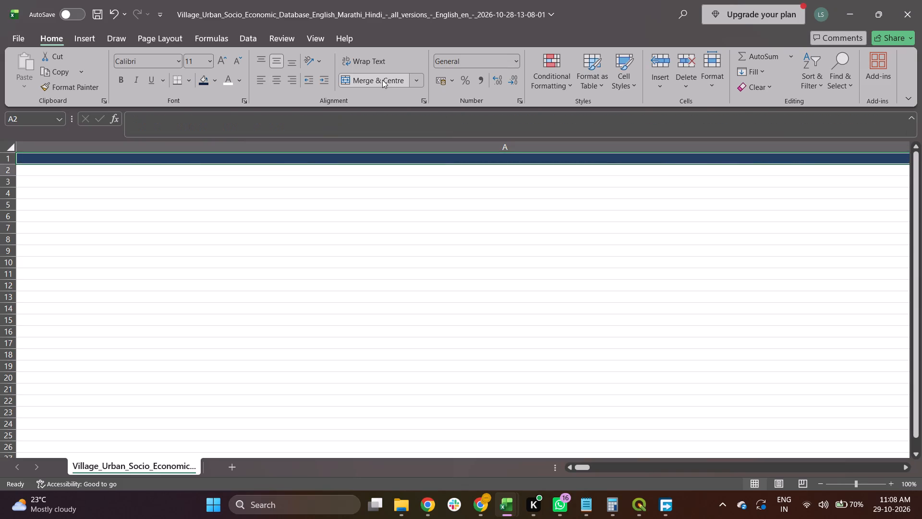
key(Right)
key(Left)
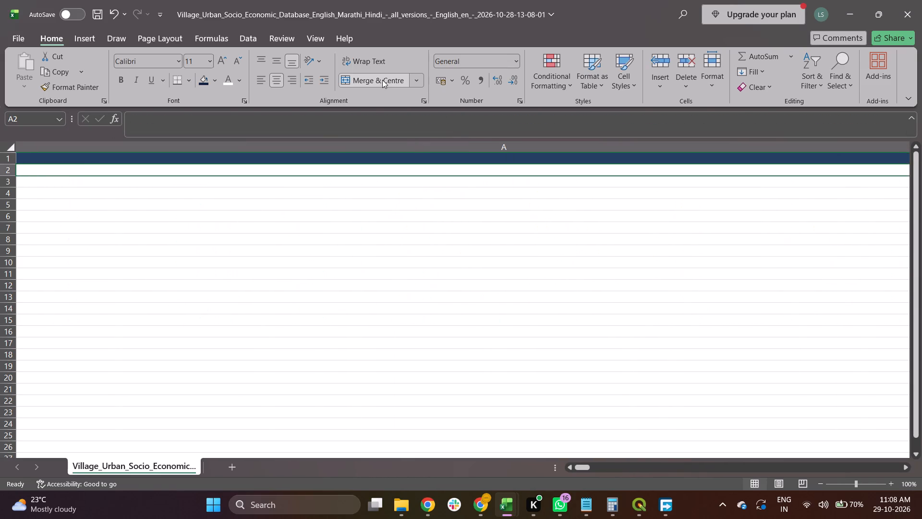
key(Up)
key(Down)
key(Right)
key(Right)
key(Right)
key(Right)
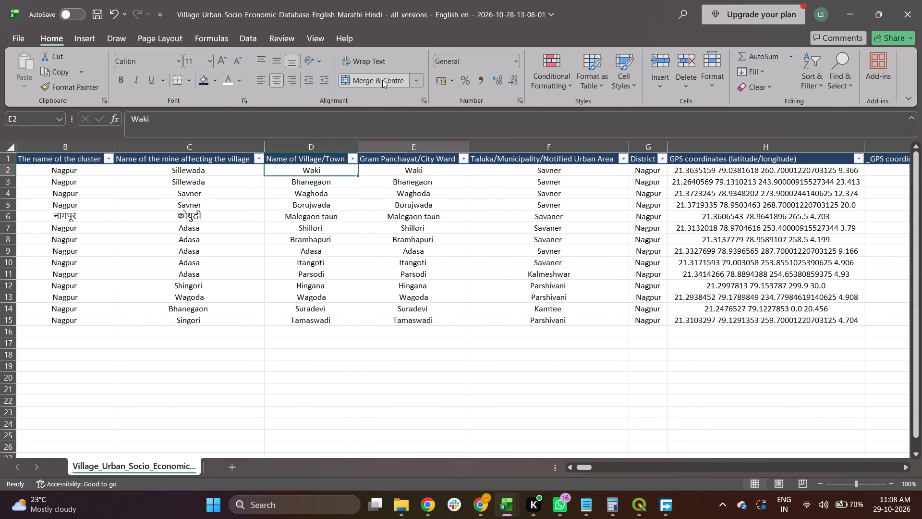
key(Right)
key(Right)
key(Left)
key(Left)
key(Left)
key(Left)
key(Left)
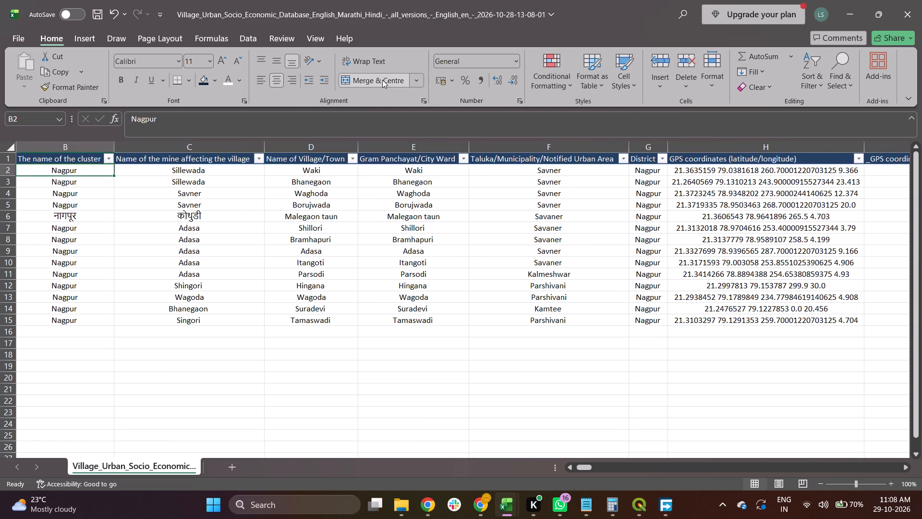
key(Left)
key(Right)
Change the header in B1 to "Name of the Cluster".
key(Up)
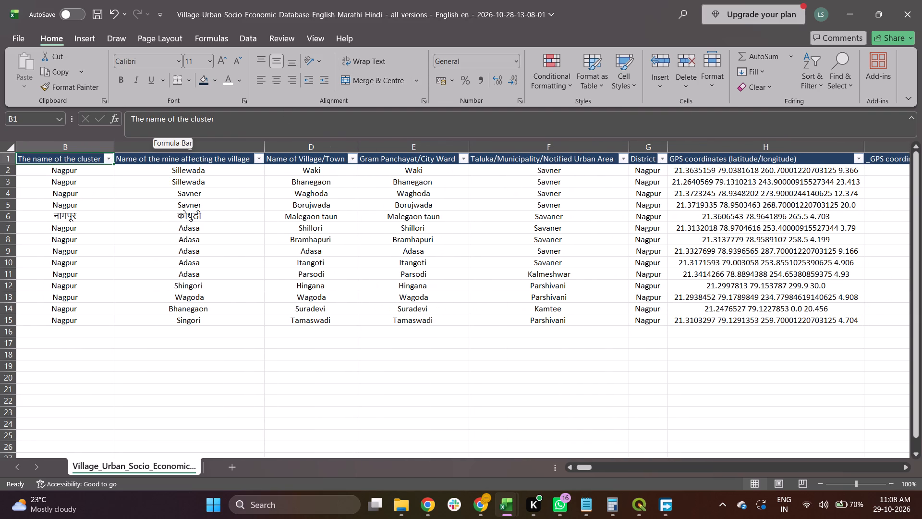
click(146, 120)
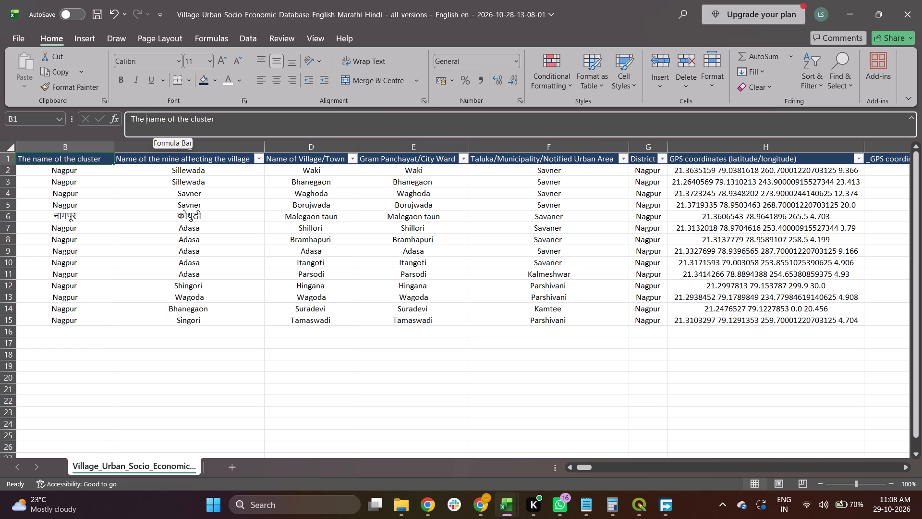
key(BackSpace)
key(BackSpace)
key(BackSpace)
key(BackSpace)
key(BackSpace)
key(BackSpace)
key(BackSpace)
key(BackSpace)
key(BackSpace)
key(BackSpace)
key(BackSpace)
key(BackSpace)
key(BackSpace)
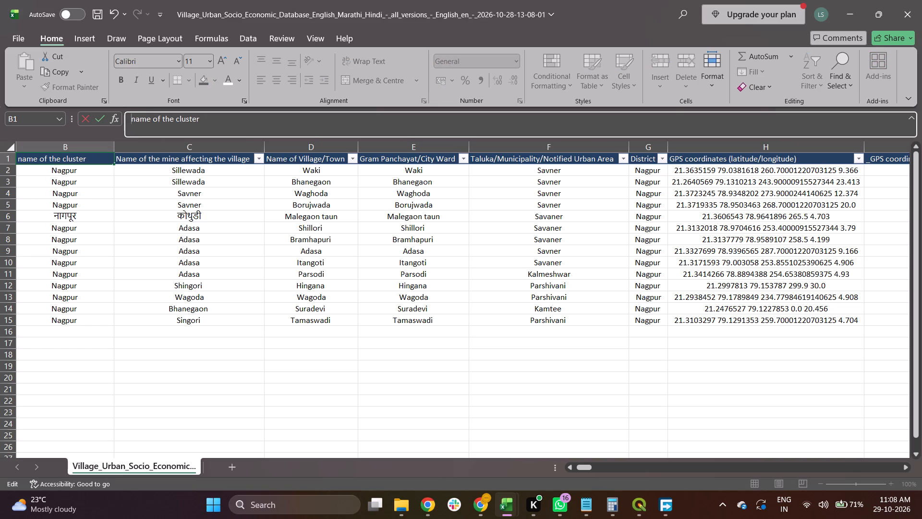
key(Right)
key(BackSpace)
key(shift+n)
key(Right)
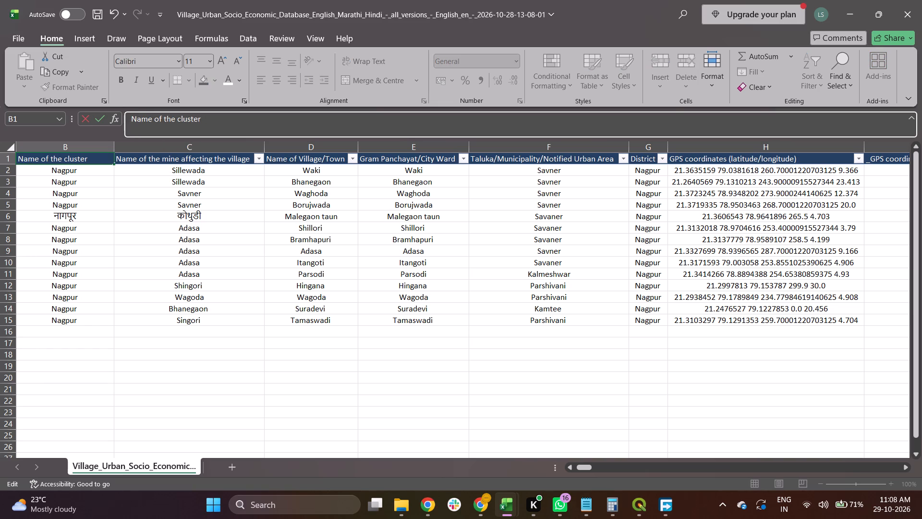
key(Right)
key(Right)
key(Right)
key(Right)
key(Right)
key(Right)
key(Right)
key(Right)
key(Right)
key(Right)
key(Right)
key(BackSpace)
key(shift+c)
key(Right)
key(Tab)
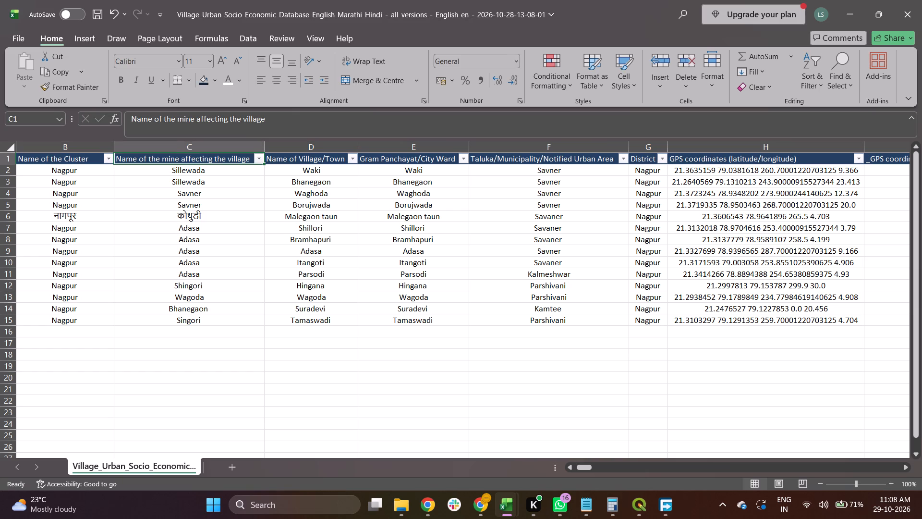
Capitalise the last word of the C1 header so it reads "Name of the mine affecting the Village".
click(244, 117)
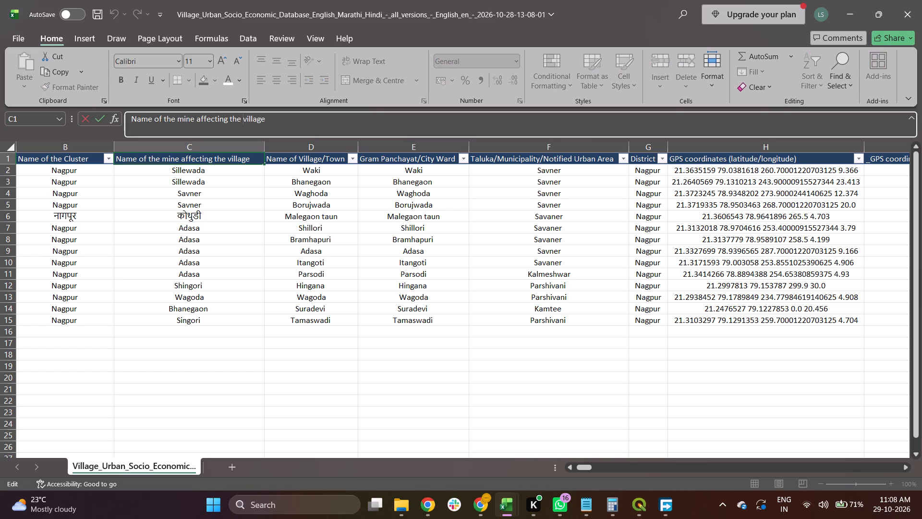
key(Right)
key(BackSpace)
key(shift+v)
key(Tab)
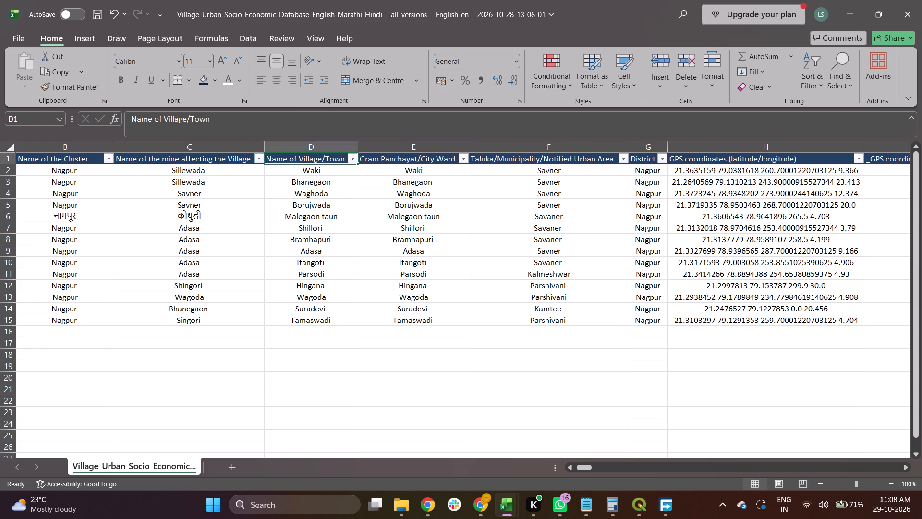
Shorten the C1 header to "Mine affecting the Village".
key(Left)
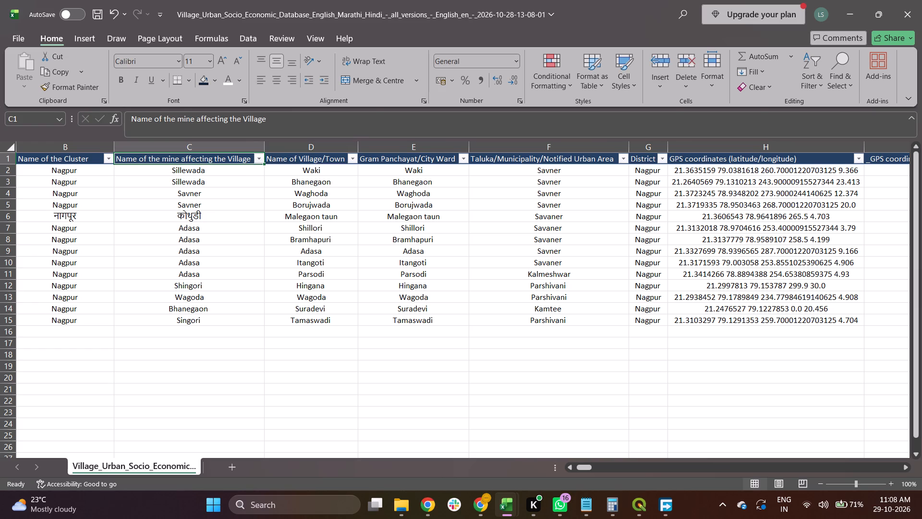
click(240, 116)
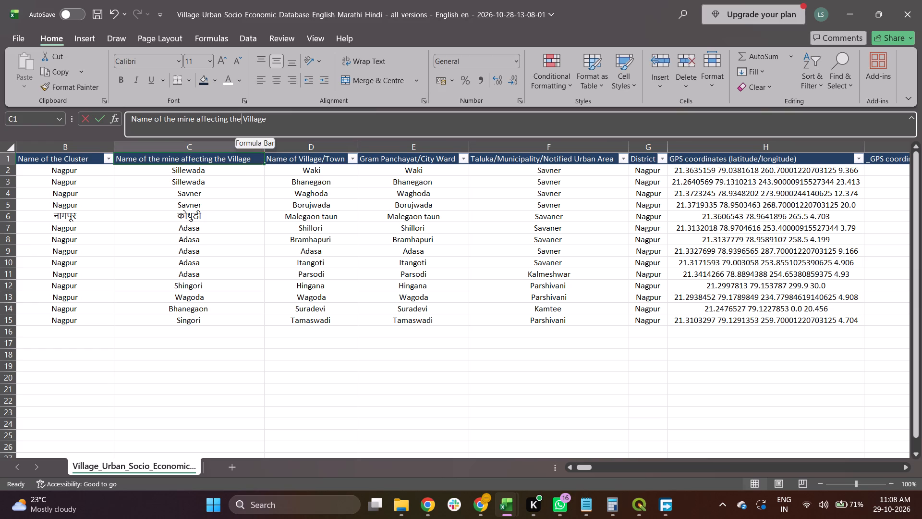
key(Left)
key(Left)
key(Left)
key(Left)
key(Right)
key(Right)
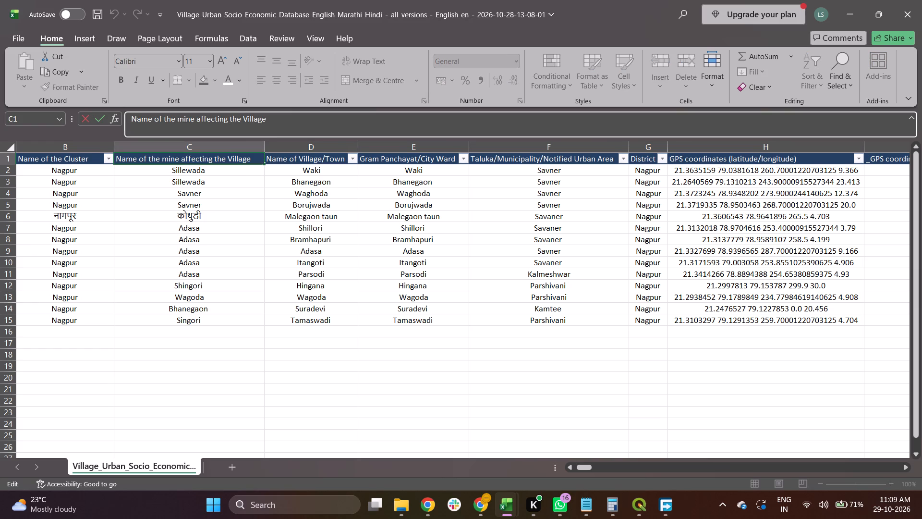
key(Left)
key(Left)
key(Left)
key(Left)
key(Left)
key(Left)
key(Left)
key(Left)
key(Left)
key(Left)
key(Left)
key(Left)
key(Left)
key(Left)
key(Left)
key(BackSpace)
key(BackSpace)
key(BackSpace)
key(BackSpace)
key(BackSpace)
key(BackSpace)
key(BackSpace)
key(BackSpace)
key(BackSpace)
key(BackSpace)
key(BackSpace)
key(BackSpace)
key(BackSpace)
key(BackSpace)
key(BackSpace)
key(BackSpace)
key(BackSpace)
key(BackSpace)
key(BackSpace)
key(BackSpace)
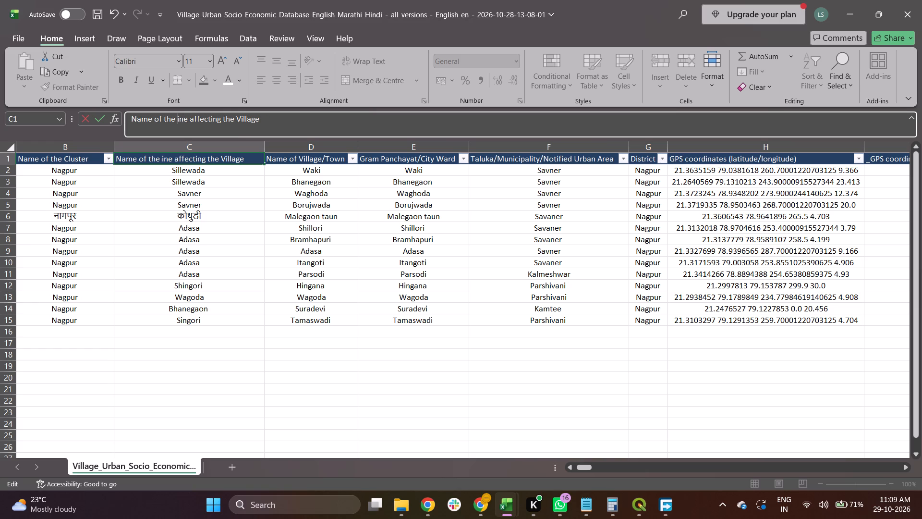
key(shift+m)
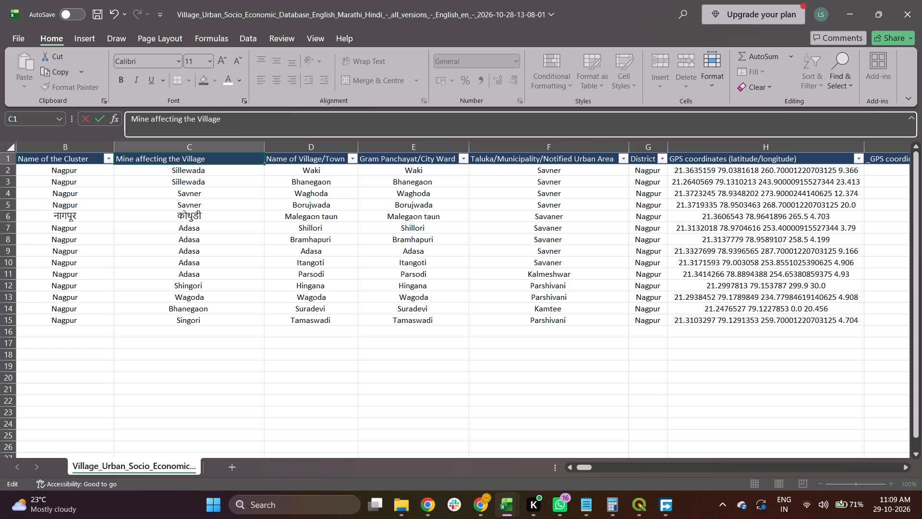
key(Tab)
Shorten the B1 header to "Cluster".
key(Left)
key(Left)
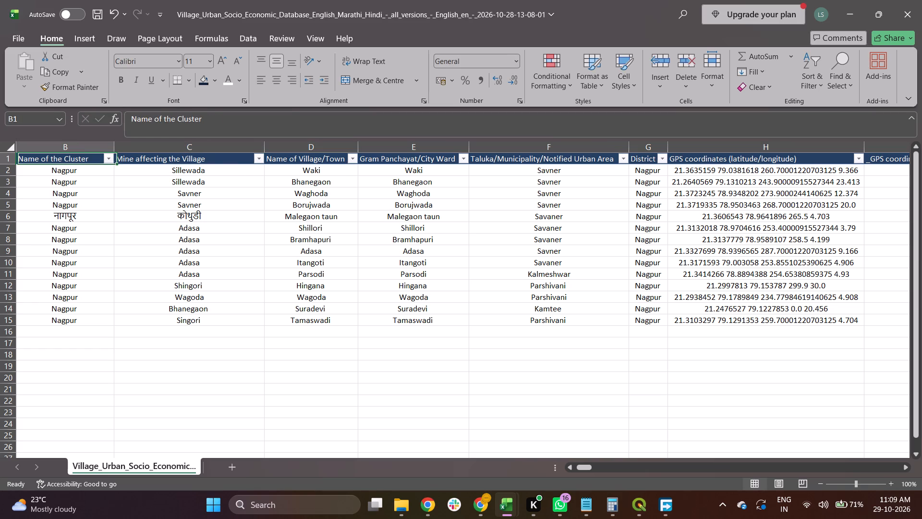
click(178, 122)
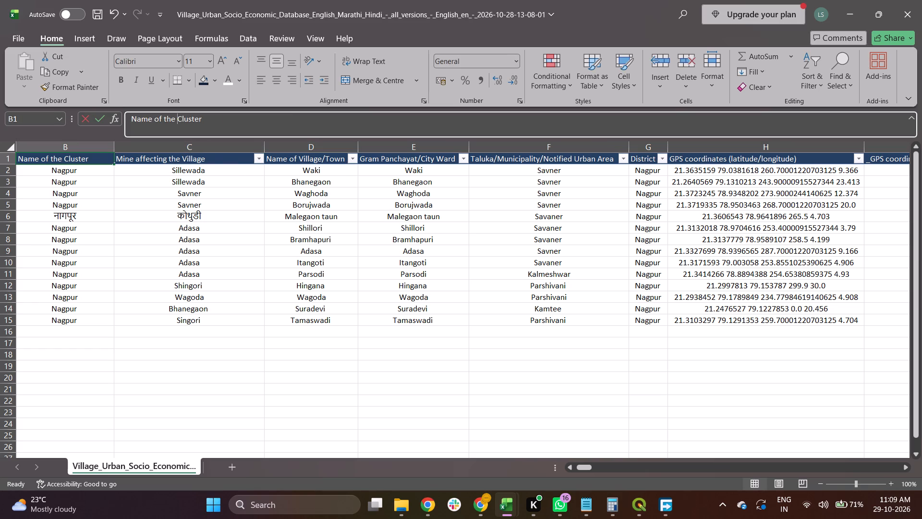
key(BackSpace)
key(BackSpace)
key(BackSpace)
key(BackSpace)
key(BackSpace)
key(BackSpace)
key(BackSpace)
key(BackSpace)
key(BackSpace)
key(BackSpace)
key(BackSpace)
key(BackSpace)
key(BackSpace)
key(BackSpace)
key(BackSpace)
key(BackSpace)
key(BackSpace)
key(BackSpace)
key(BackSpace)
key(BackSpace)
key(Tab)
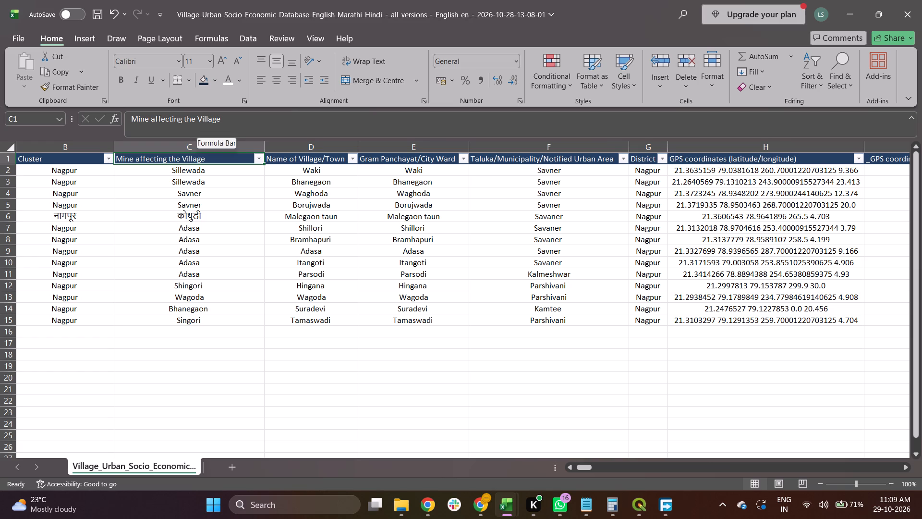
Shorten the C1 header to "Mine" and centre it horizontally in its cell.
drag(225, 121, 153, 120)
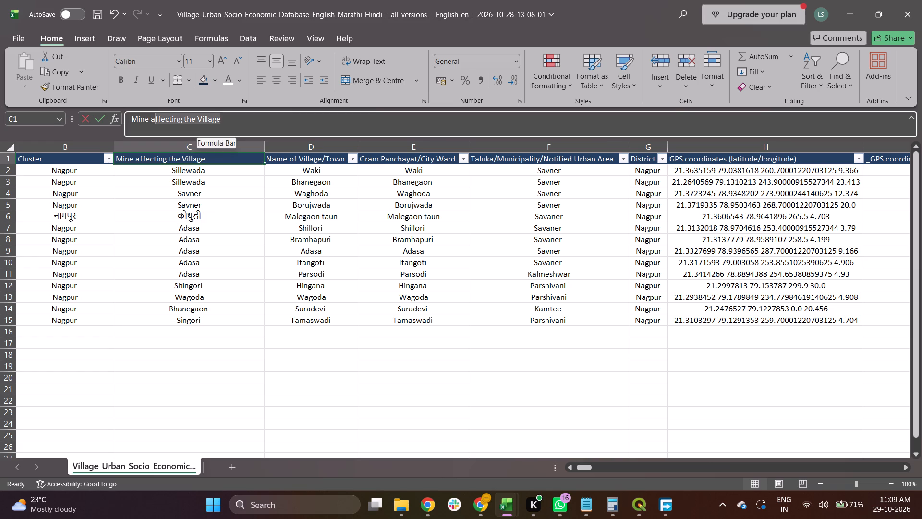
drag(153, 120, 151, 120)
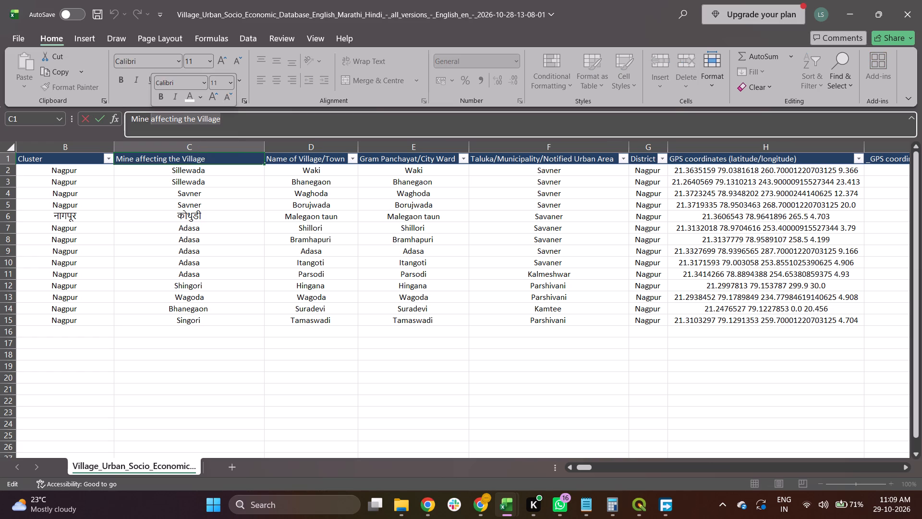
key(BackSpace)
key(Left)
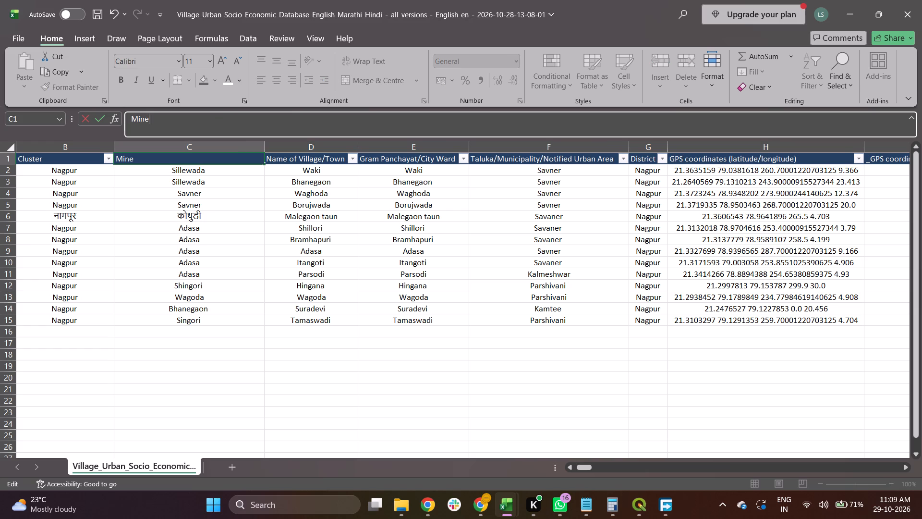
key(Tab)
key(Left)
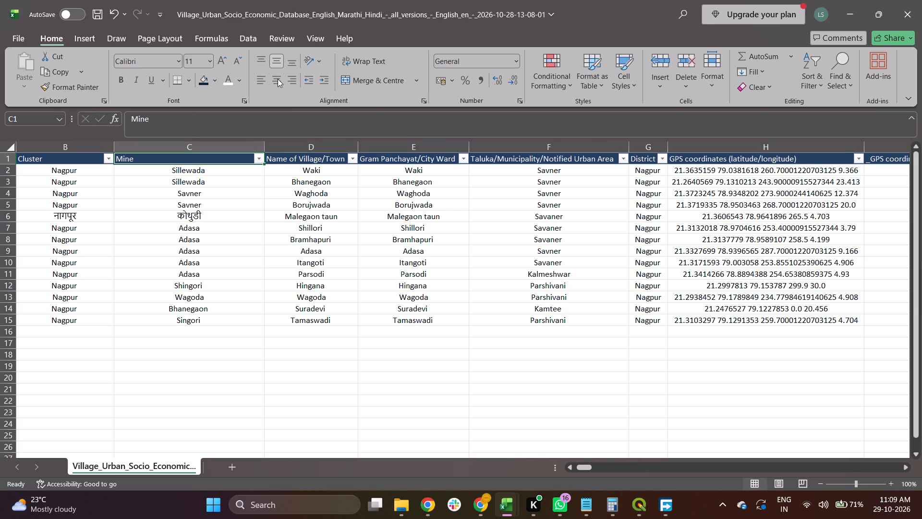
click(278, 78)
Shorten the D1 header to "Village/Town" and centre it horizontally in its cell.
key(Right)
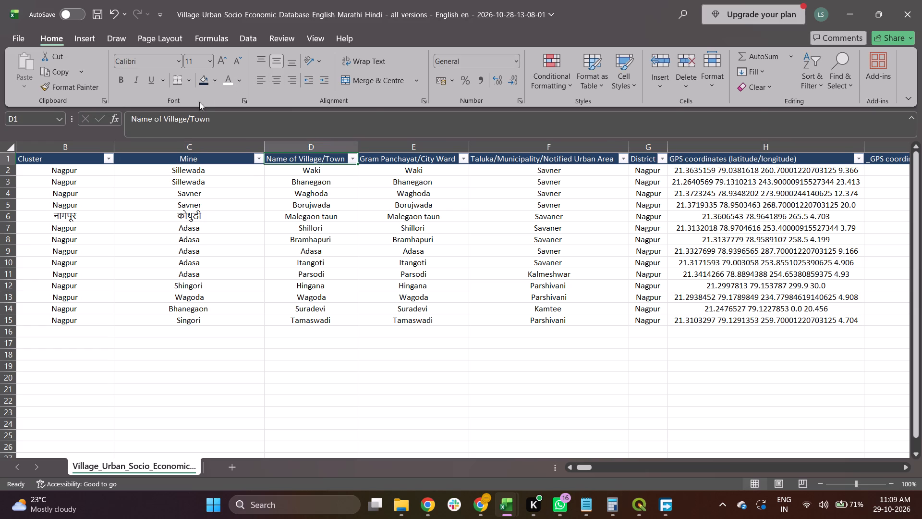
click(163, 119)
key(BackSpace)
key(BackSpace)
key(BackSpace)
key(BackSpace)
key(BackSpace)
key(BackSpace)
key(BackSpace)
key(BackSpace)
key(BackSpace)
key(BackSpace)
key(BackSpace)
key(BackSpace)
key(BackSpace)
key(BackSpace)
key(BackSpace)
key(BackSpace)
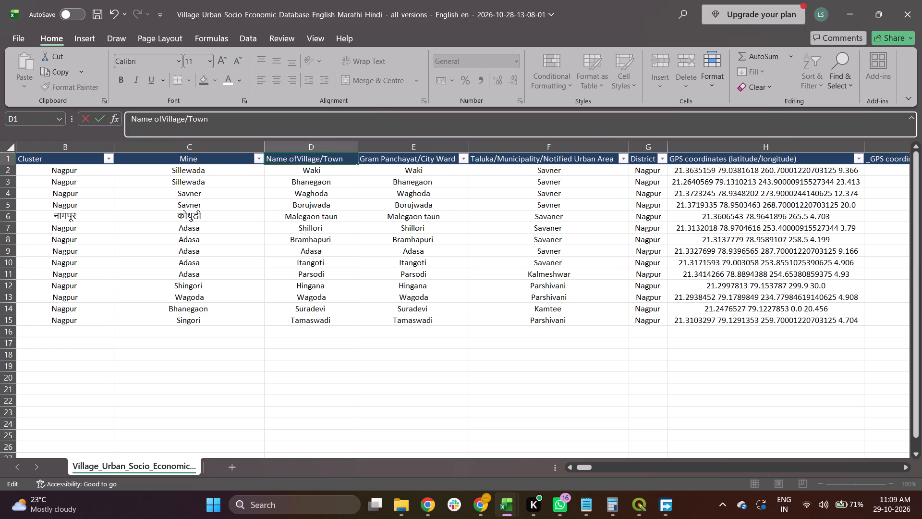
key(Tab)
key(Left)
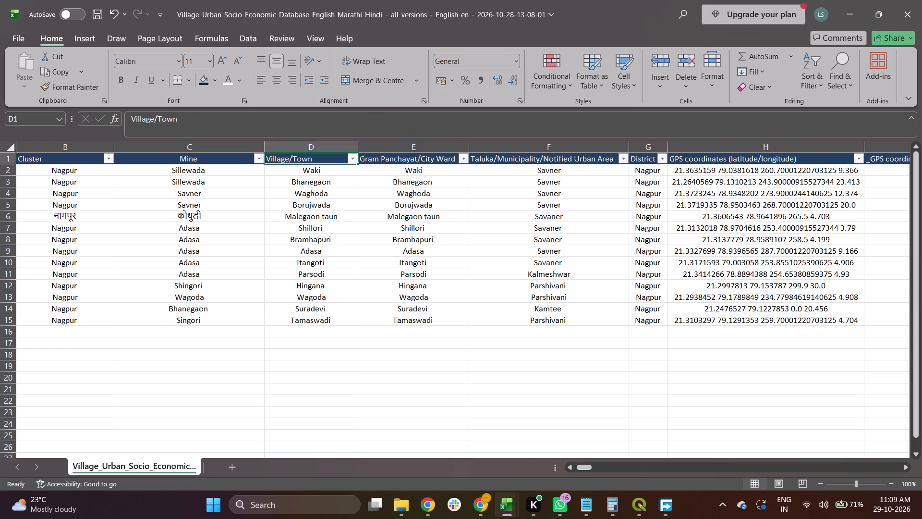
click(273, 84)
Centre the contents of every cell in the worksheet horizontally.
click(8, 147)
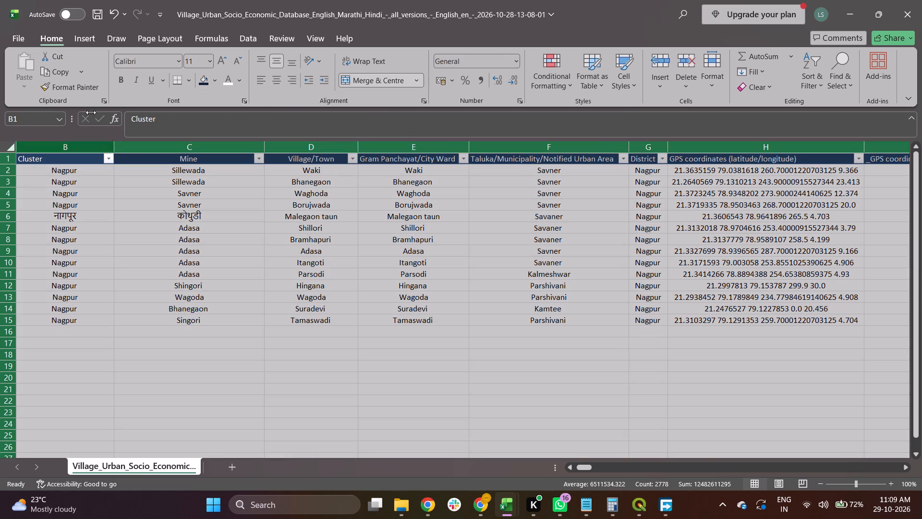
click(274, 79)
click(274, 79)
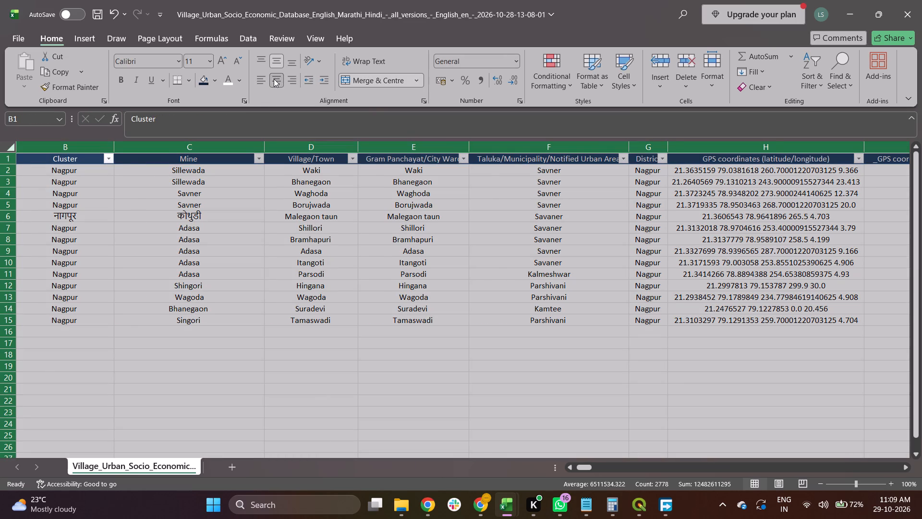
click(274, 79)
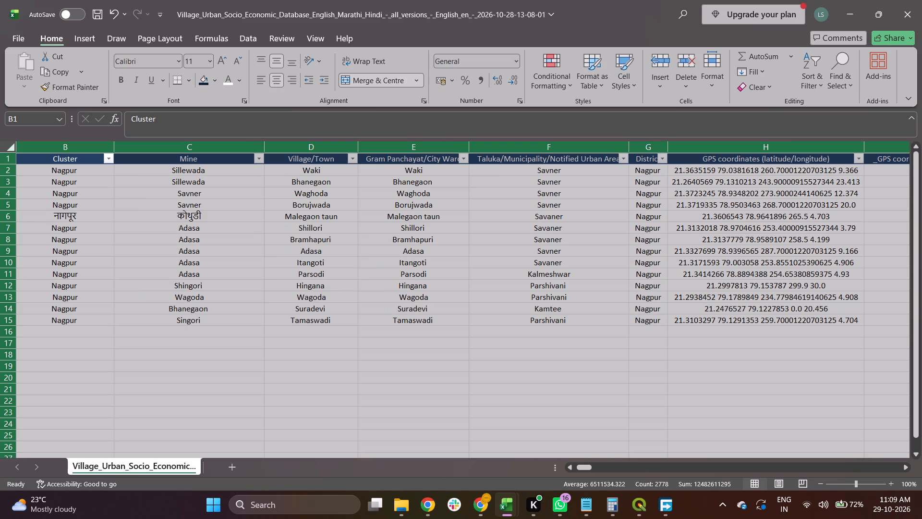
Look over the row 1 headers from Gram Panchayat/City Ward through the GPS coordinates columns.
click(277, 168)
key(Right)
key(Up)
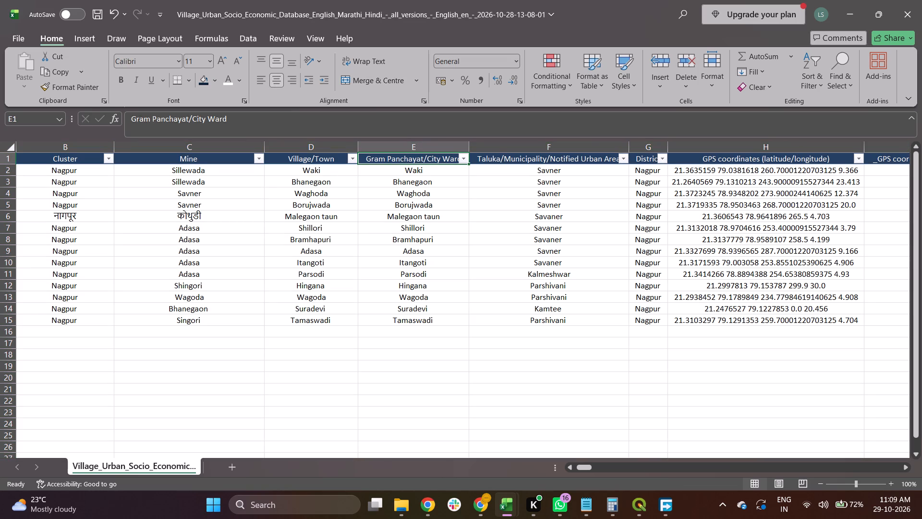
key(Tab)
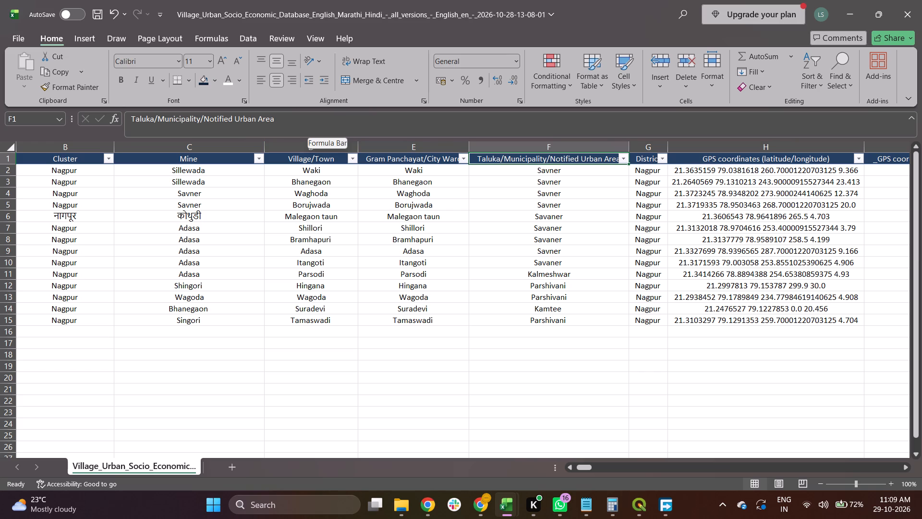
key(Tab)
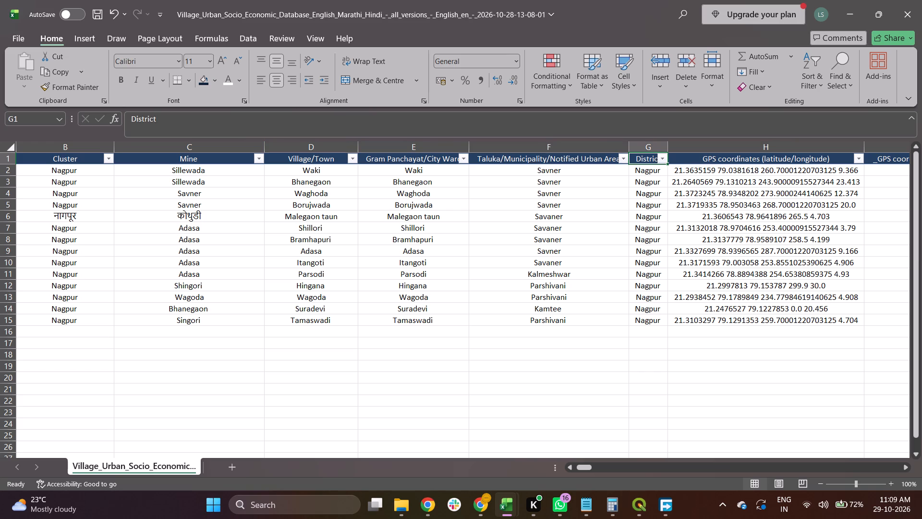
key(Tab)
key(Tab)
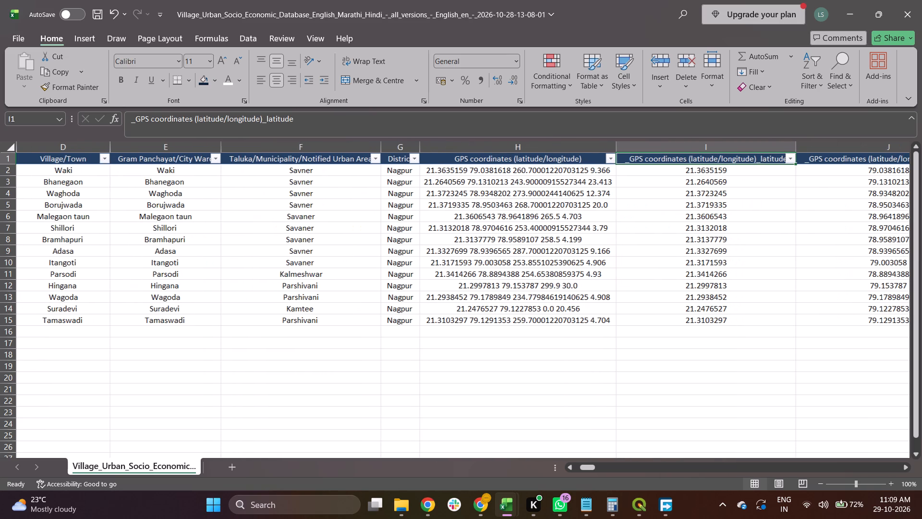
key(Left)
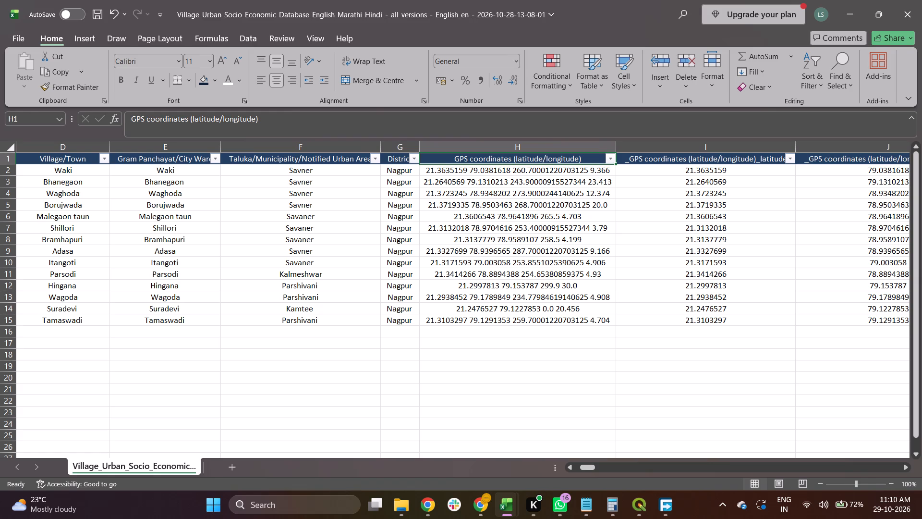
Replace the inner underscore with a space and remove the leading one in I1, giving "GPS coordinates (latitude/longitude) latitude".
key(Tab)
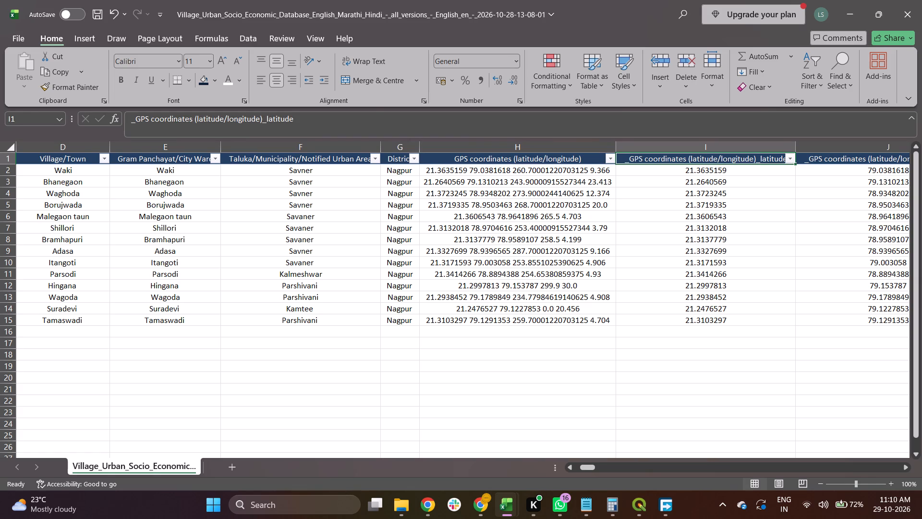
click(267, 121)
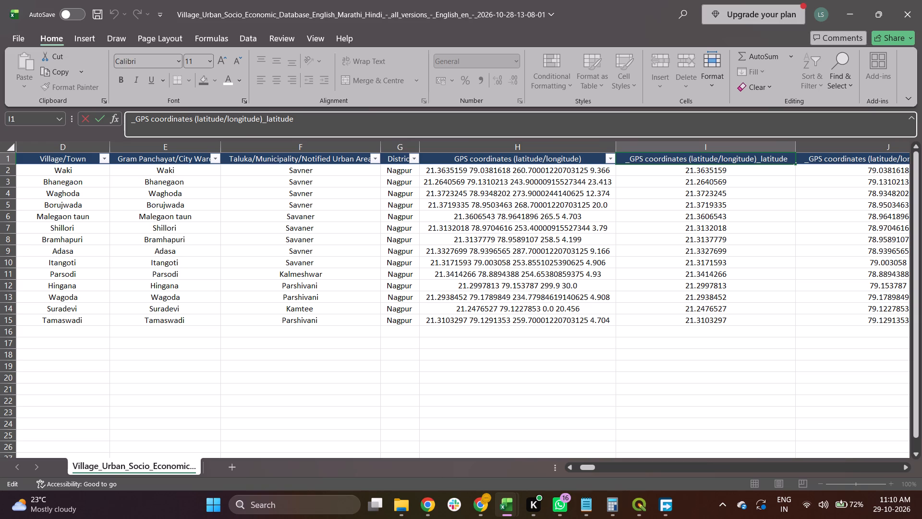
key(BackSpace)
key(space)
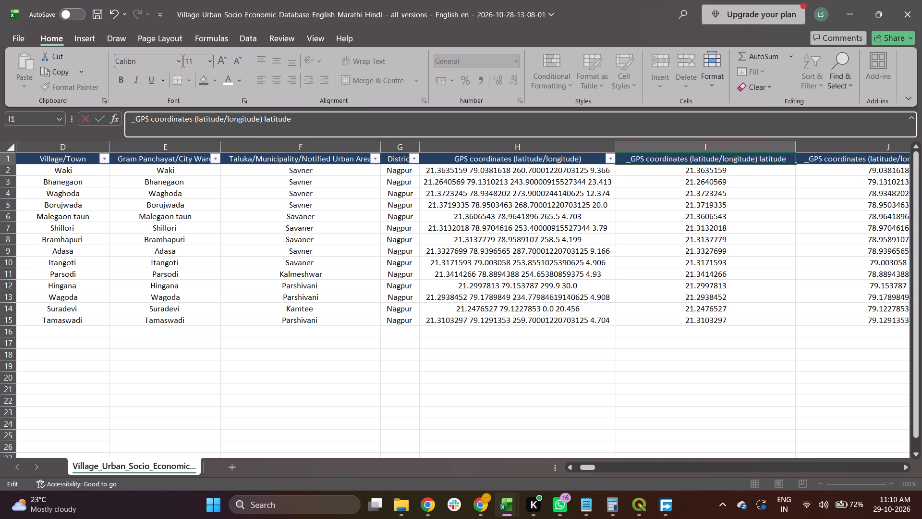
key(Left)
key(Left)
key(Left)
key(Left)
key(Left)
key(Left)
key(Left)
key(Left)
key(Left)
key(Left)
key(Left)
key(Left)
key(Left)
key(Left)
key(Left)
key(Left)
key(Left)
key(Left)
key(Left)
key(Left)
key(Left)
key(Left)
key(BackSpace)
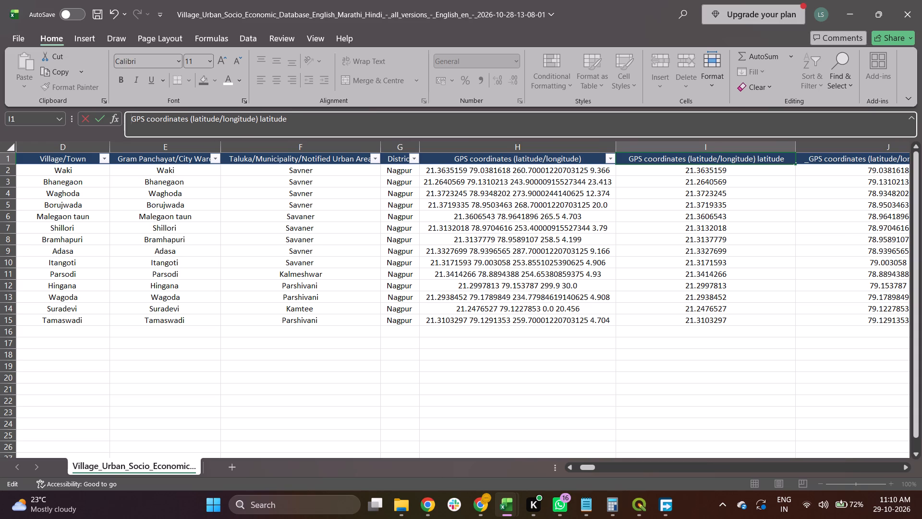
key(Tab)
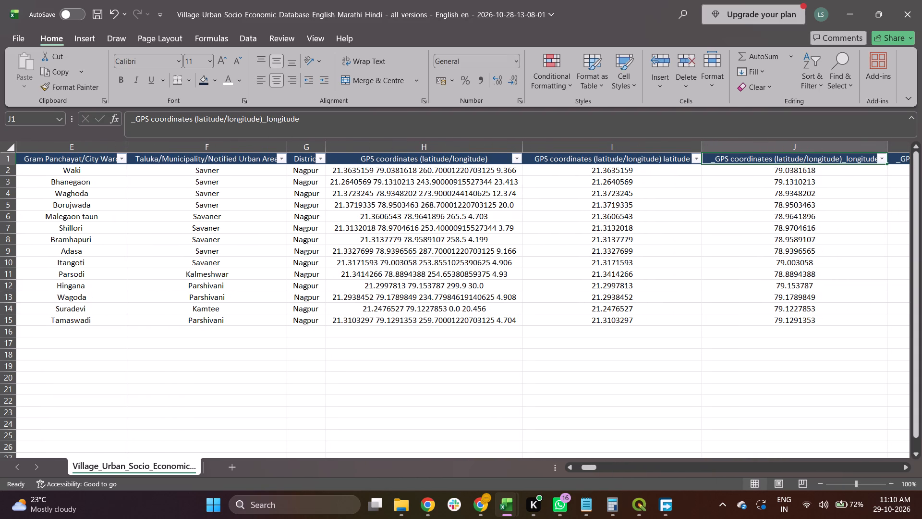
Replace the inner underscore with a space and remove the leading one in J1, giving "GPS coordinates (latitude/longitude) longitude".
click(267, 121)
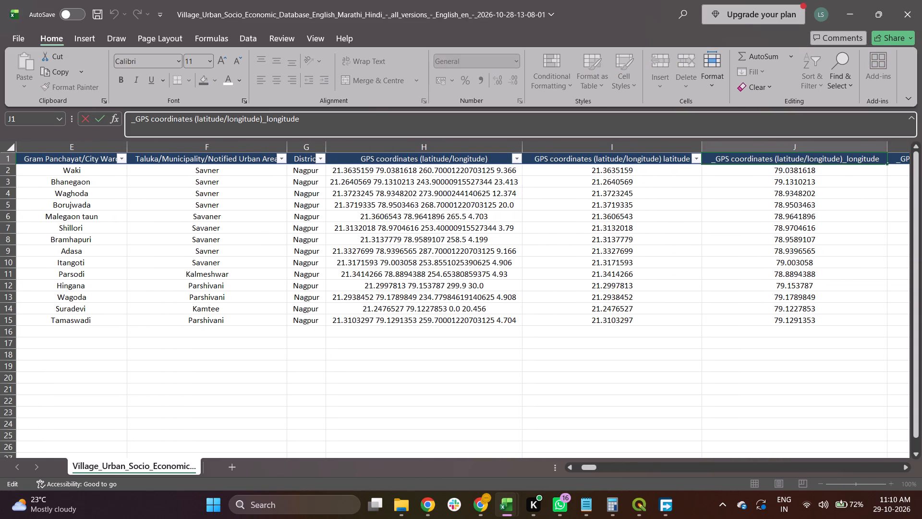
key(BackSpace)
key(space)
key(Left)
key(Left)
key(Left)
key(Left)
key(Left)
key(Left)
key(Left)
key(Left)
key(Left)
key(Left)
key(Left)
key(Left)
key(Left)
key(Left)
key(Left)
key(Left)
key(Left)
key(Left)
key(Left)
key(Left)
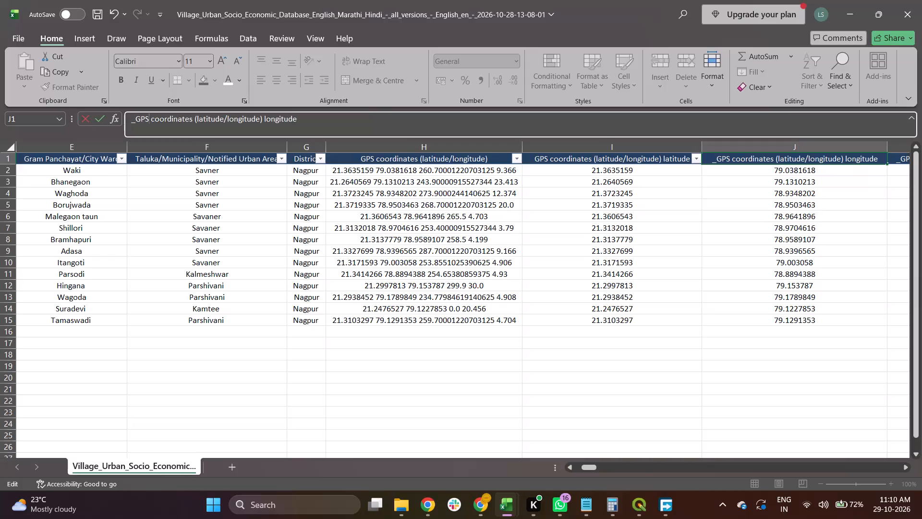
key(Left)
key(Left)
key(Left)
key(BackSpace)
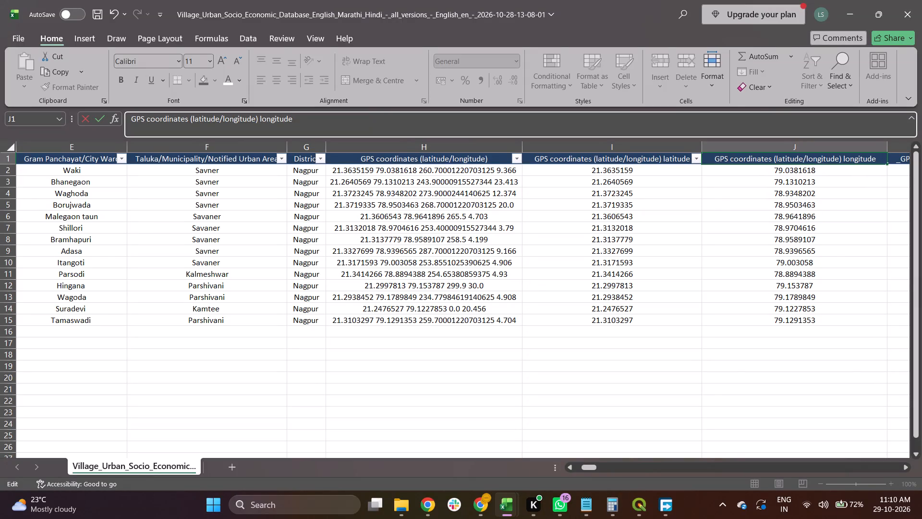
key(Tab)
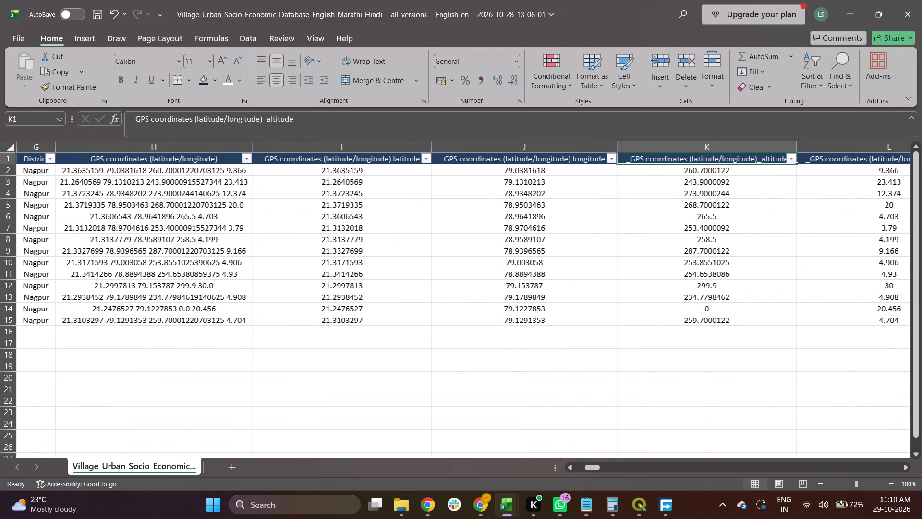
Replace the inner underscore with a space and remove the leading one in K1, giving "GPS coordinates (latitude/longitude) altitude".
click(267, 121)
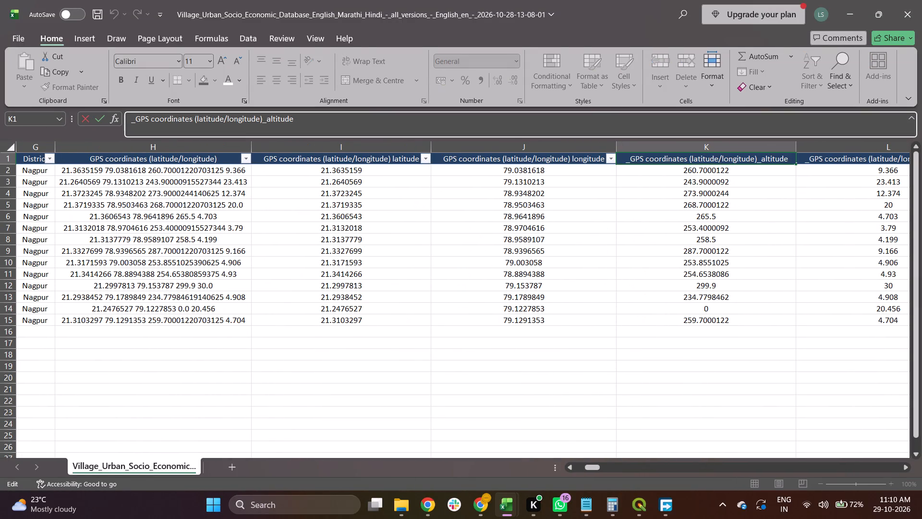
key(BackSpace)
key(space)
key(Left)
key(Left)
key(Left)
key(Left)
key(Left)
key(Left)
key(Left)
key(Left)
key(Left)
key(Left)
key(Left)
key(Left)
key(Left)
key(Left)
key(Left)
key(Left)
key(Left)
key(Left)
key(Left)
key(Left)
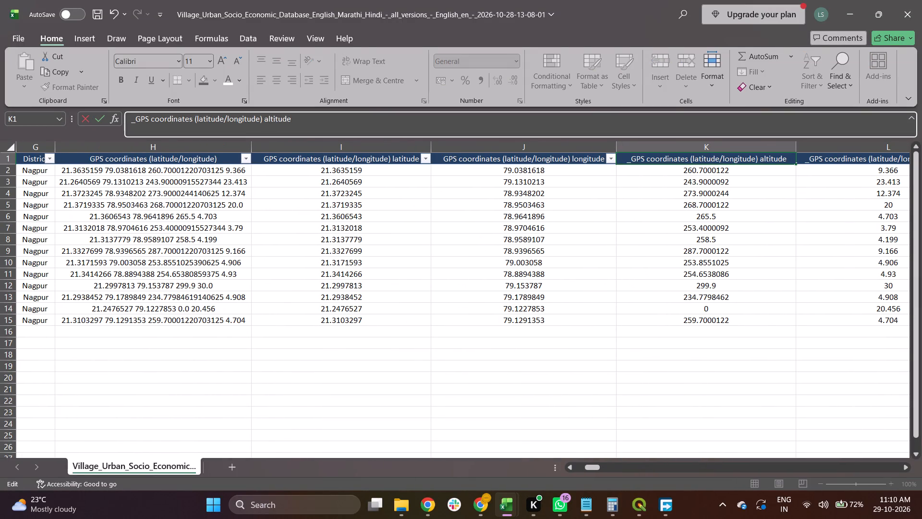
key(Left)
key(Left)
key(Right)
key(BackSpace)
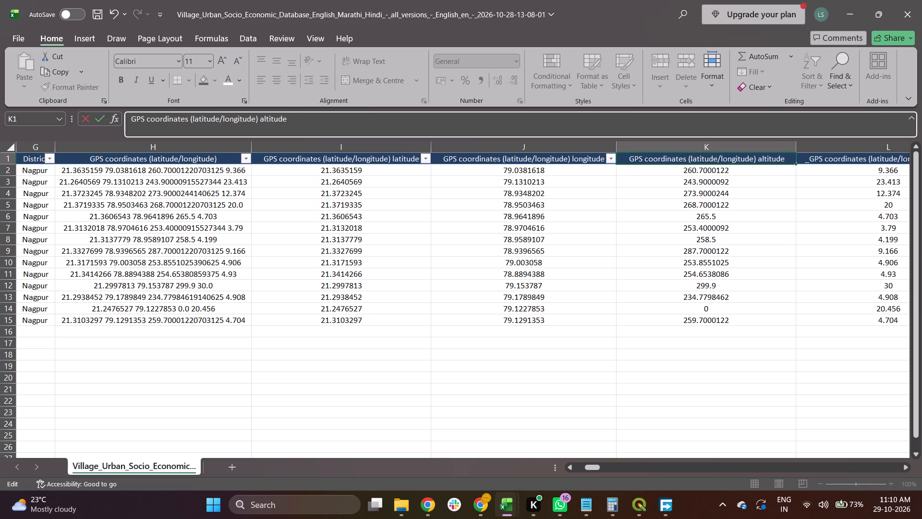
key(Tab)
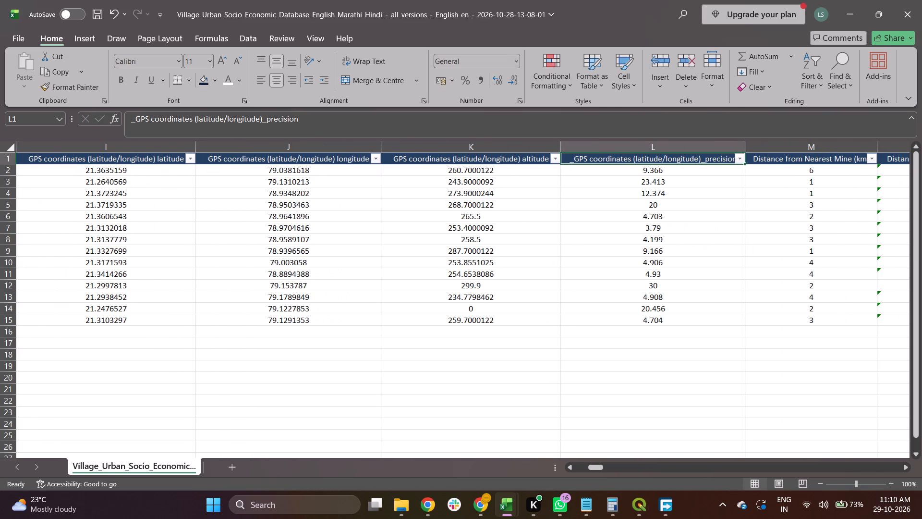
Replace the inner underscore with a space and remove the leading one in L1, giving "GPS coordinates (latitude/longitude) precision".
click(267, 121)
key(BackSpace)
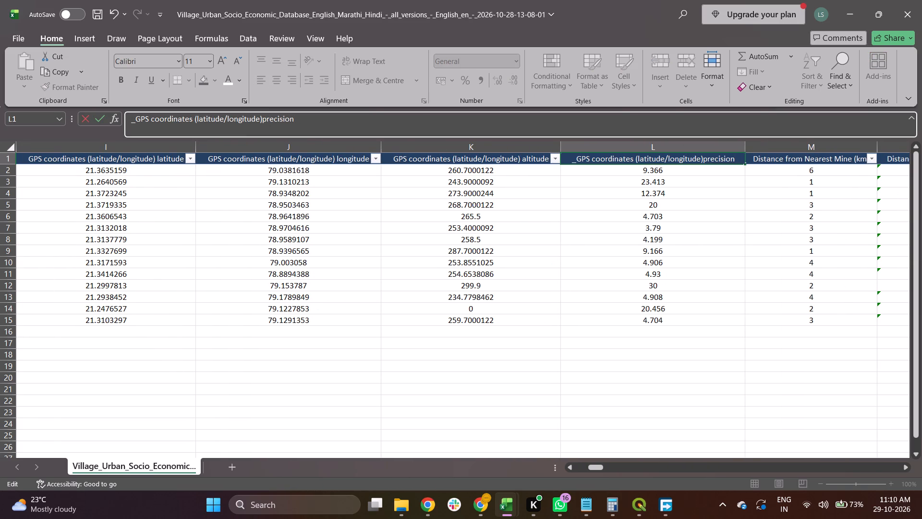
key(space)
key(Left)
key(Left)
key(Left)
key(Left)
key(Left)
key(Left)
key(Left)
key(Left)
key(Left)
key(Left)
key(Left)
key(Left)
key(Left)
key(Left)
key(Left)
key(Left)
key(Left)
key(Left)
key(Left)
key(Left)
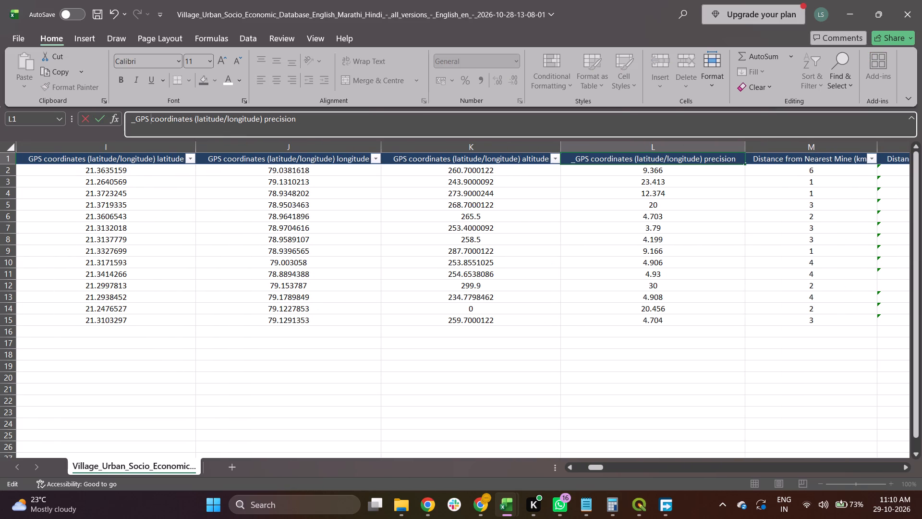
key(Left)
key(Left)
key(Left)
key(Left)
key(BackSpace)
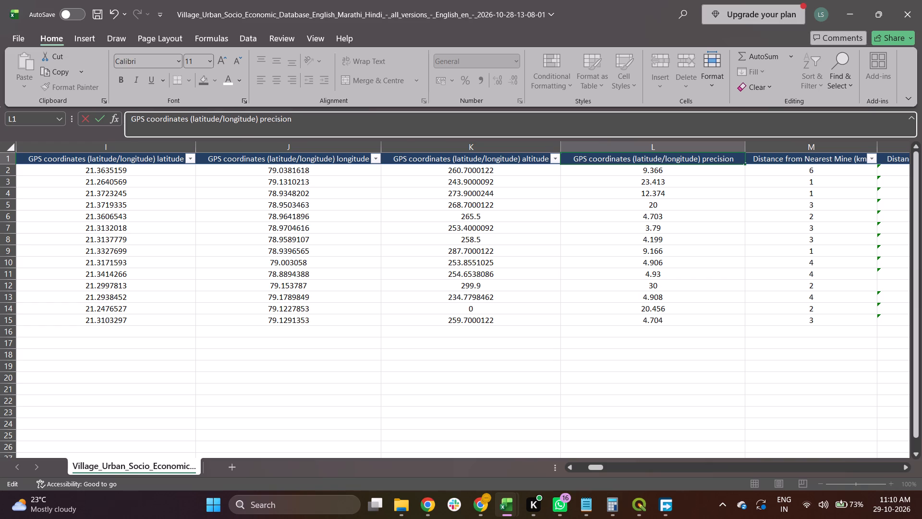
key(Tab)
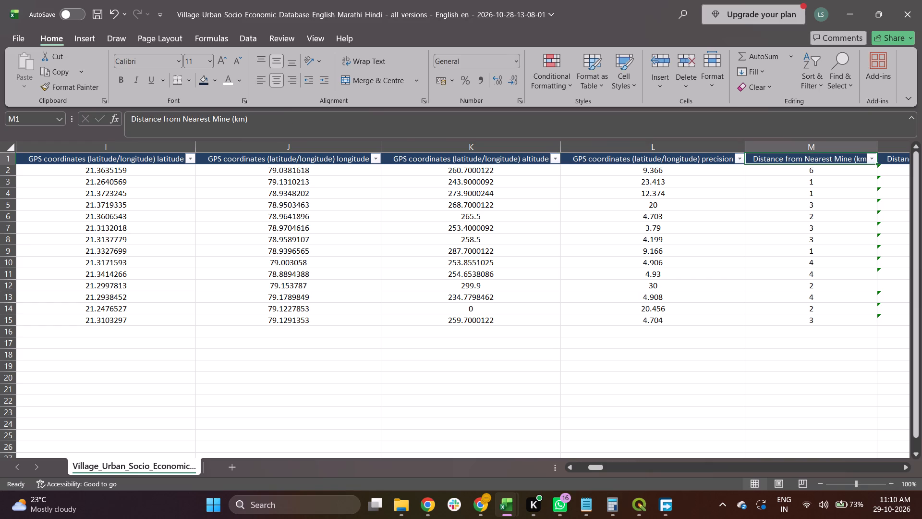
Check the row 1 headers from M1 onward and capitalise the S1 header as "Male".
key(Tab)
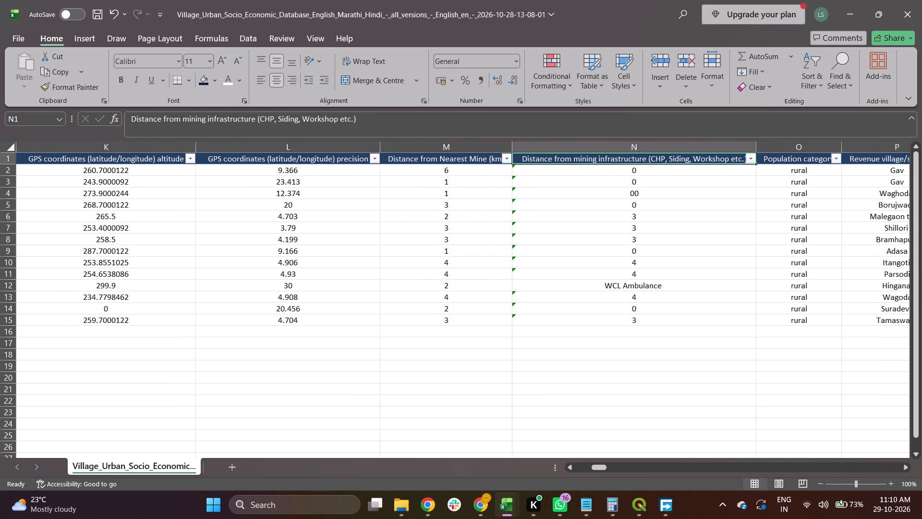
key(Tab)
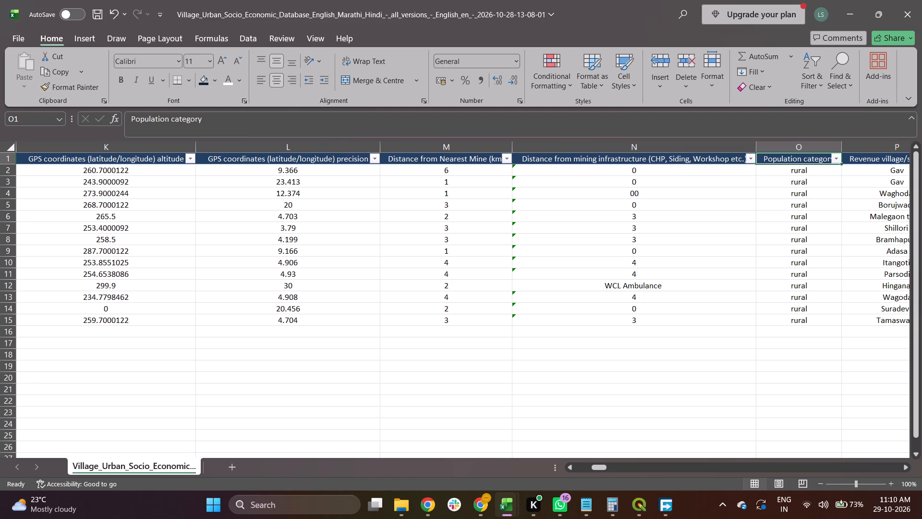
key(Left)
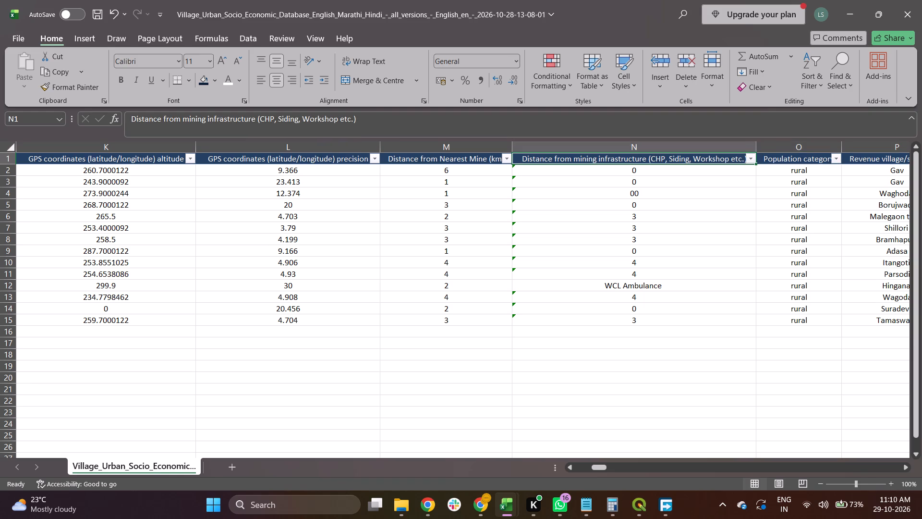
key(Tab)
key(Tab)
key(Tab)
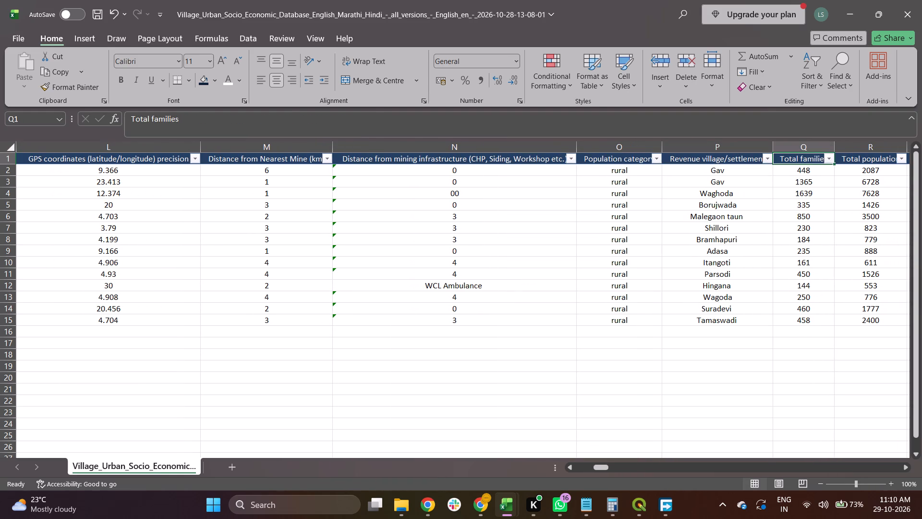
key(Tab)
key(Tab)
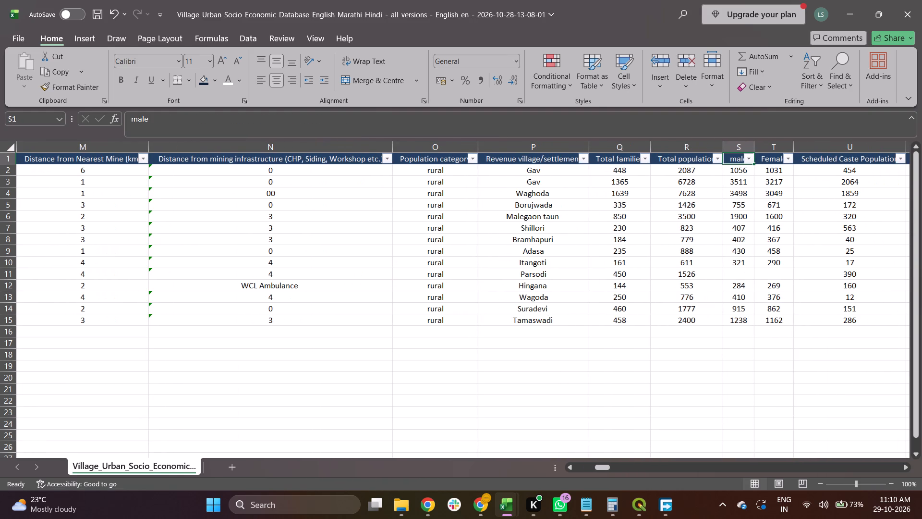
click(137, 122)
key(BackSpace)
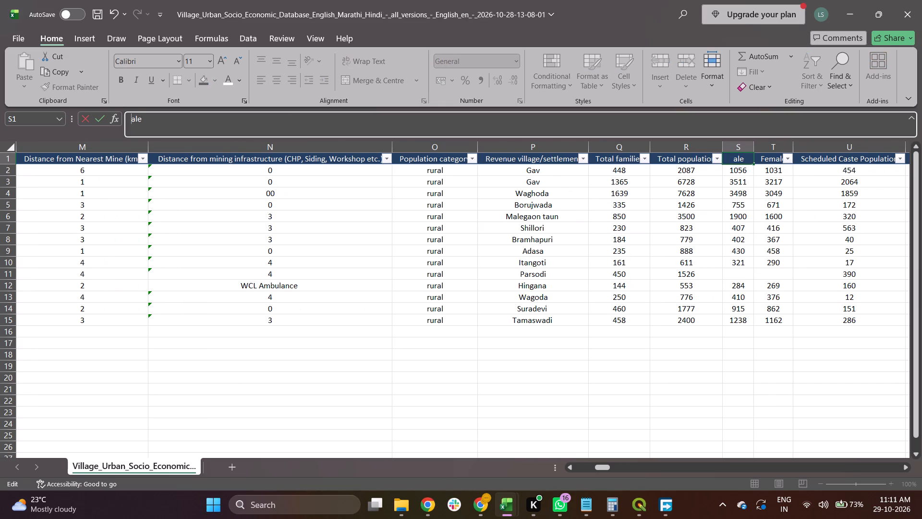
key(shift+m)
key(Tab)
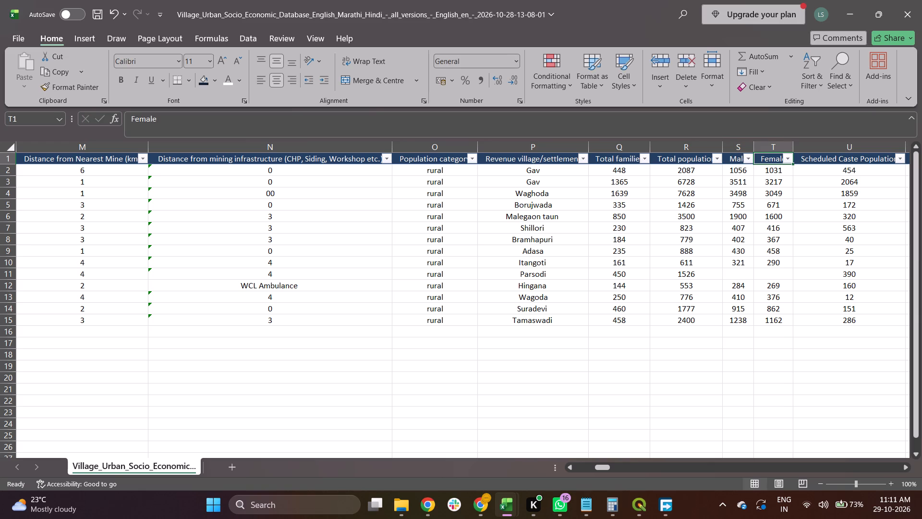
Capitalise the last word of the W1 header so it reads "Other Backward Classes Population".
key(Tab)
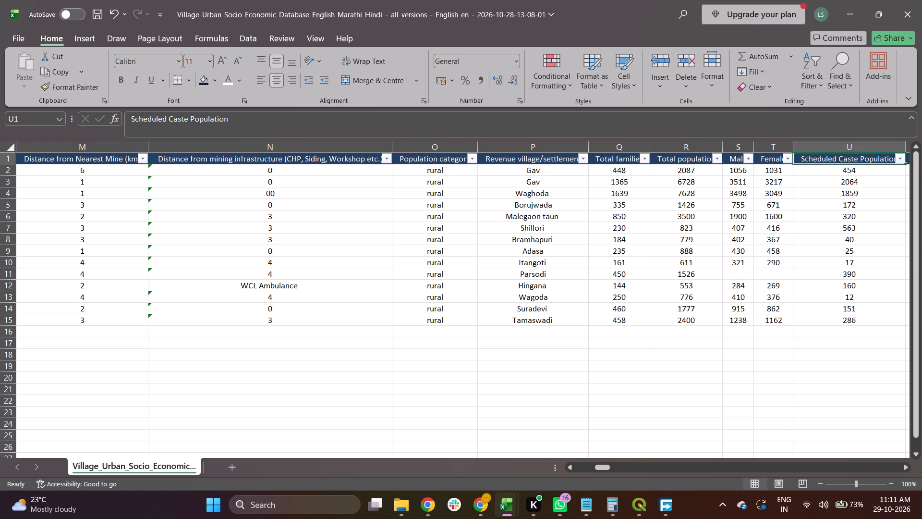
key(Tab)
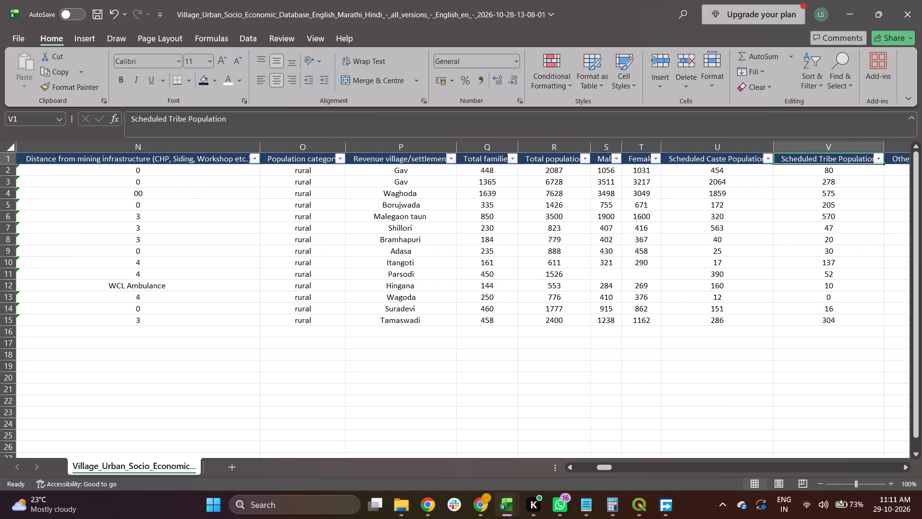
key(Tab)
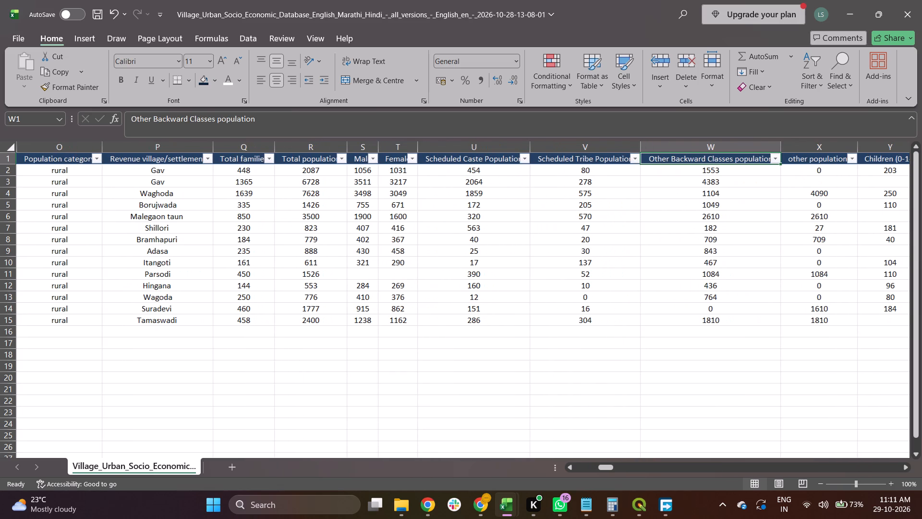
click(223, 121)
key(BackSpace)
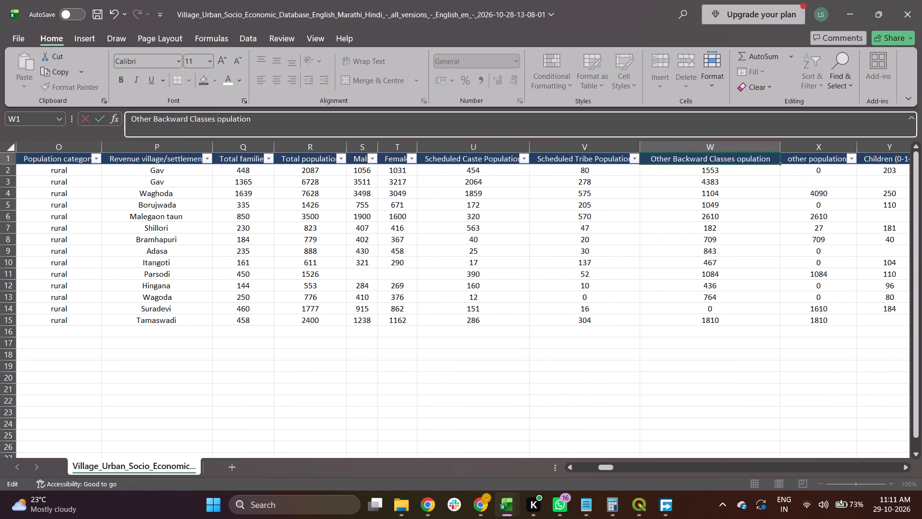
key(shift+p)
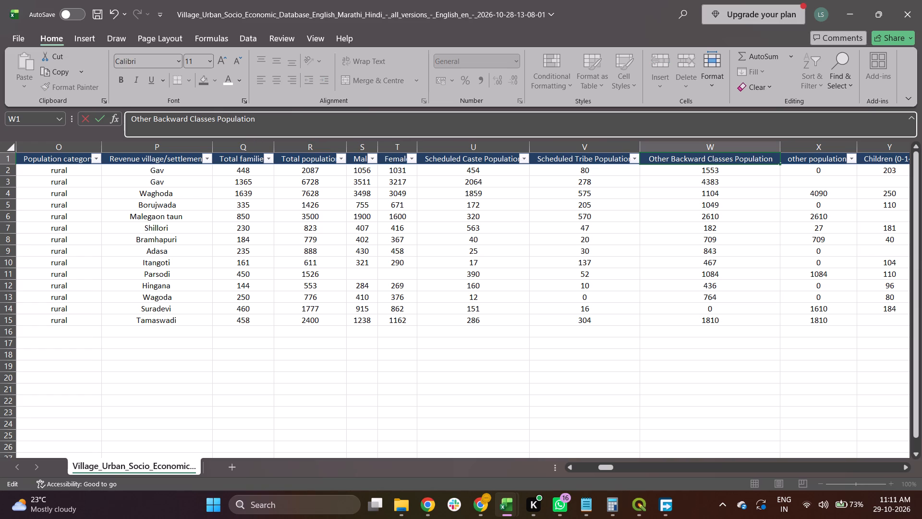
key(Tab)
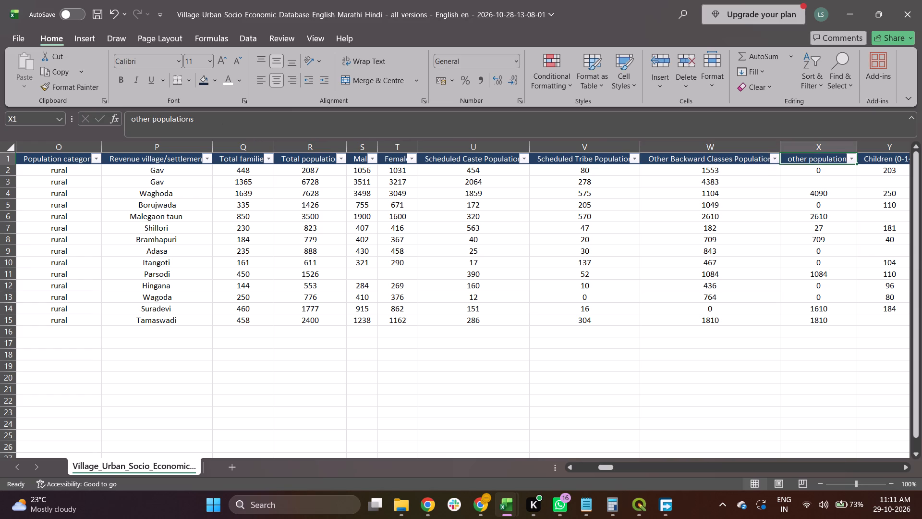
Capitalise both words of the X1 header so it reads "Other Populations".
click(157, 121)
key(BackSpace)
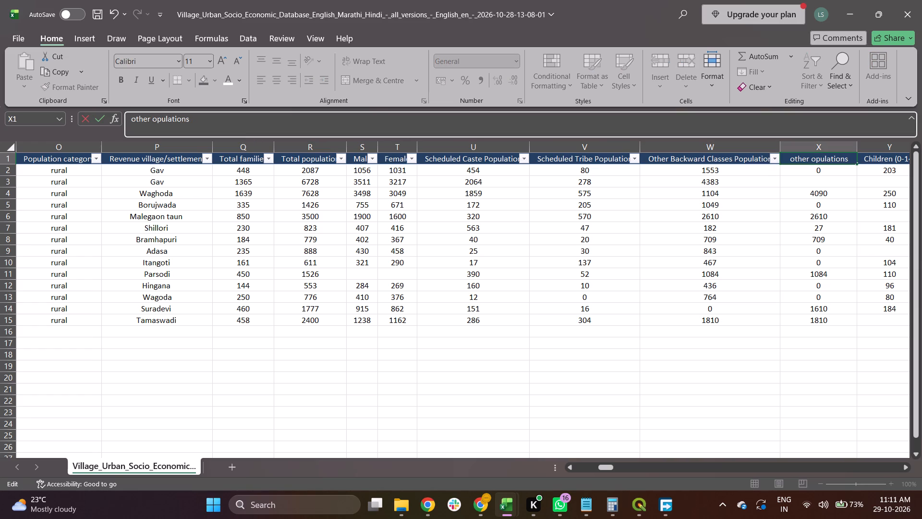
key(shift+p)
key(Left)
key(Left)
key(Left)
key(Left)
key(Left)
key(Left)
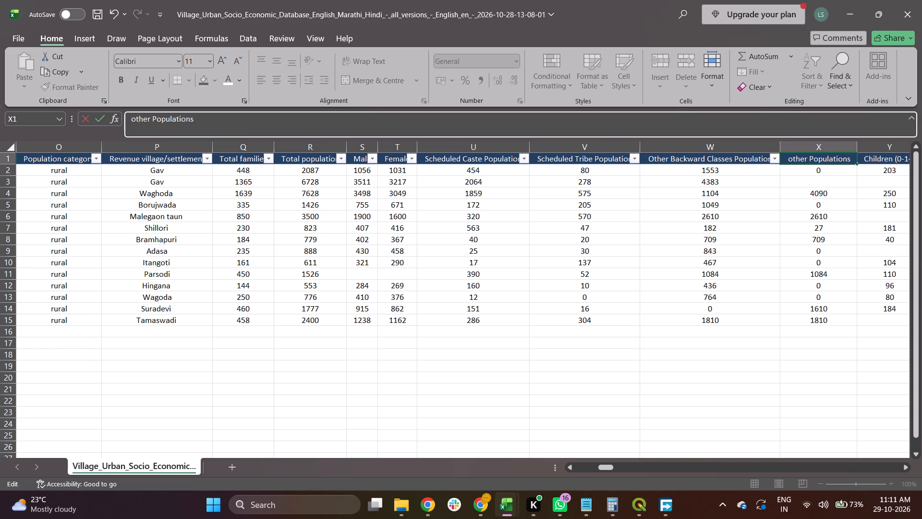
key(BackSpace)
key(shift+o)
key(Tab)
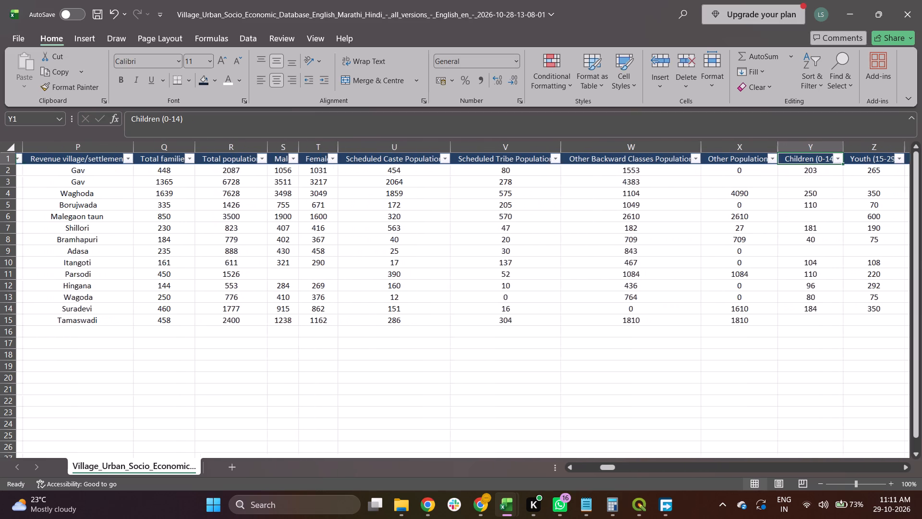
Check the row 1 headers after Y1 and capitalise the second word of AC1 so it reads "Migrant Households".
key(Tab)
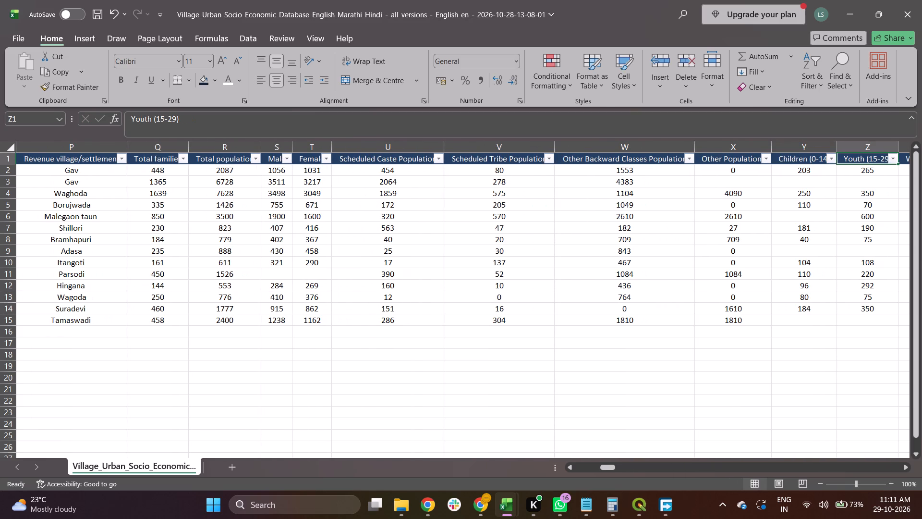
key(Tab)
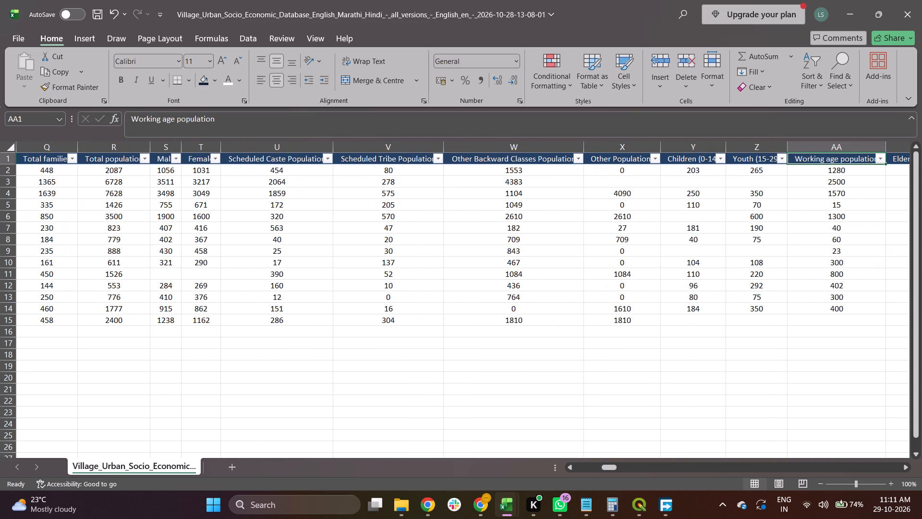
key(Left)
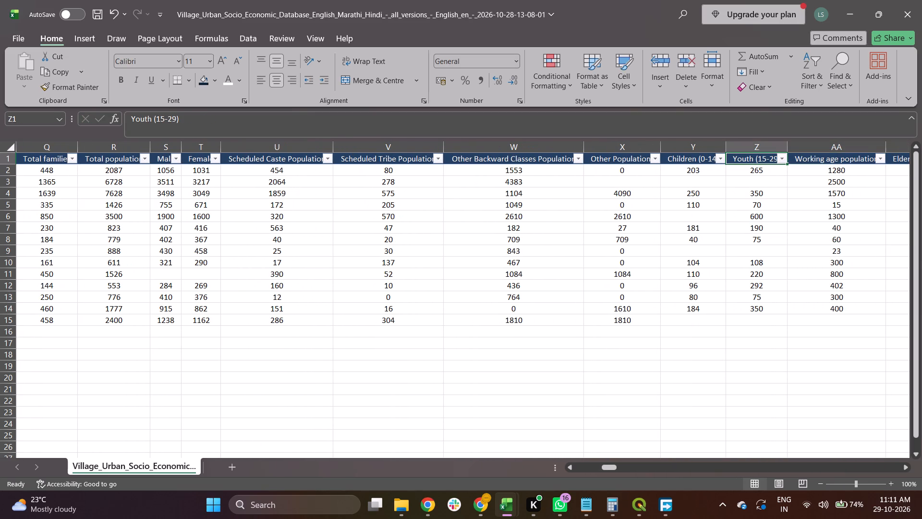
key(Right)
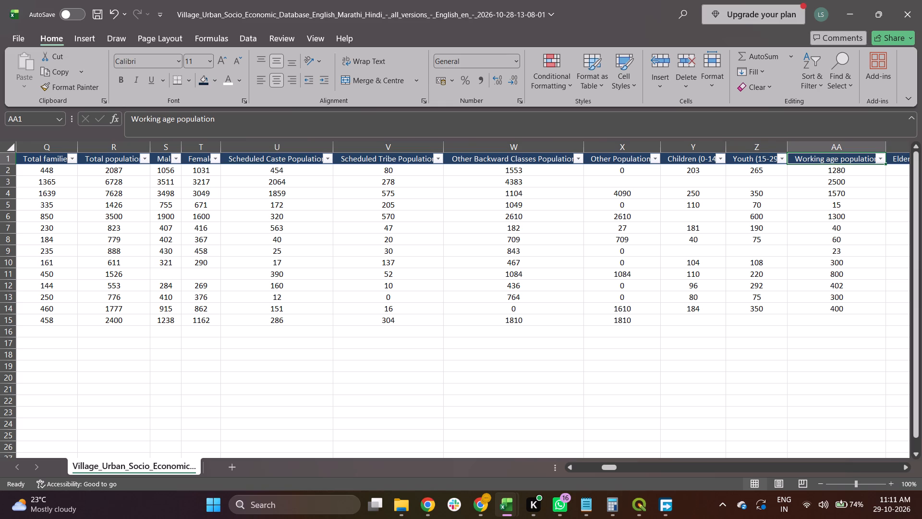
key(Right)
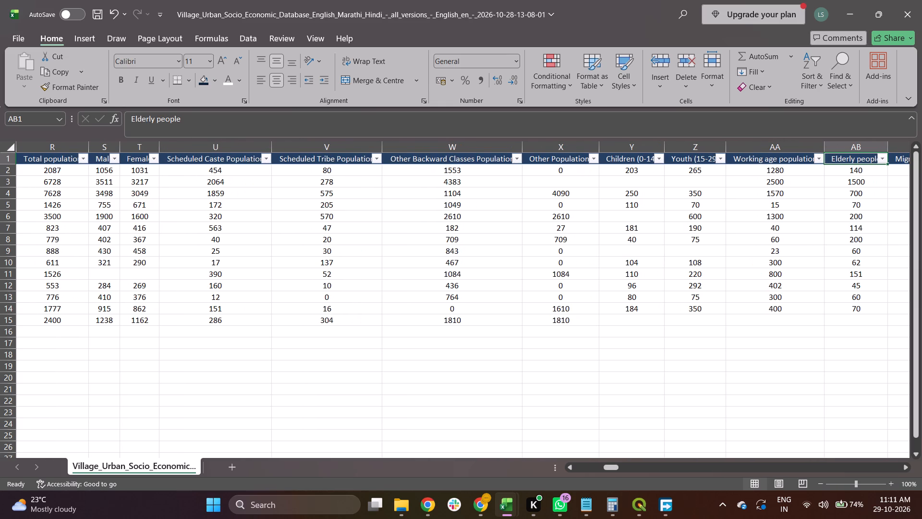
key(Right)
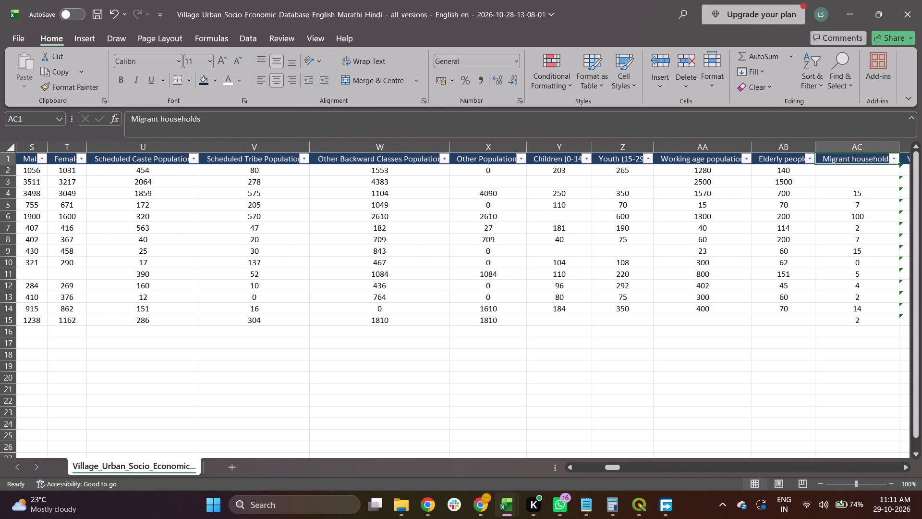
key(Right)
key(Left)
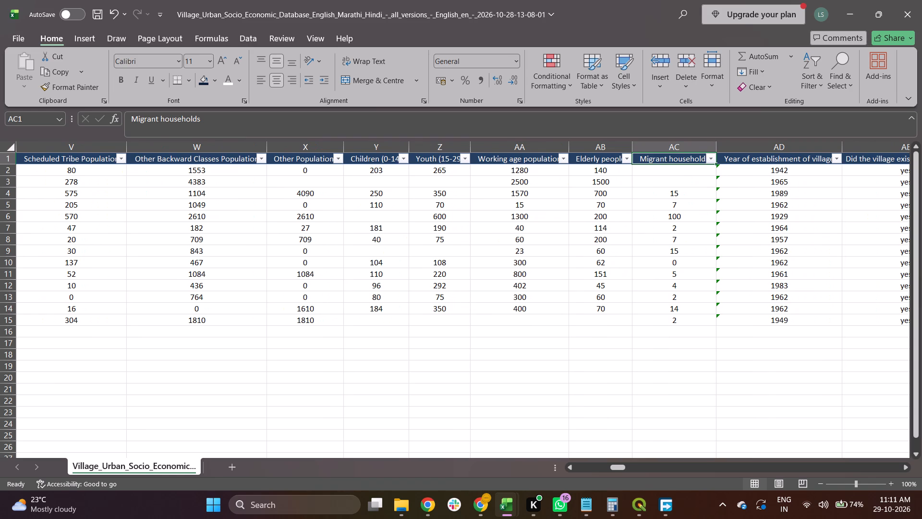
click(167, 119)
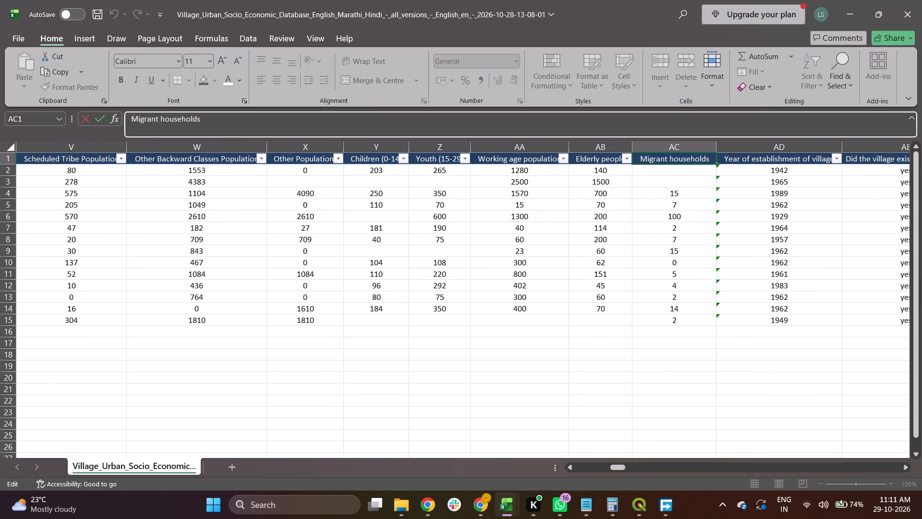
key(BackSpace)
key(shift+h)
key(Tab)
Capitalise the second word of the AB1 header so it reads "Elderly People".
key(Left)
key(Left)
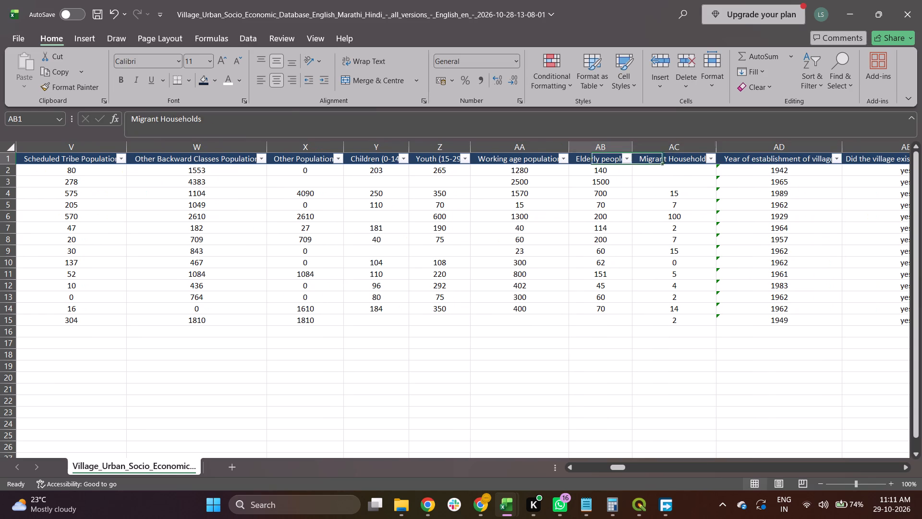
click(167, 119)
key(Left)
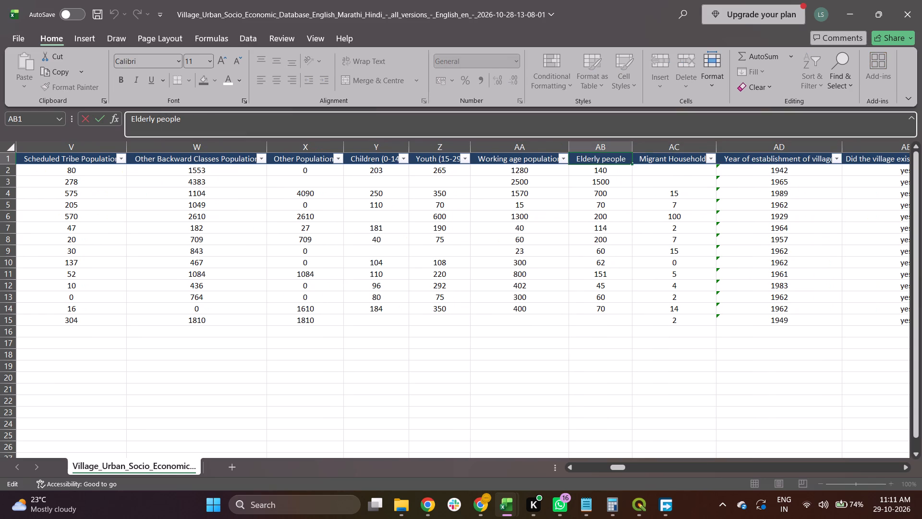
key(BackSpace)
key(shift+p)
key(Tab)
Capitalise the second and third words of the AA1 header so it reads "Working Age Population".
key(Left)
key(Left)
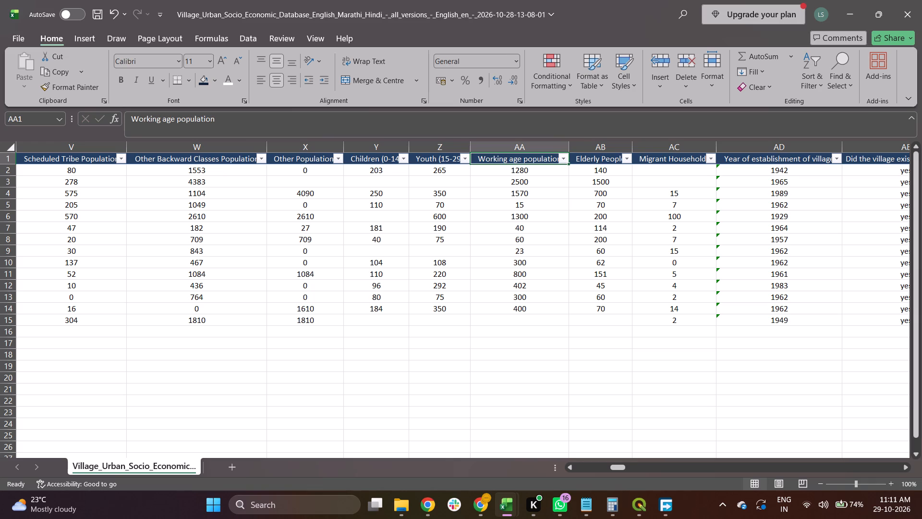
click(167, 119)
key(BackSpace)
key(shift+a)
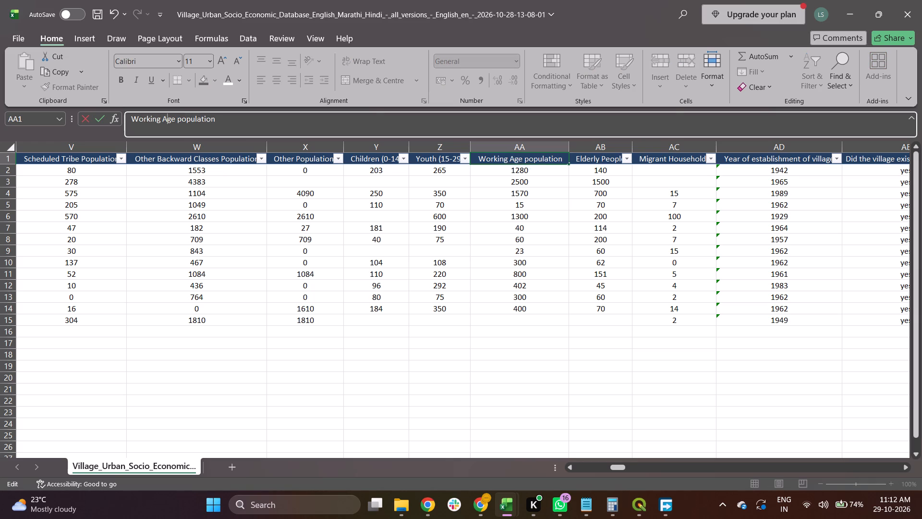
key(Right)
key(Right)
key(Right)
key(Right)
key(BackSpace)
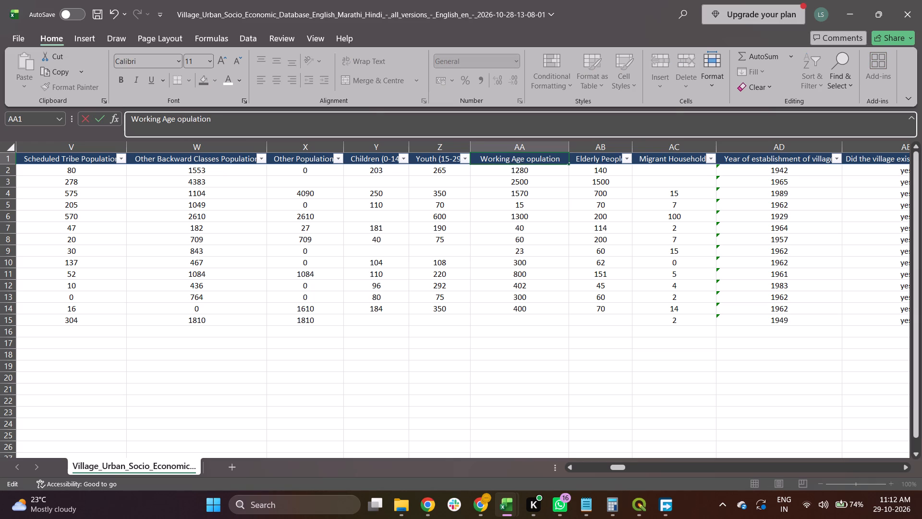
key(shift+p)
key(Tab)
Review the wording and capitalisation of the row 1 headers from Z1 through AH1.
key(Left)
key(Left)
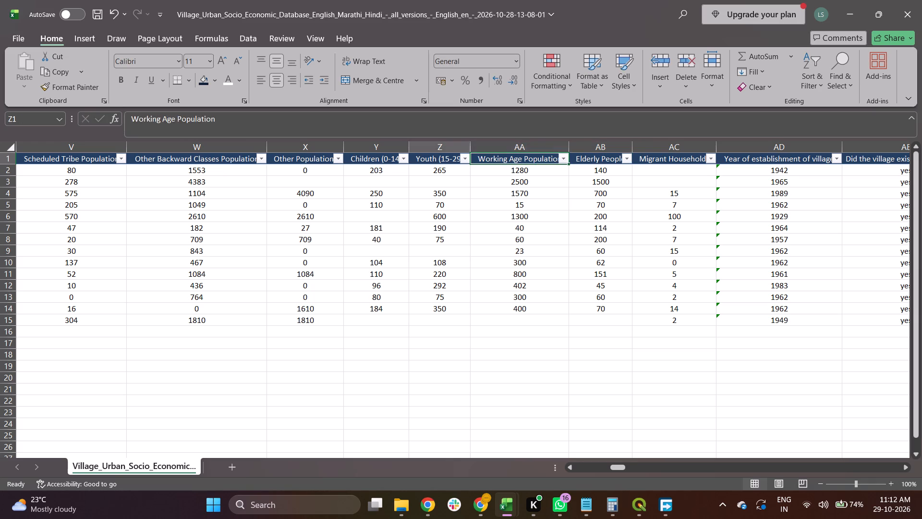
key(Right)
key(Right)
key(Right)
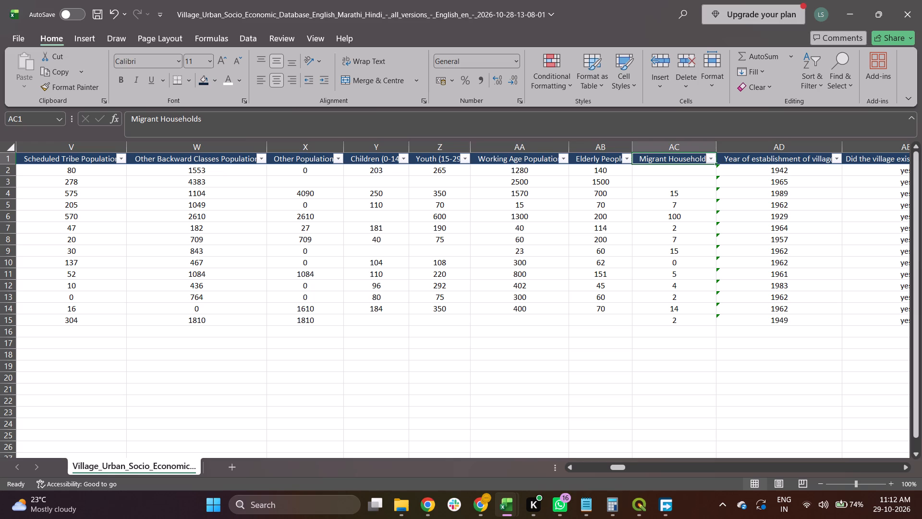
key(Right)
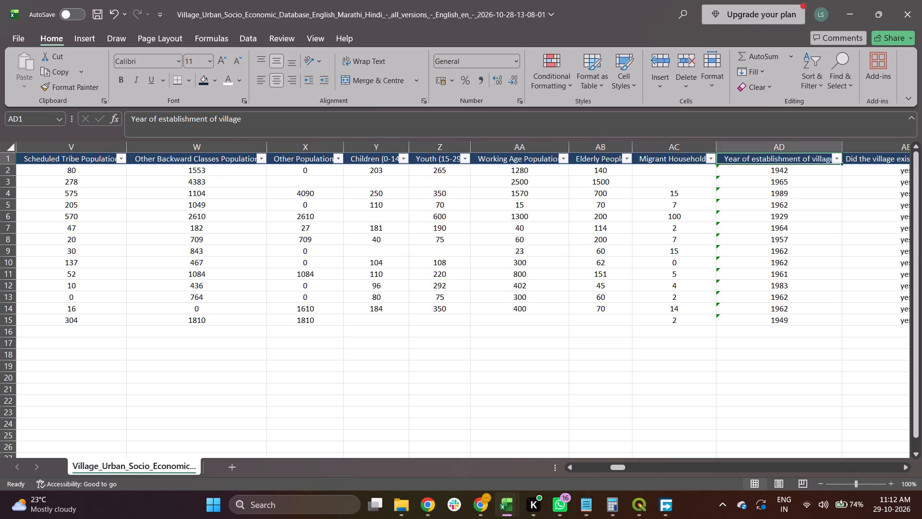
key(Right)
key(Left)
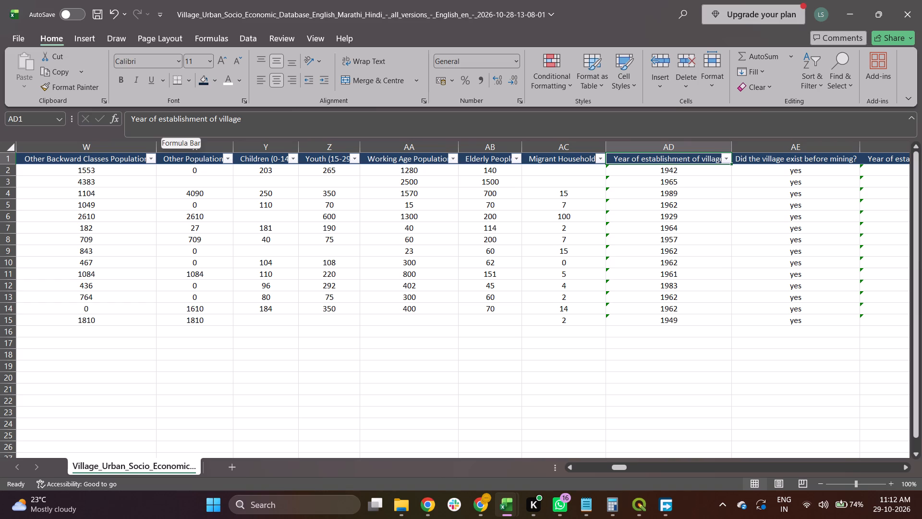
key(Right)
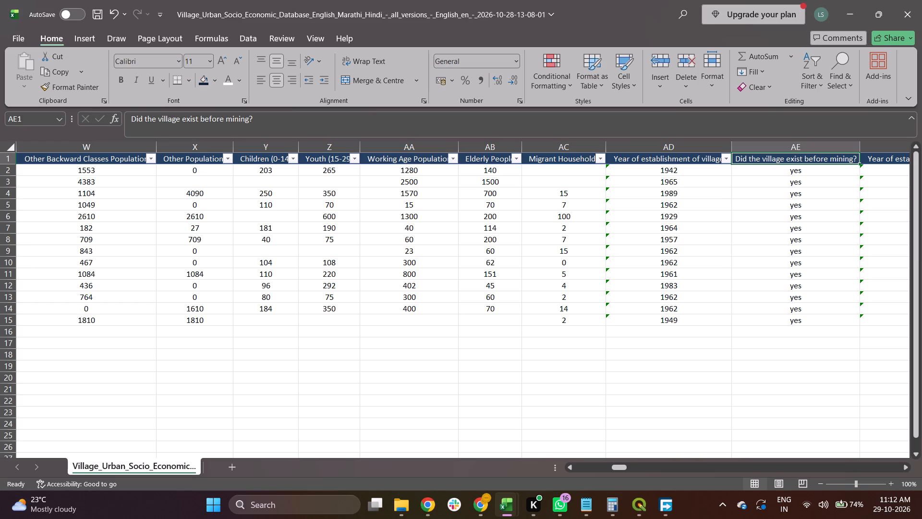
key(Right)
key(Right)
key(Right)
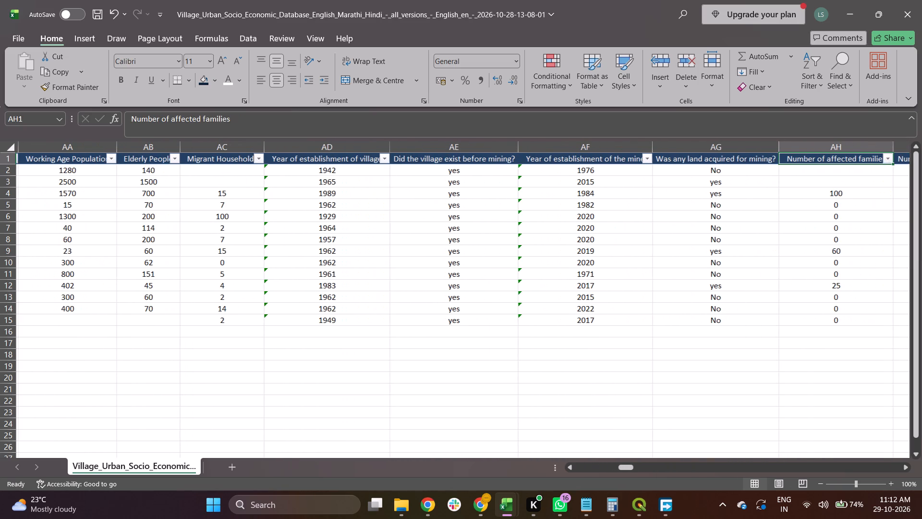
Enter the capitalised answer "Yes" in AE2 under "Did the village exist before mining?".
key(Left)
key(Left)
key(Left)
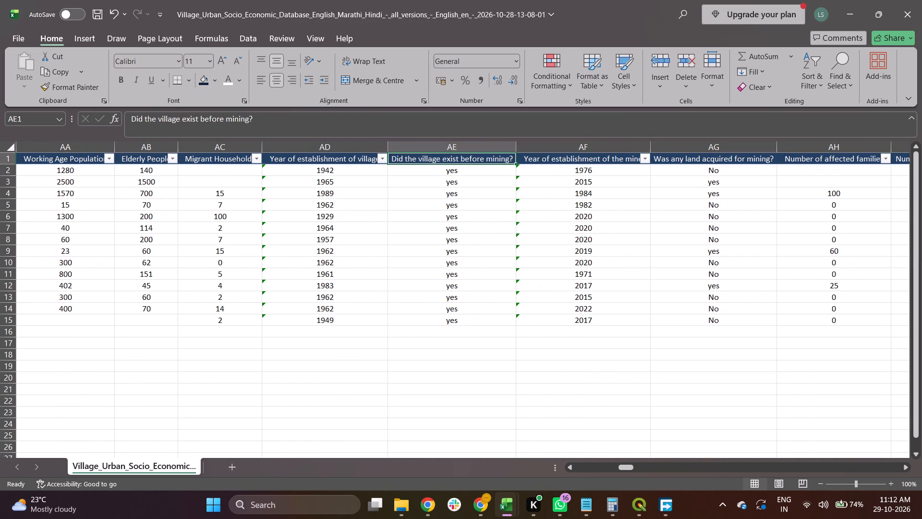
key(Down)
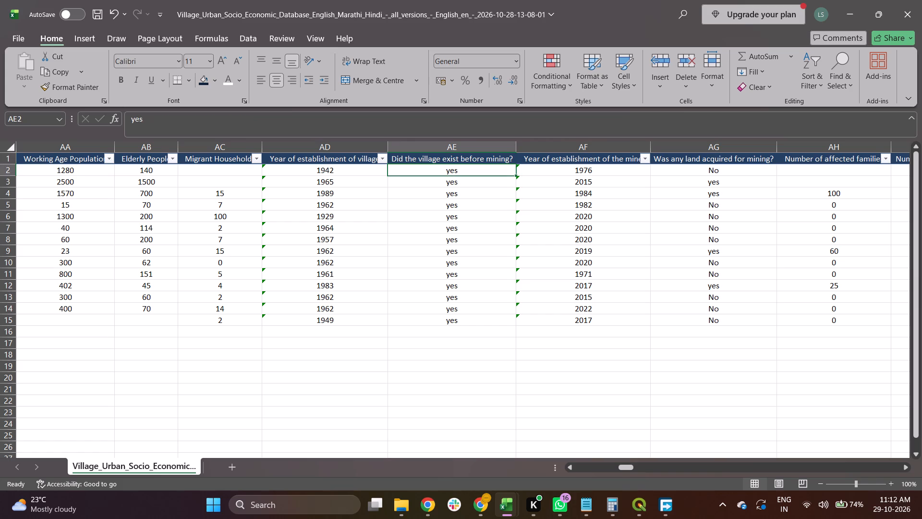
text(Yes)
key(Down)
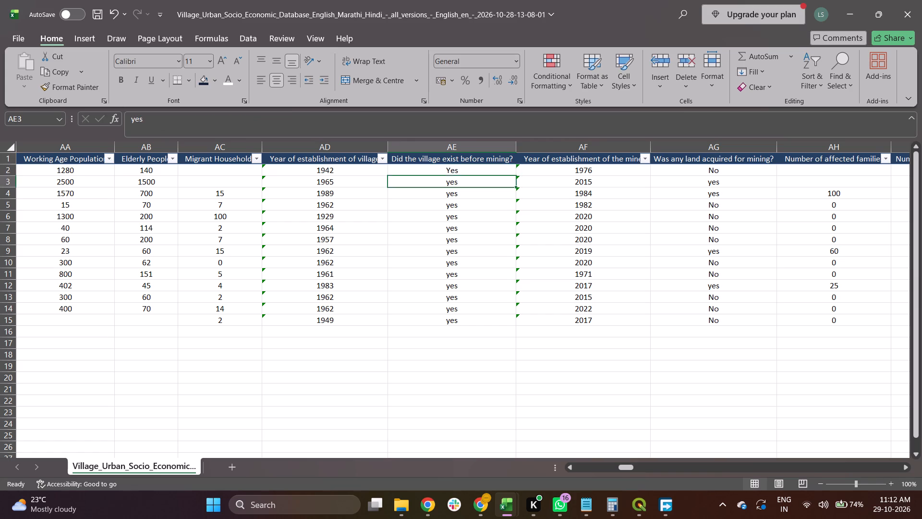
Copy the "Yes" from AE2 down the column through AE15, replacing the lowercase answers.
key(Up)
key(ctrl+c)
key(shift+Down)
key(shift+Down)
key(shift+Down)
key(shift+Down)
key(shift+Down)
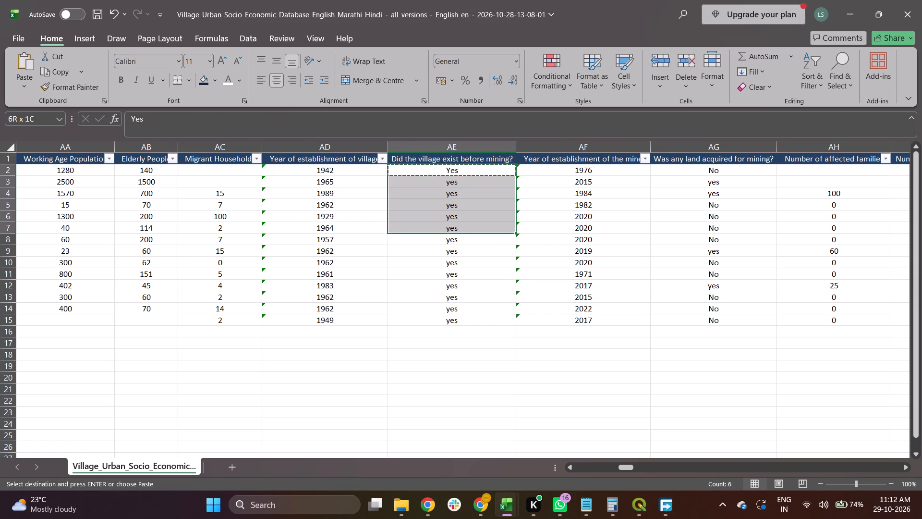
key(shift+Down)
key(shift+Down)
key(shift+Down)
key(shift+Down)
key(shift+Down)
key(shift+Down)
key(shift+Down)
key(shift+Down)
key(ctrl+v)
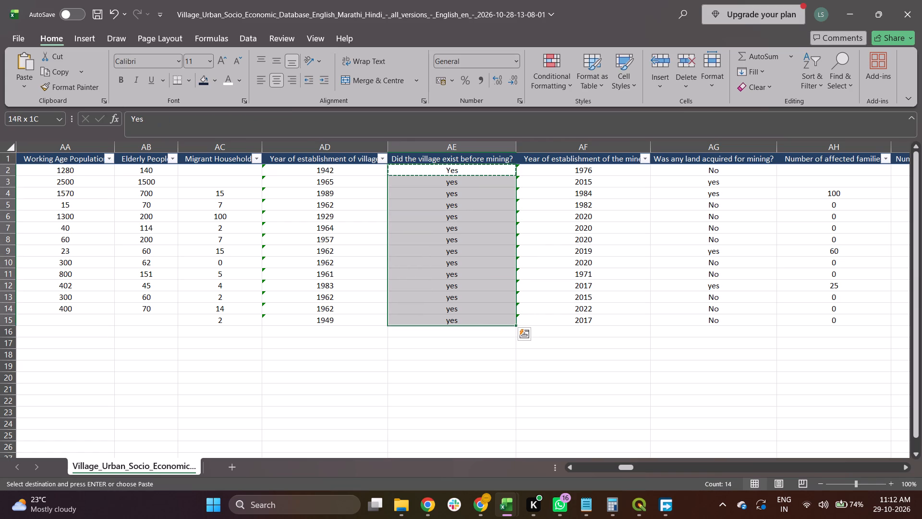
Enter the capitalised answer "Yes" in AG3 under "Was any land acquired for mining?".
key(Down)
key(Down)
key(Down)
key(Right)
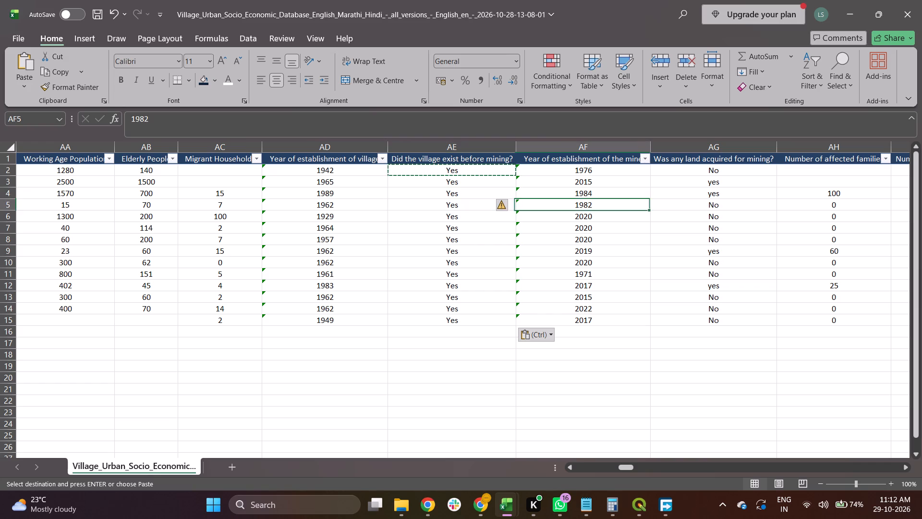
key(Right)
key(Up)
key(Up)
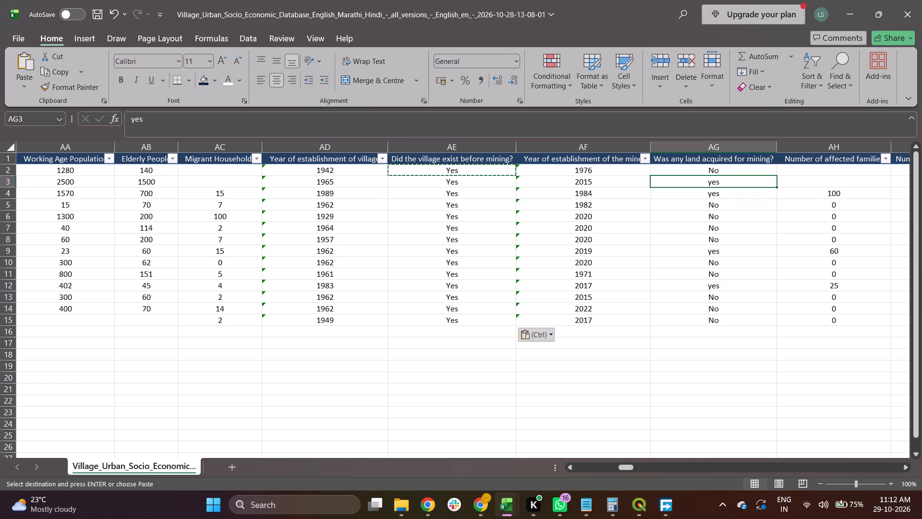
text(Yes)
key(Right)
key(Down)
key(Left)
key(Up)
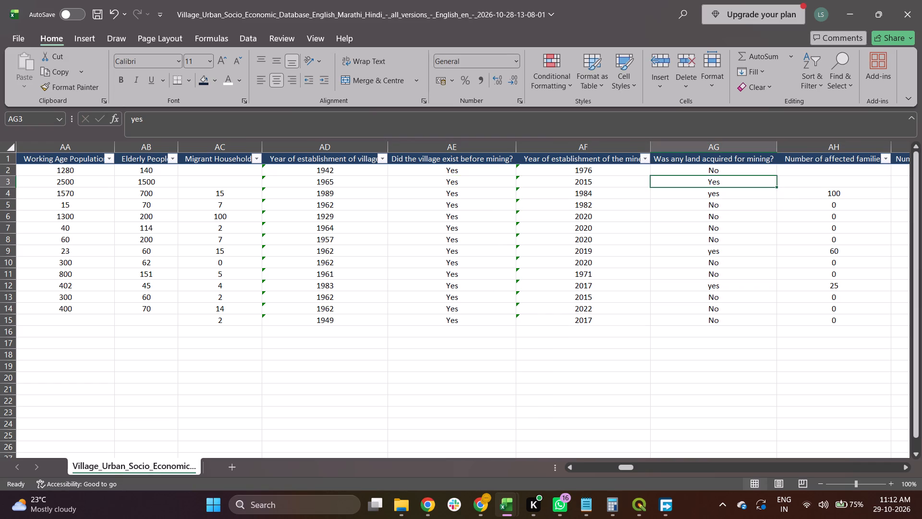
Copy the "Yes" from AG3 over the lowercase answers in AG4, AG9 and AG12.
key(ctrl+c)
key(Down)
key(ctrl+v)
key(Down)
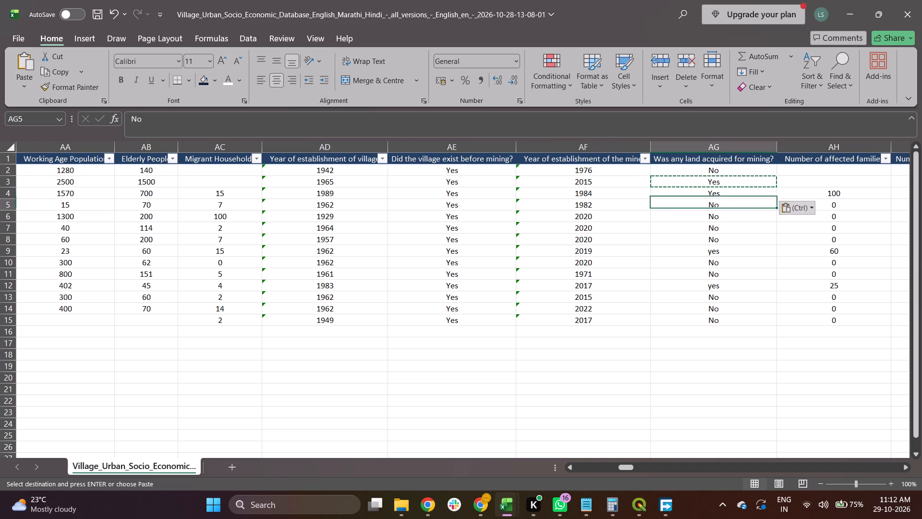
key(Down)
key(Down)
key(Down)
key(Down)
key(ctrl+v)
key(Down)
key(Down)
key(Down)
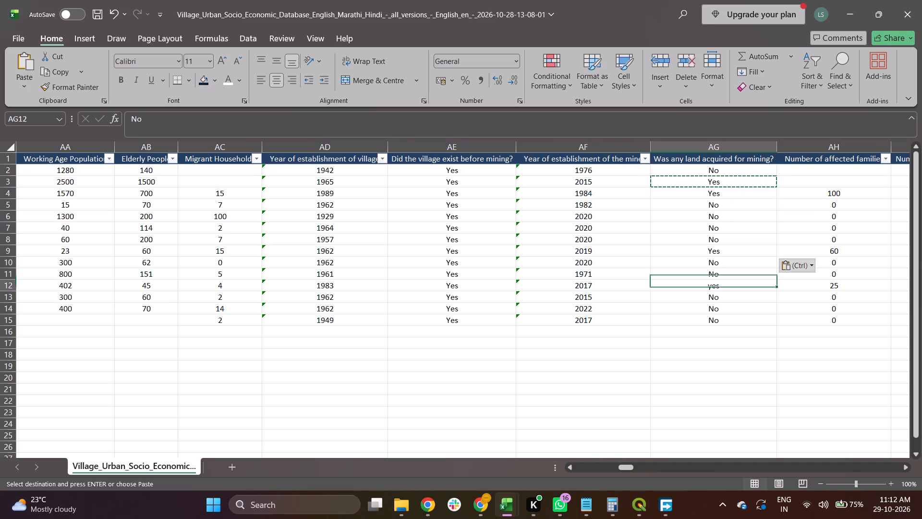
key(ctrl+v)
Examine the headers and answers from the land acquisition column through "Any history of rehabilitation".
key(Up)
key(Up)
key(Up)
key(Up)
key(Up)
key(Up)
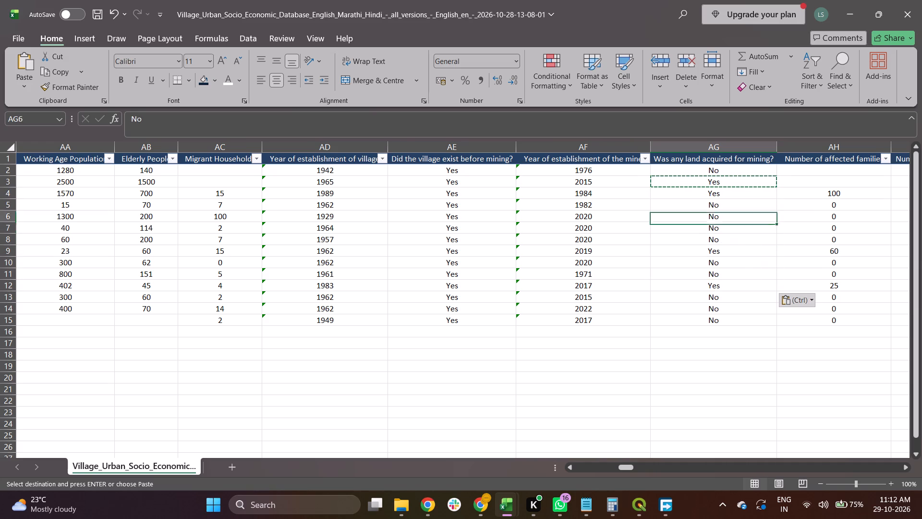
key(Up)
key(Up)
key(Up)
key(Up)
key(Up)
key(Right)
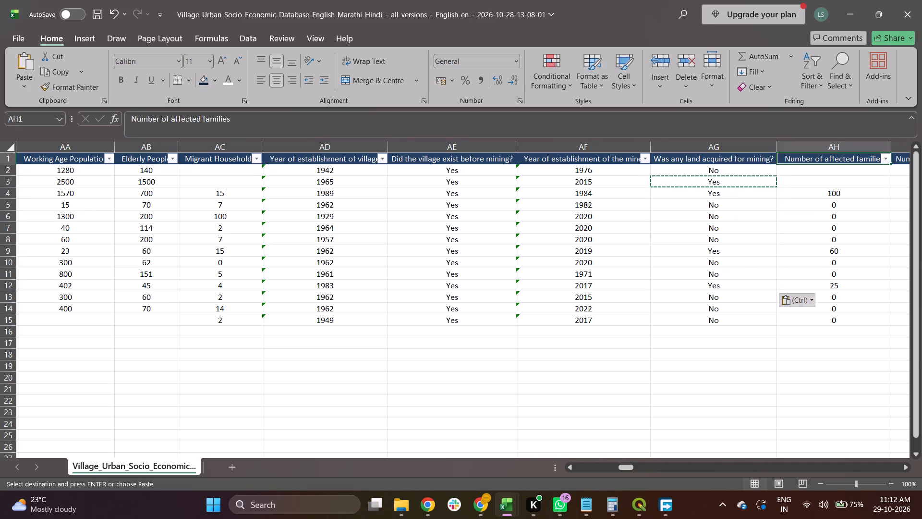
key(Right)
key(Left)
key(Right)
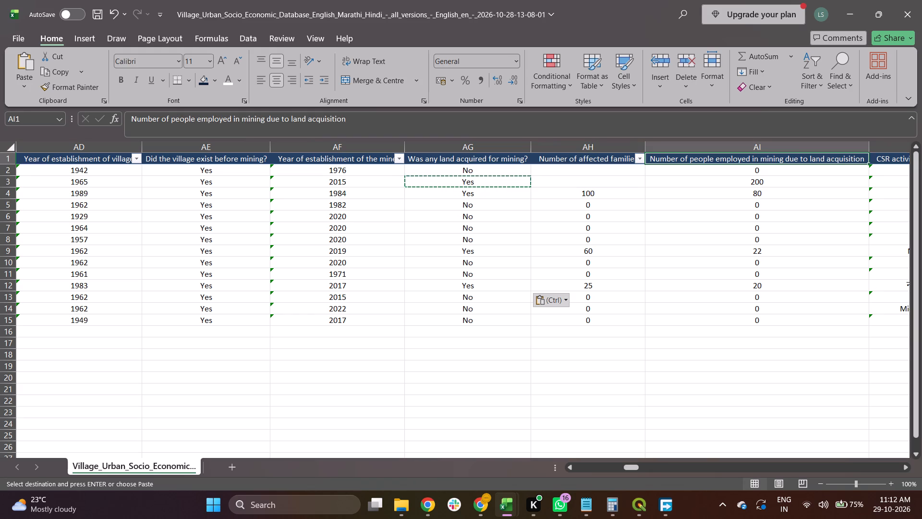
key(Right)
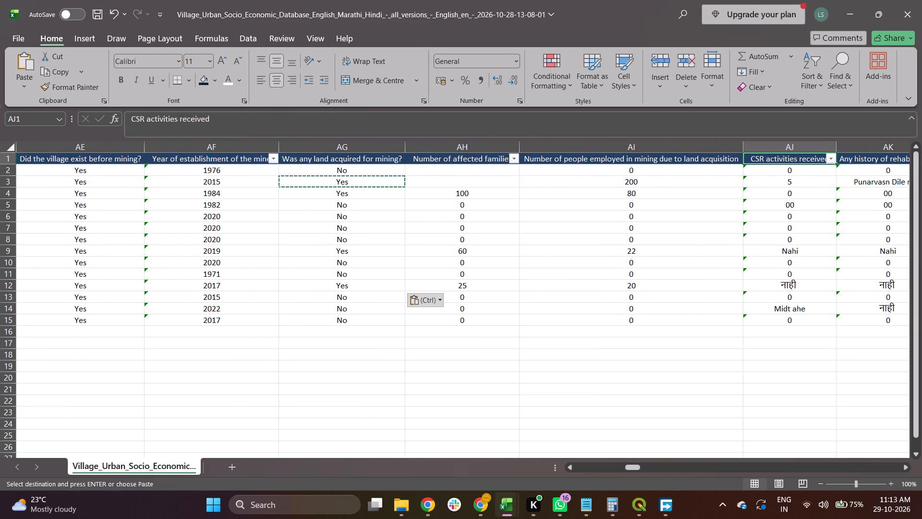
key(Right)
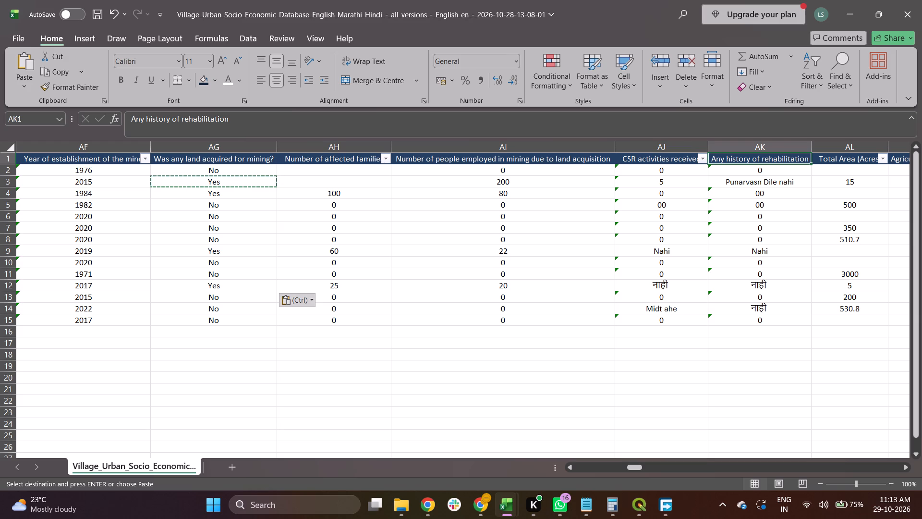
Replace the answer "Nahi" in AJ9 under "CSR activities received" with "No".
key(Down)
key(Down)
key(Down)
key(Down)
key(Down)
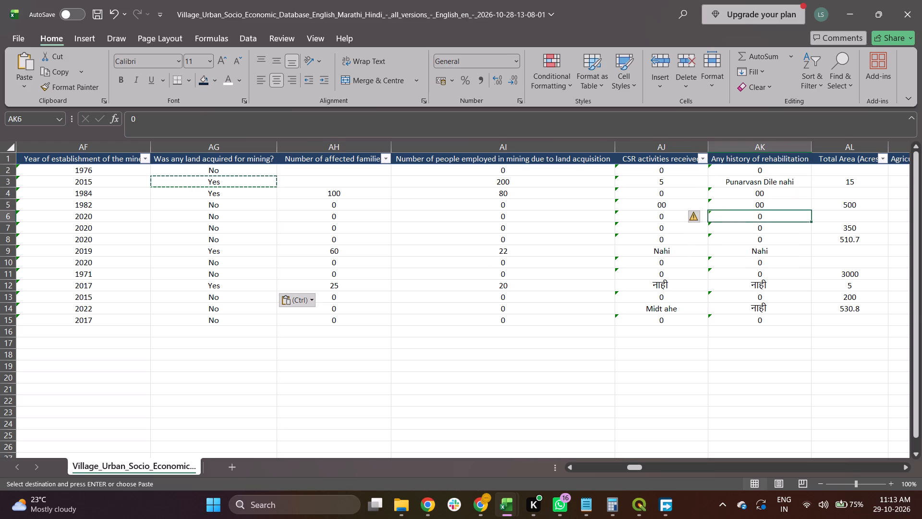
key(Down)
key(Down)
key(Down)
key(Left)
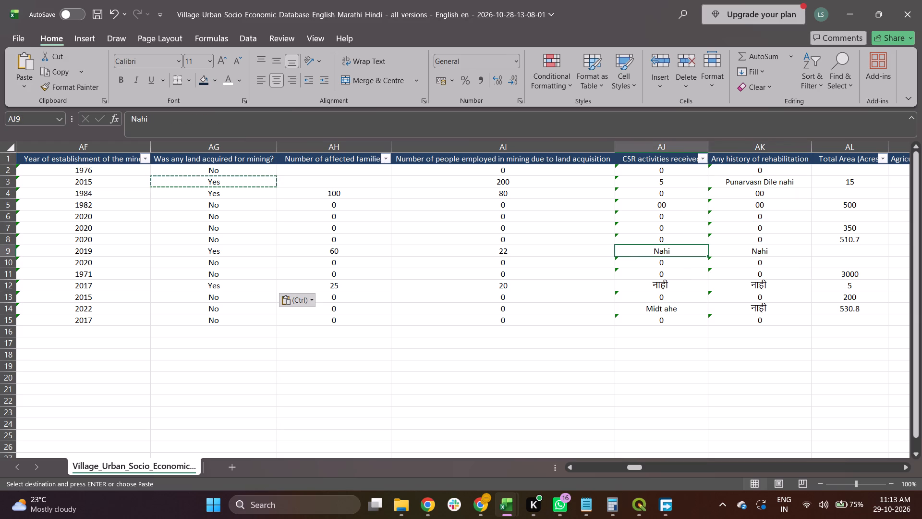
text(No)
key(Tab)
key(Left)
Copy the "No" from AJ9 over the Marathi answer in AJ12.
key(ctrl+c)
key(Down)
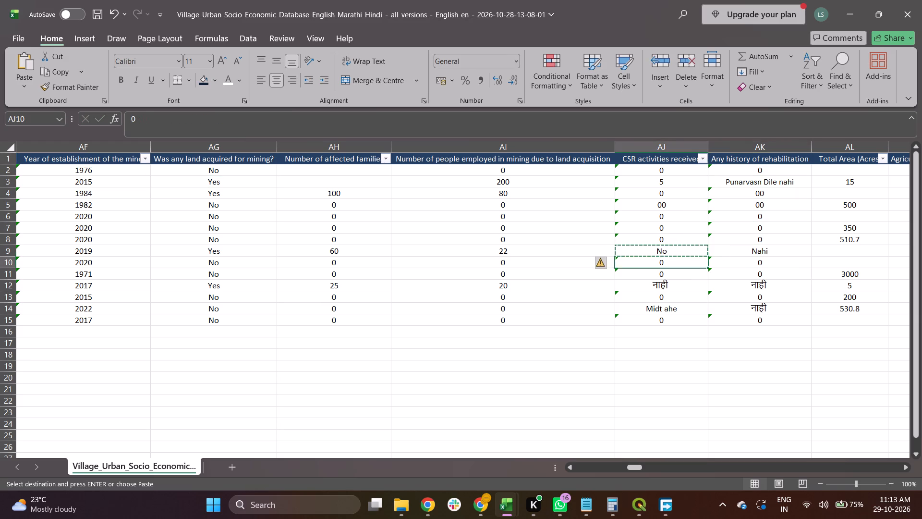
key(Down)
key(Down)
key(ctrl+v)
key(Down)
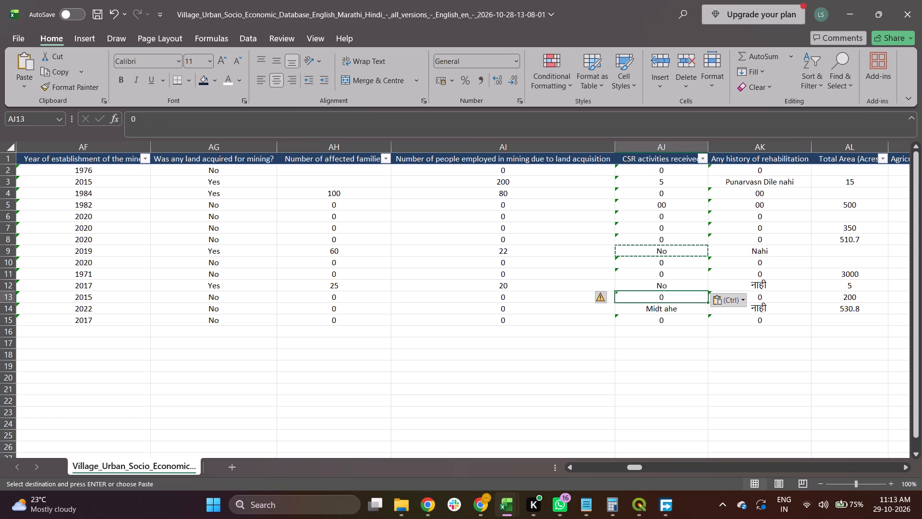
Paste the copied "No" over the Marathi answers in AK14 and AK12 and the "Nahi" in AK9 under "Any history of rehabilitation".
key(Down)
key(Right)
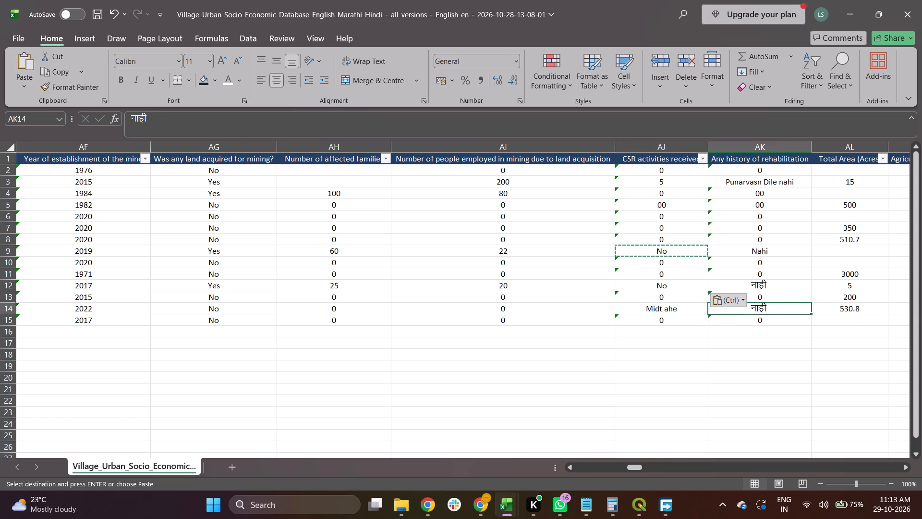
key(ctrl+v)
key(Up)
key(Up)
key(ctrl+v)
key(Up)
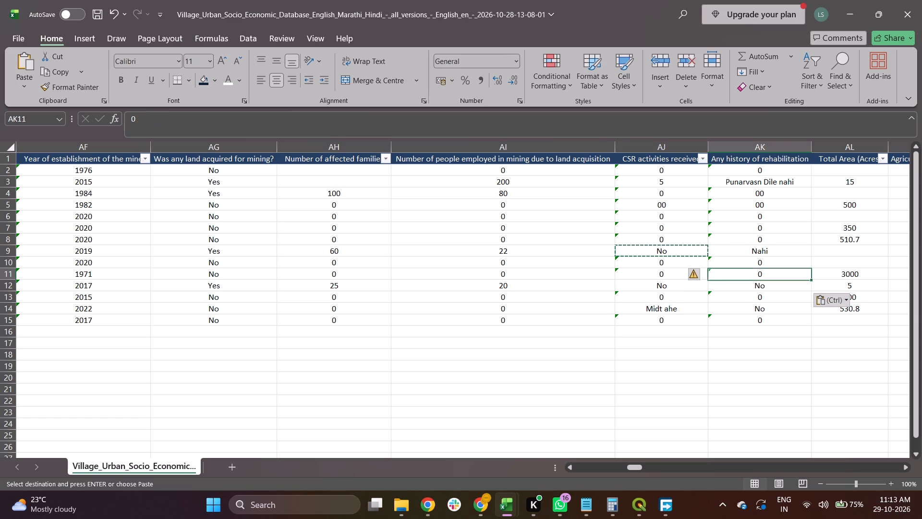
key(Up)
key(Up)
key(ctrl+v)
Copy the rehabilitation answer "Punarvasn Dile nahi" from AK3 and switch from the workbook to another open window.
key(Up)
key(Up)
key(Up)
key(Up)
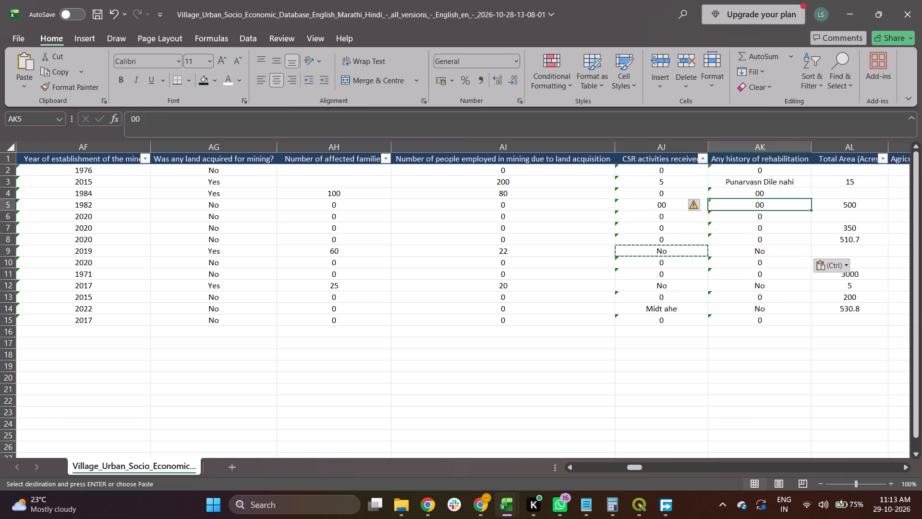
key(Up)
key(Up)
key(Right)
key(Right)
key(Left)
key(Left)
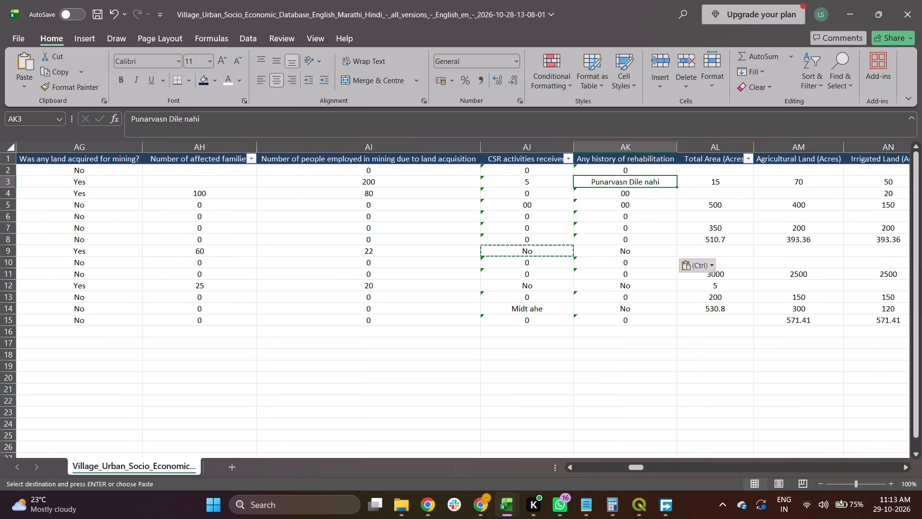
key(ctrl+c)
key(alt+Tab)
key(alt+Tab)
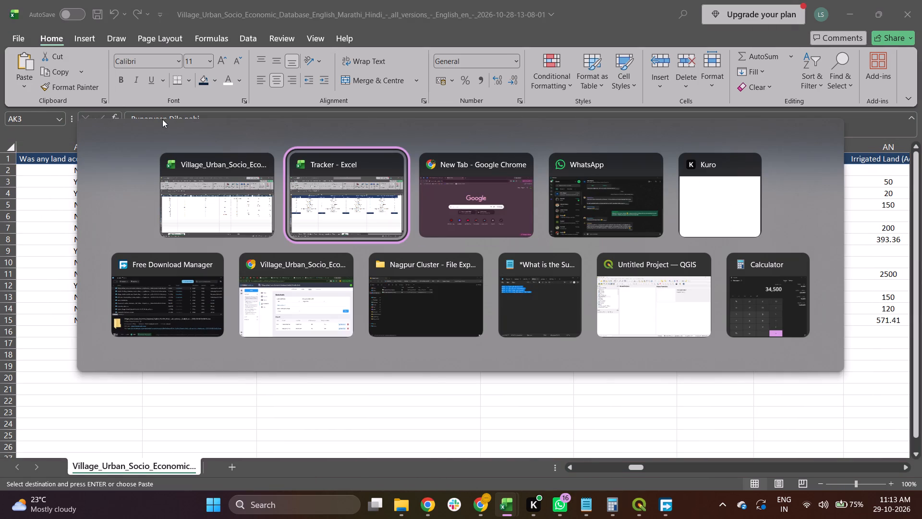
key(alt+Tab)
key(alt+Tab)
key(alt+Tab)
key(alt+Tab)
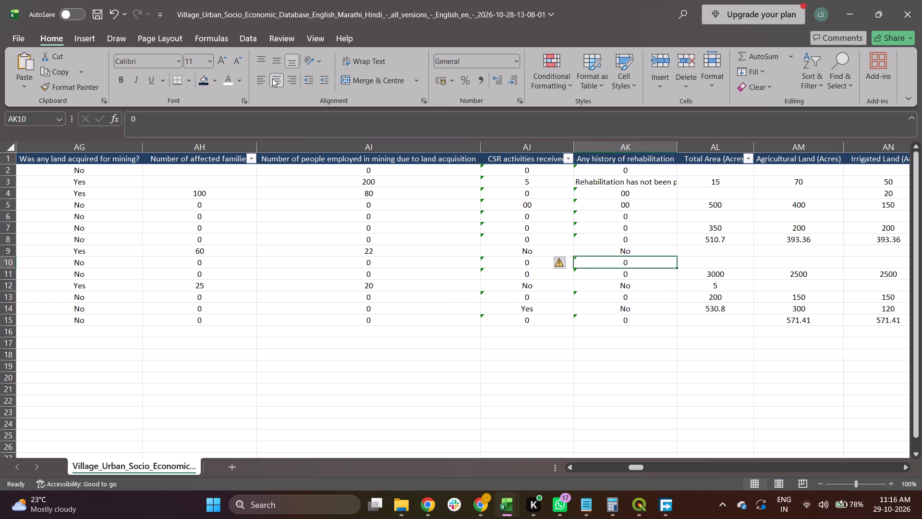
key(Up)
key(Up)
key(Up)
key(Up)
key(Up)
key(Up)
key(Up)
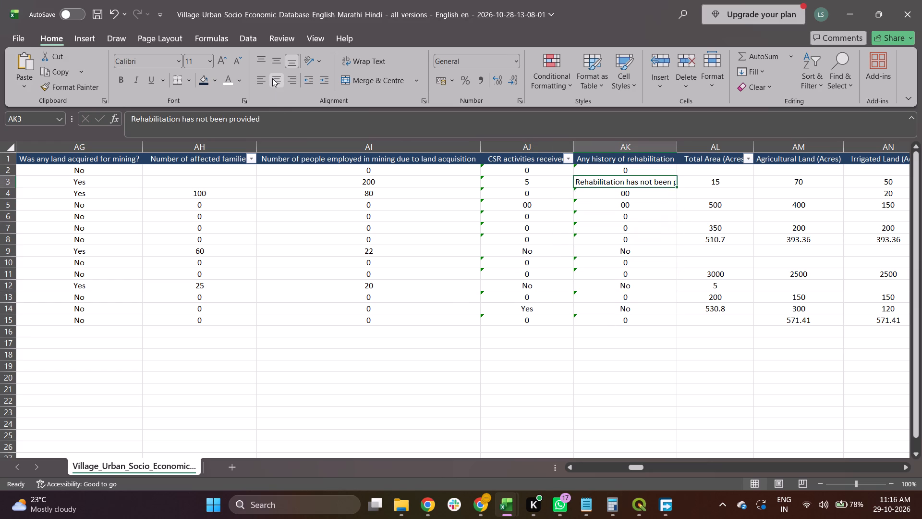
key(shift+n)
text(o)
key(space)
key(Tab)
key(Left)
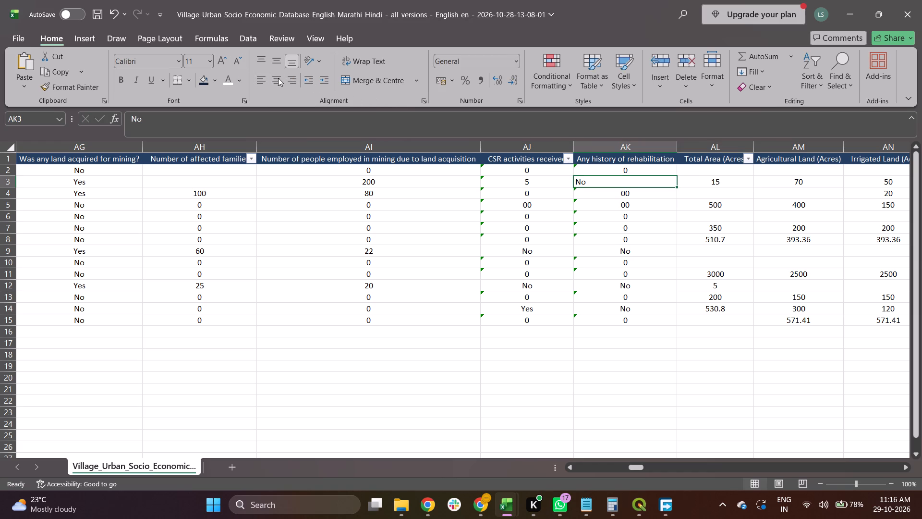
click(278, 78)
Fill the blank affected-families cells AH2 and AH3 with "N/A", copying the first entry into the second.
key(Tab)
key(Down)
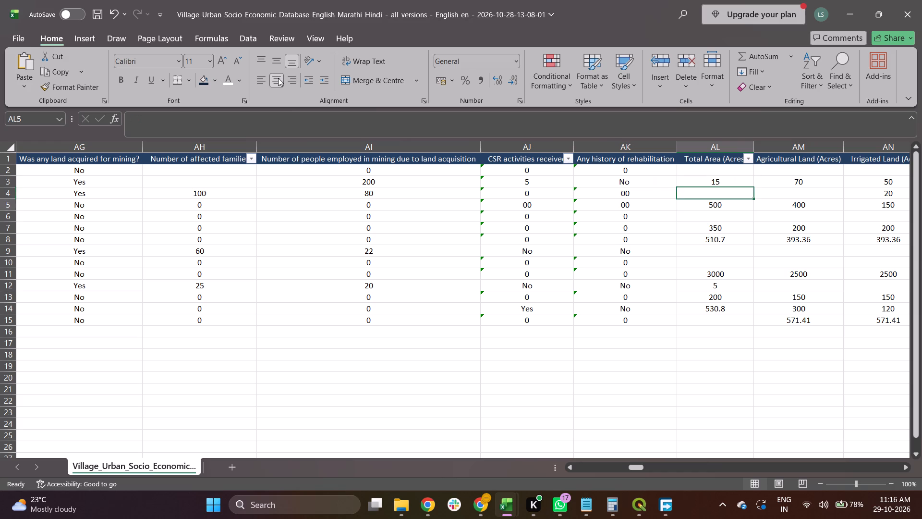
key(Down)
key(Down)
key(Down)
key(Down)
key(Left)
key(Left)
key(Left)
key(Left)
key(Left)
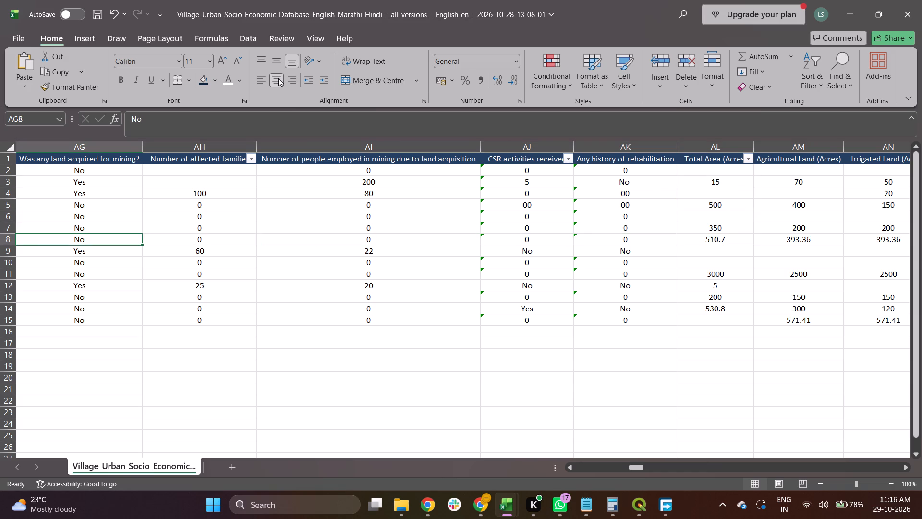
key(Up)
key(Up)
key(Up)
key(Up)
key(Up)
key(Left)
key(Left)
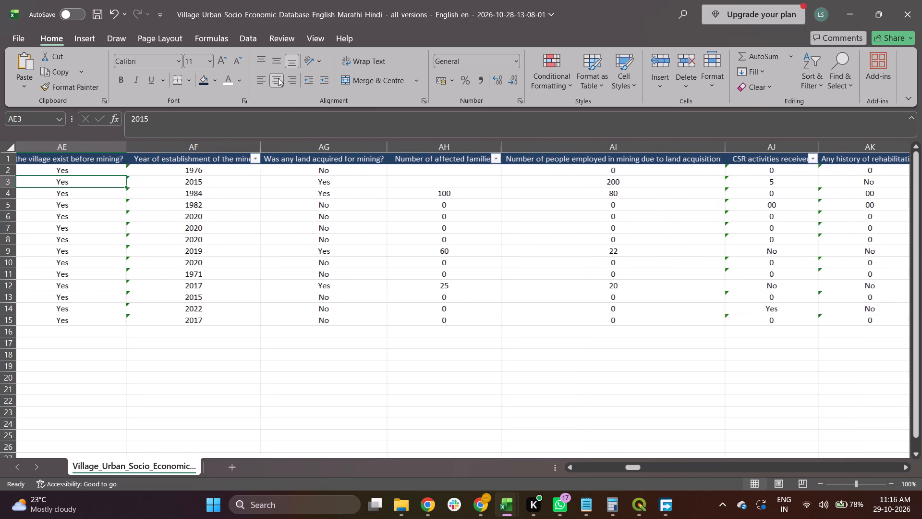
key(Right)
key(Right)
key(Right)
key(Up)
key(shift+n)
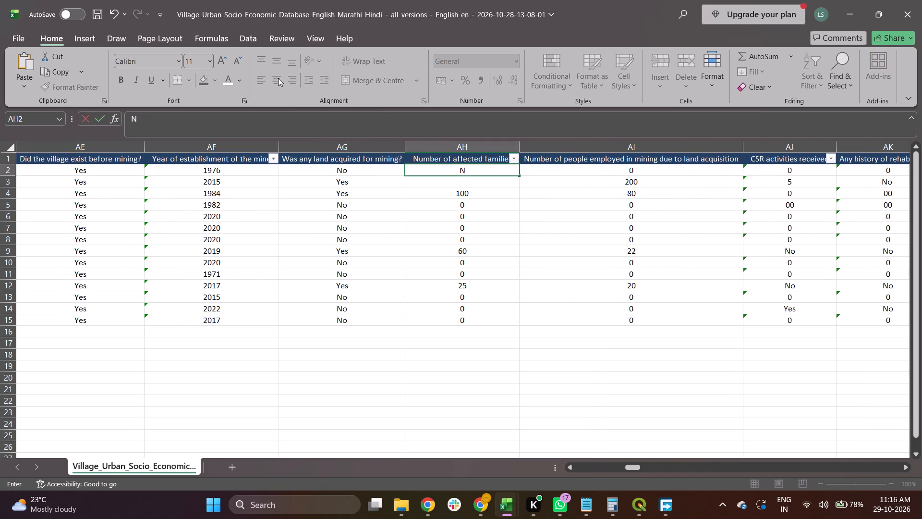
text(/A)
key(Tab)
key(Left)
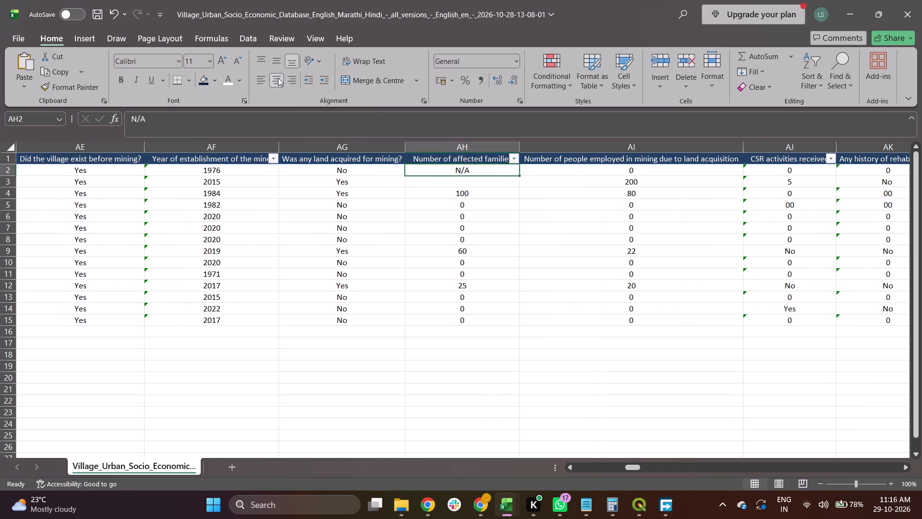
key(ctrl+c)
key(Down)
key(ctrl+v)
Paste the copied "N/A" into the blank Migrant Household cells AC3 and AC2.
key(Down)
key(Left)
key(Left)
key(Left)
key(Left)
key(Left)
key(Left)
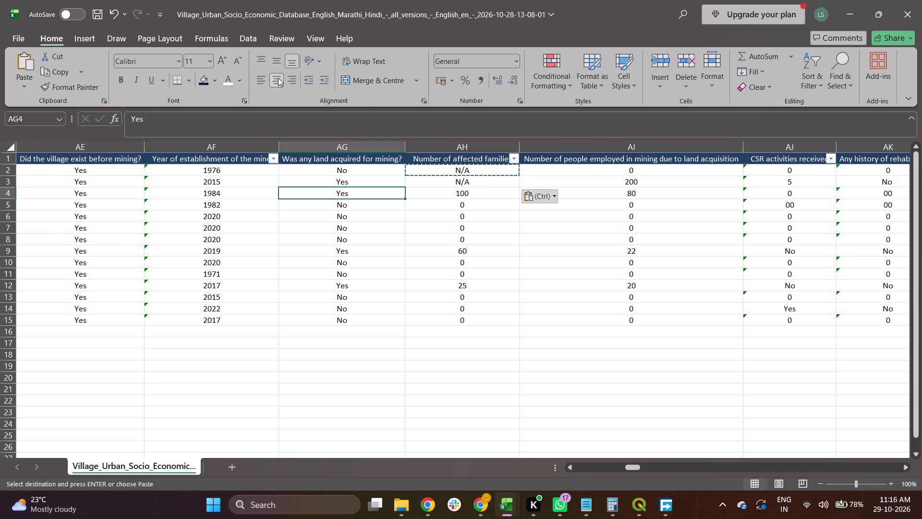
key(Left)
key(Left)
key(Left)
key(Left)
key(Right)
key(Right)
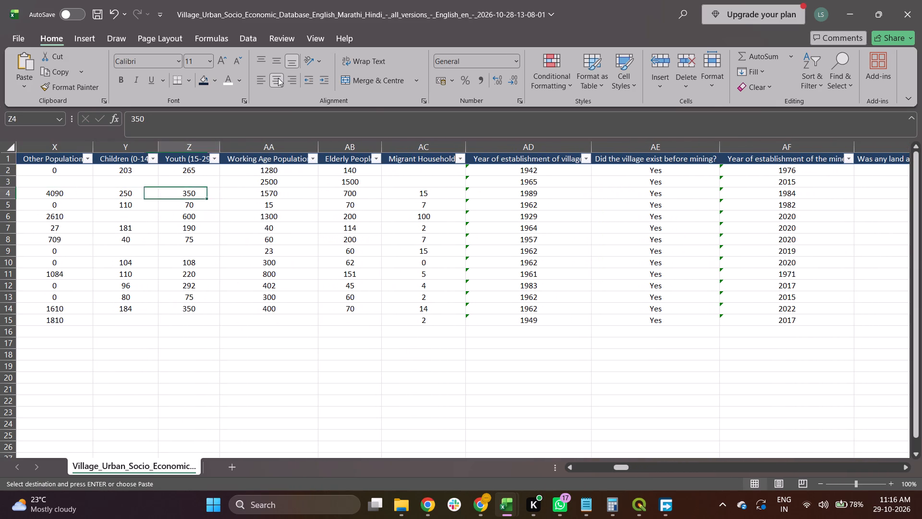
key(Right)
key(Right)
key(Right)
key(Up)
key(ctrl+v)
key(Up)
key(ctrl+v)
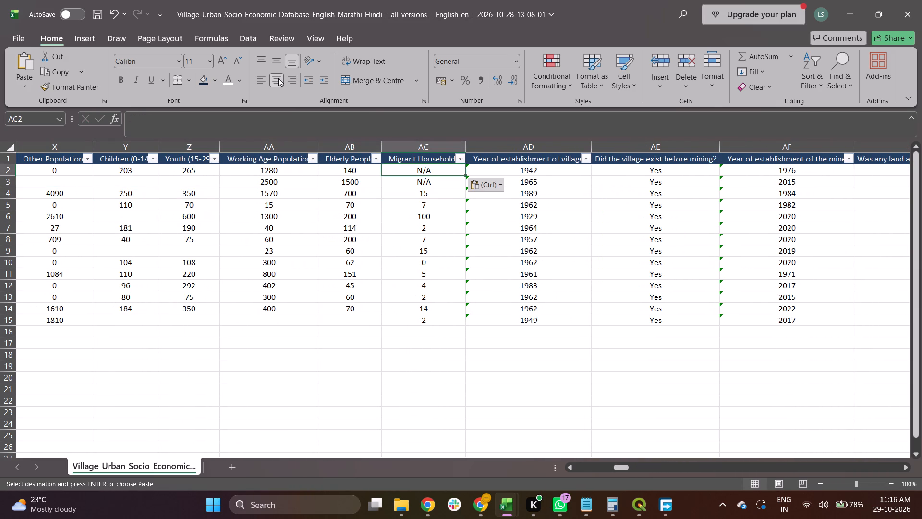
Paste "N/A" into the blank Children and Youth cells Y3 and Z3.
key(Left)
key(Left)
key(Left)
key(Left)
key(Down)
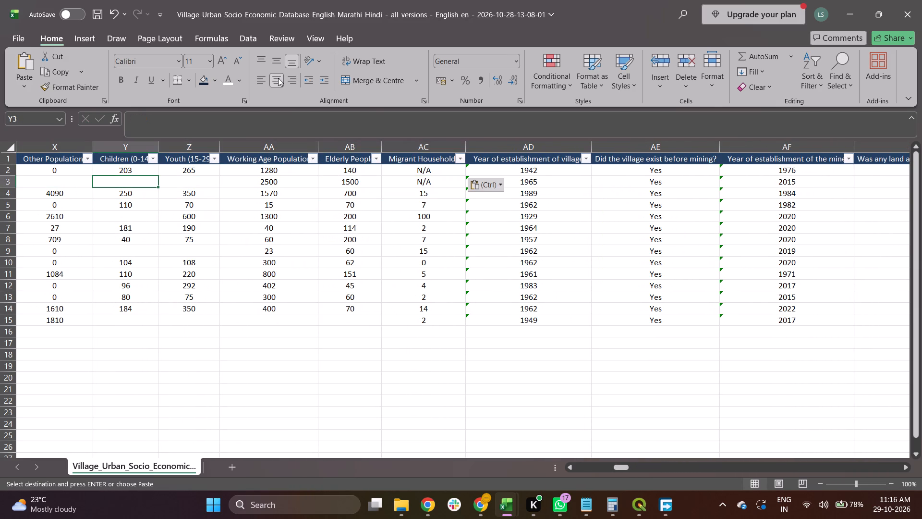
key(ctrl+v)
key(Right)
key(ctrl+v)
Paste "N/A" into the blank Youth and Children cells Z9 and Y9.
key(Down)
key(Down)
key(Down)
key(Down)
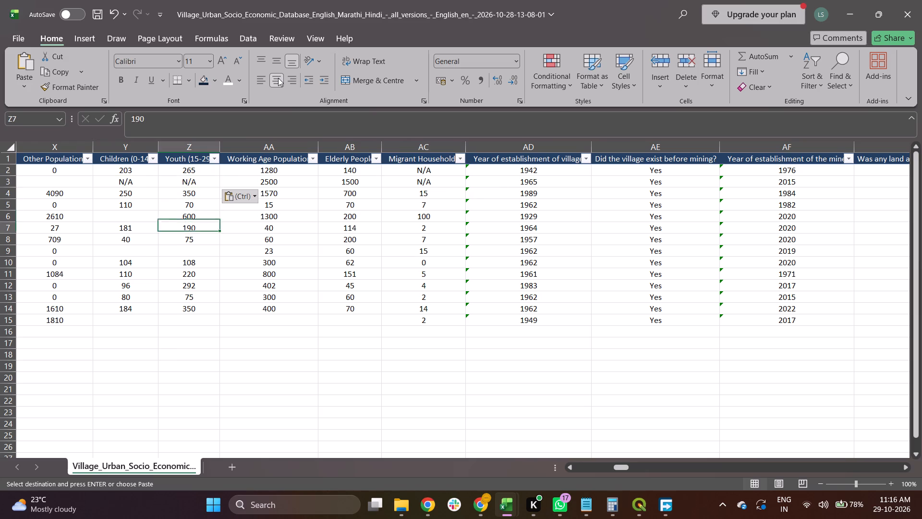
key(Down)
key(Down)
key(ctrl+v)
key(Left)
key(ctrl+v)
Paste "N/A" into the four blank age-group cells of row 15, from Y15 to AB15.
key(Down)
key(Down)
key(Down)
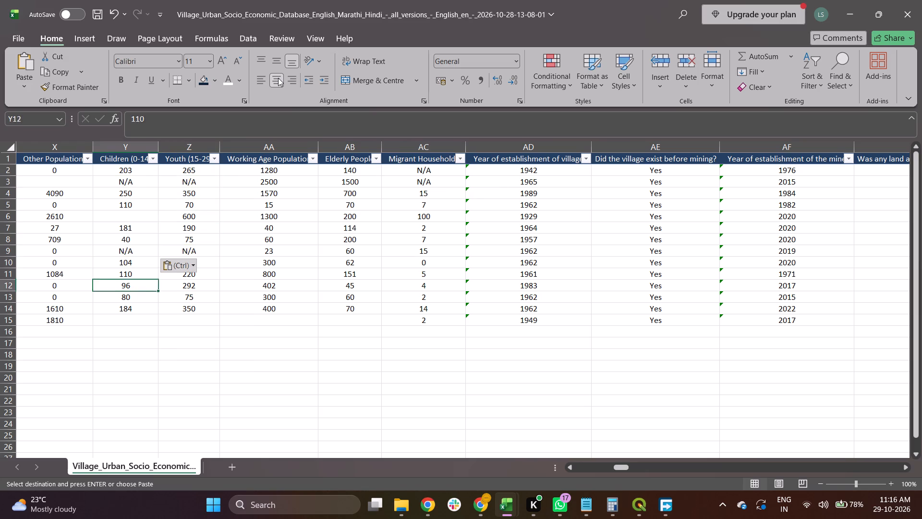
key(Down)
key(Down)
key(Down)
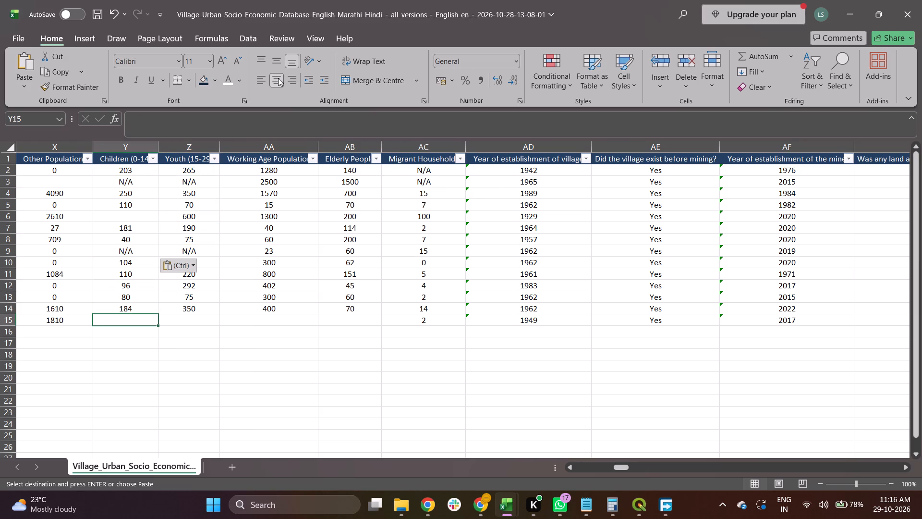
key(ctrl+v)
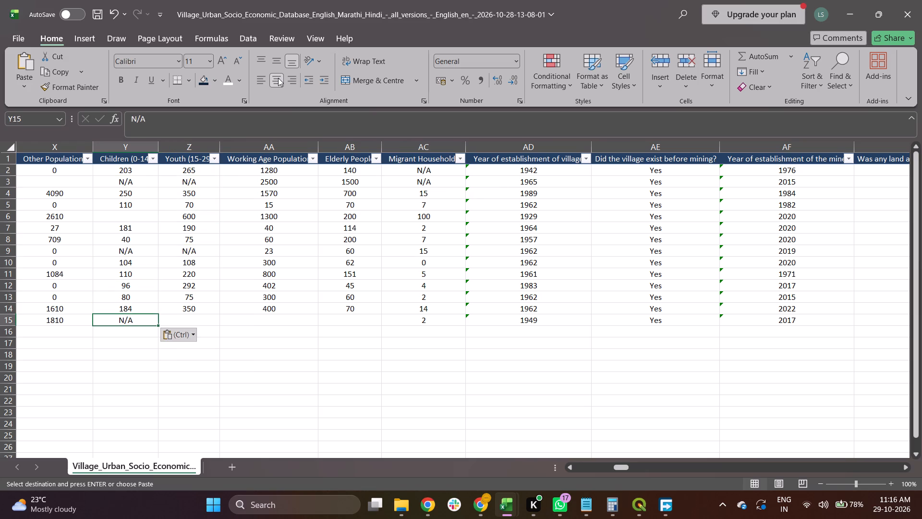
key(Right)
key(ctrl+v)
key(Right)
key(ctrl+v)
key(Right)
key(ctrl+v)
Paste "N/A" into the blank Other Population cell X3.
key(Left)
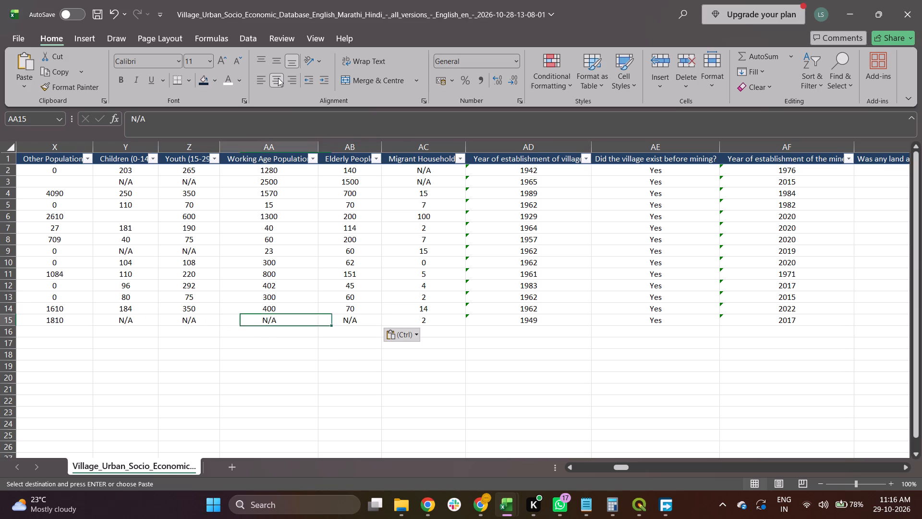
key(Left)
key(Left)
key(Left)
key(Left)
key(Left)
key(Right)
key(Right)
key(Up)
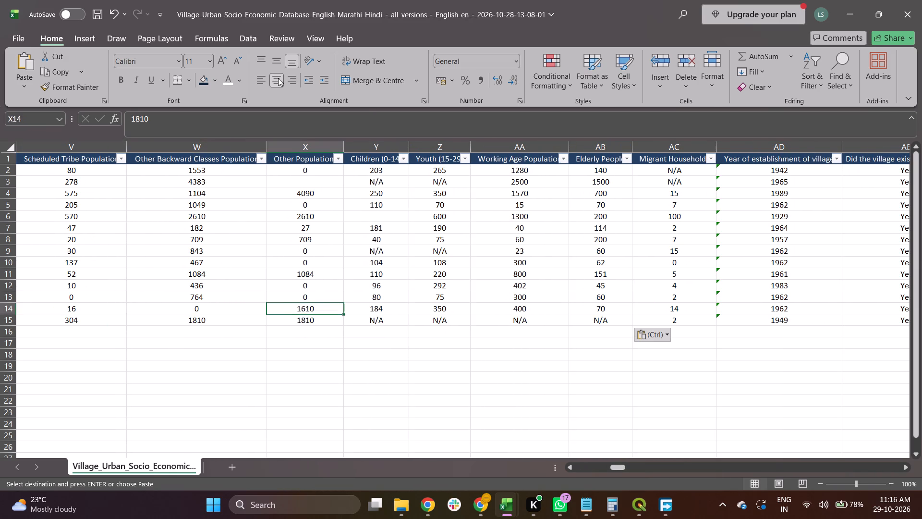
key(Up)
key(Up)
key(Up)
key(Up)
key(Up)
key(Up)
key(Up)
key(Up)
key(Up)
key(Up)
key(Up)
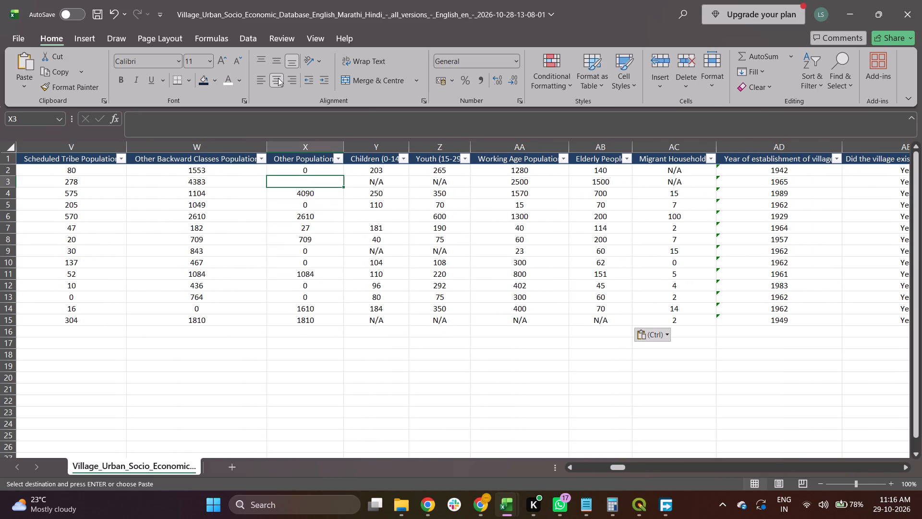
key(ctrl+v)
Paste "N/A" into the blank Male and Female population cells S11 and T11.
key(Left)
key(Left)
key(Left)
key(Left)
key(Down)
key(Down)
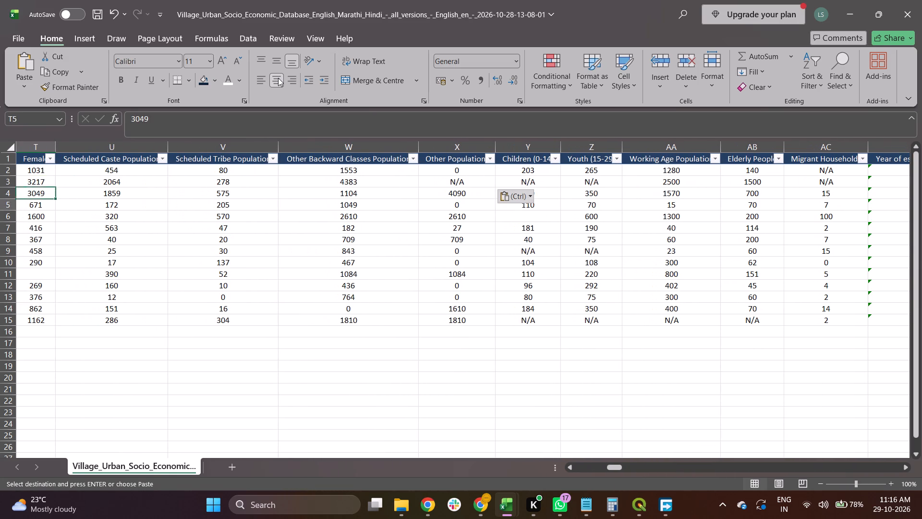
key(Down)
key(Down)
key(Down)
key(Down)
key(Down)
key(Down)
key(Down)
key(Down)
key(Down)
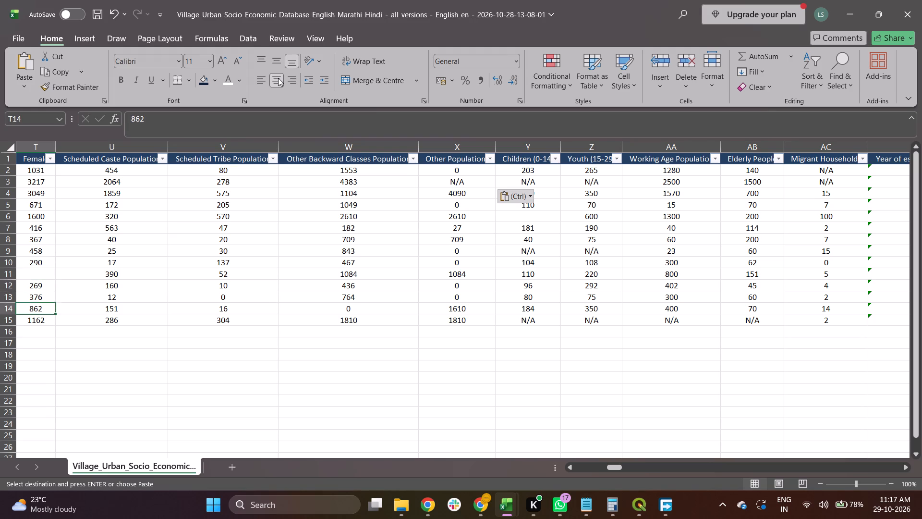
key(Down)
key(Down)
key(Left)
key(Left)
key(Left)
key(Up)
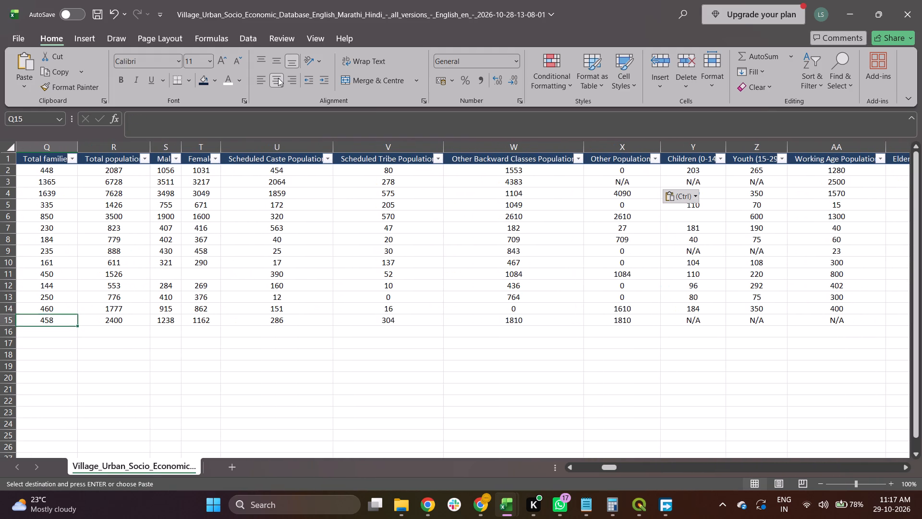
key(Up)
key(Up)
key(Up)
key(Up)
key(Right)
key(Right)
key(ctrl+v)
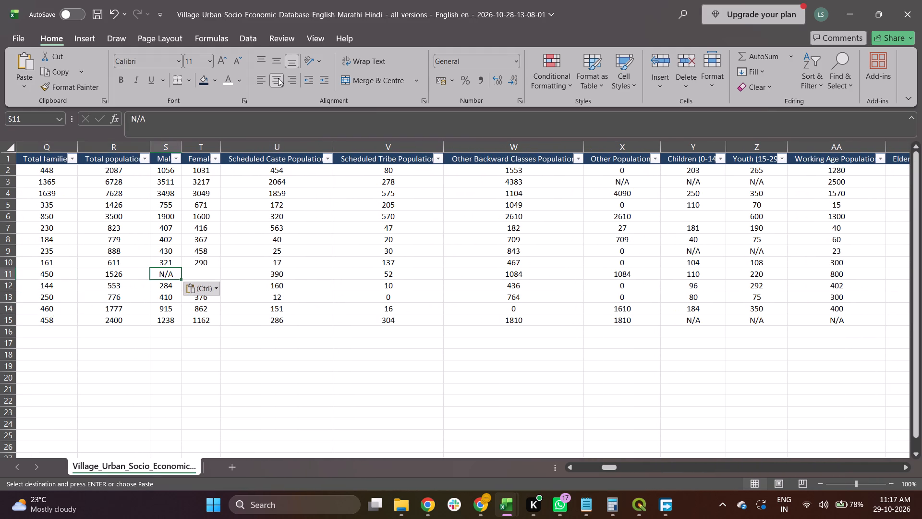
key(Right)
key(ctrl+v)
Check the columns from Total families back to Cluster for remaining blank or untranslated cells.
key(Left)
key(Left)
key(Left)
key(Left)
key(Left)
key(Left)
key(Left)
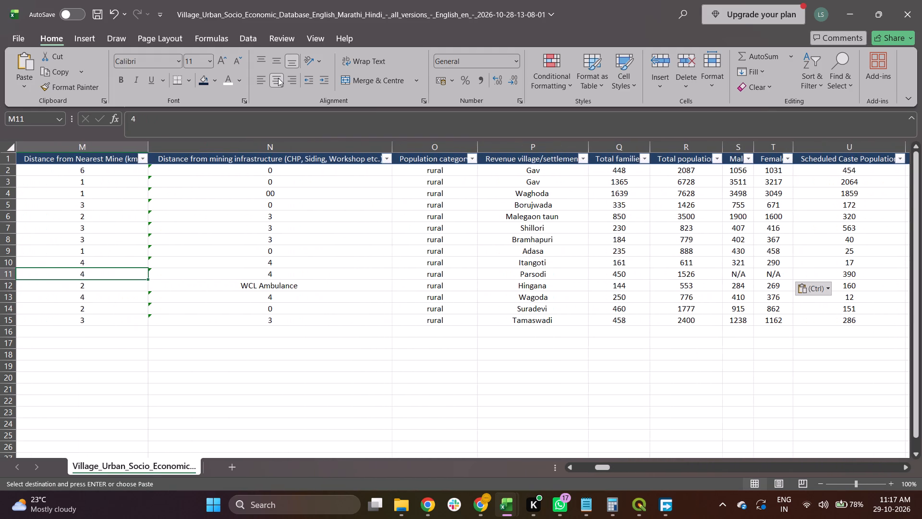
key(Right)
key(Right)
key(Right)
key(Right)
key(Left)
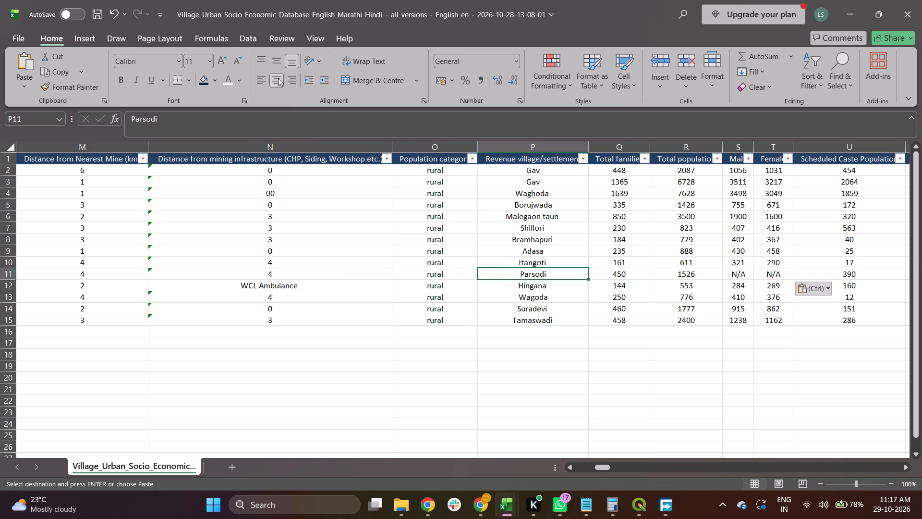
key(Left)
key(Up)
key(Up)
key(Up)
key(Left)
key(Down)
key(Down)
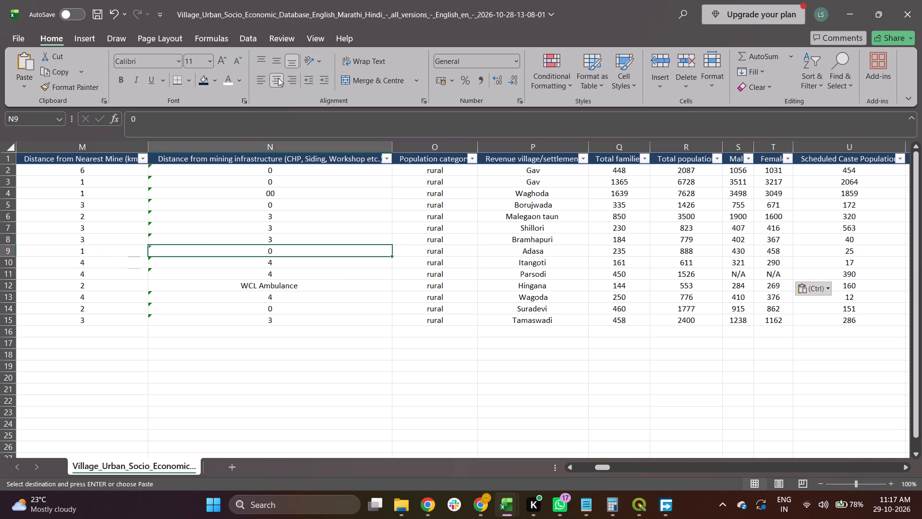
key(Down)
key(Left)
key(Left)
key(Left)
key(Left)
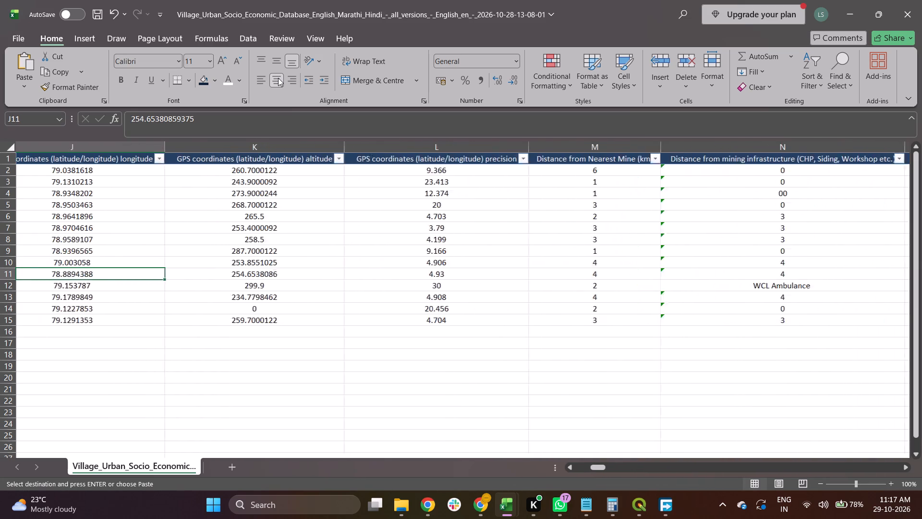
key(Left)
key(Down)
key(Down)
key(Down)
key(Left)
key(Left)
key(Left)
key(Left)
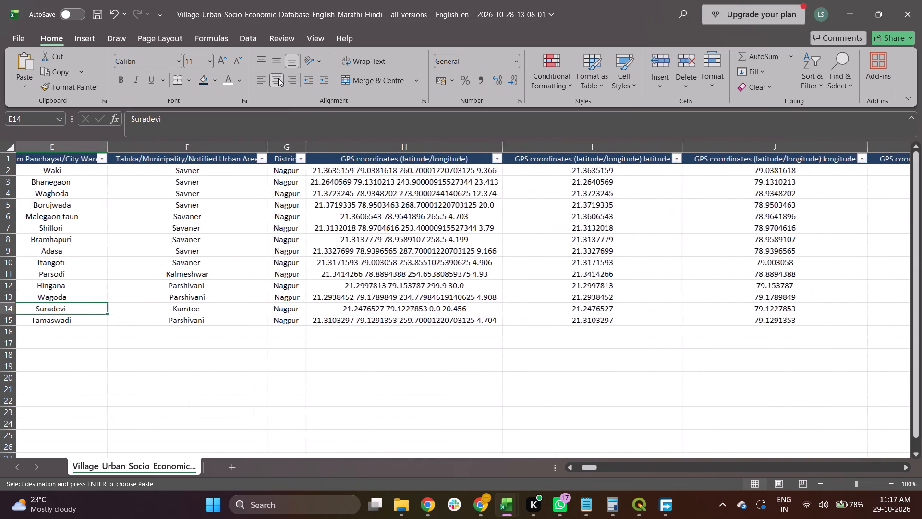
key(Left)
key(Left)
key(Left)
key(Left)
key(Left)
key(Left)
key(Left)
key(Right)
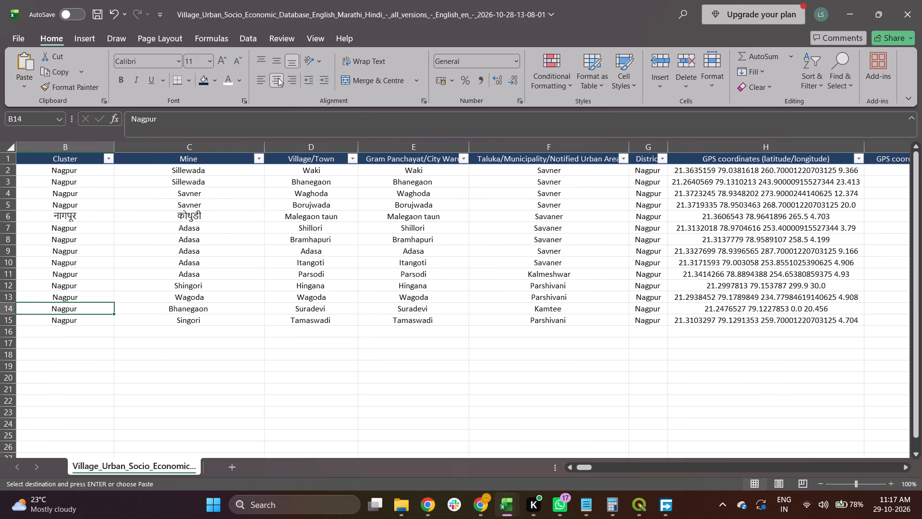
Copy "Nagpur" from cell B2 and paste it over the whole Cluster column, B2 to B15.
key(Up)
key(Up)
key(Up)
key(Up)
key(Up)
key(Right)
key(Right)
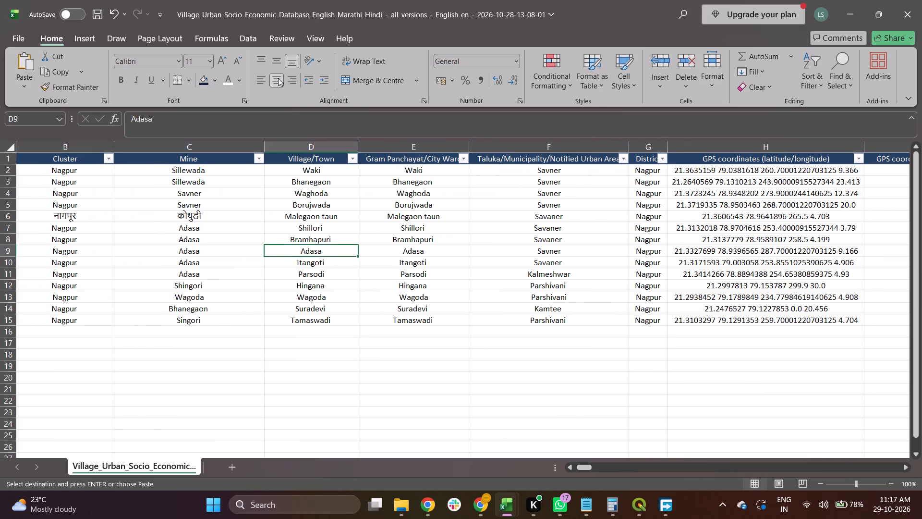
key(Up)
key(Up)
key(Up)
key(Up)
key(Left)
key(Left)
key(Up)
key(Up)
key(Up)
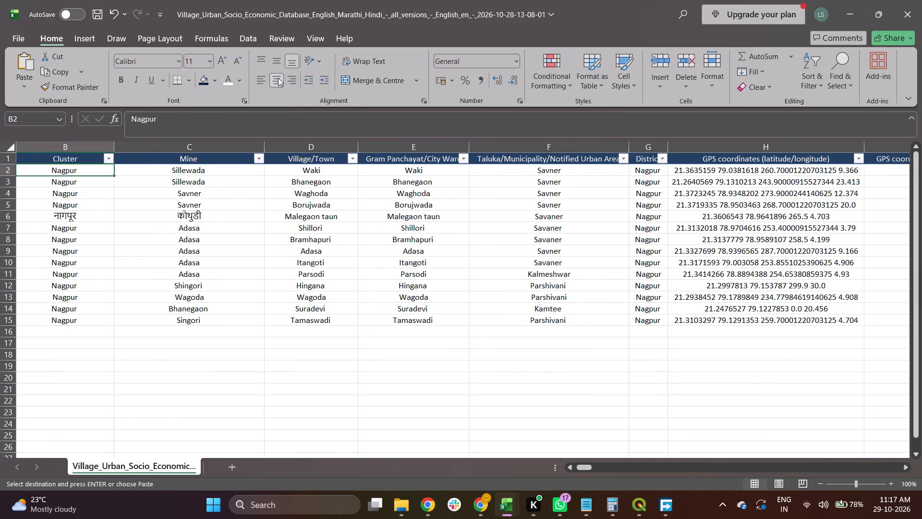
key(ctrl+c)
key(shift+Down)
key(shift+Down)
key(shift+Down)
key(shift+Down)
key(shift+Down)
key(shift+Down)
key(shift+Down)
key(shift+Down)
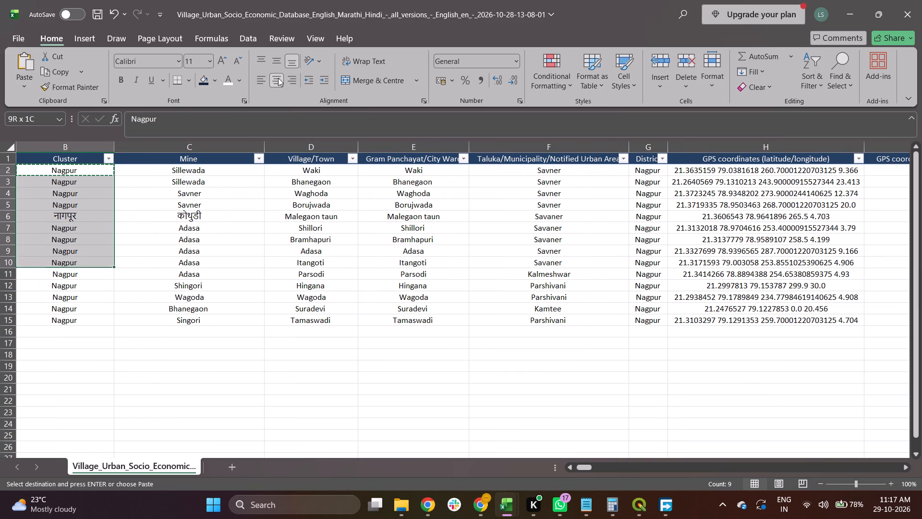
key(shift+Down)
key(shift+Down)
key(shift+Down)
key(shift+Down)
key(shift+Down)
key(ctrl+v)
Copy "Silewara UG" from the Tracker workbook's Household sheet and paste it over the Sillewada mine names in C2 and C3.
key(Right)
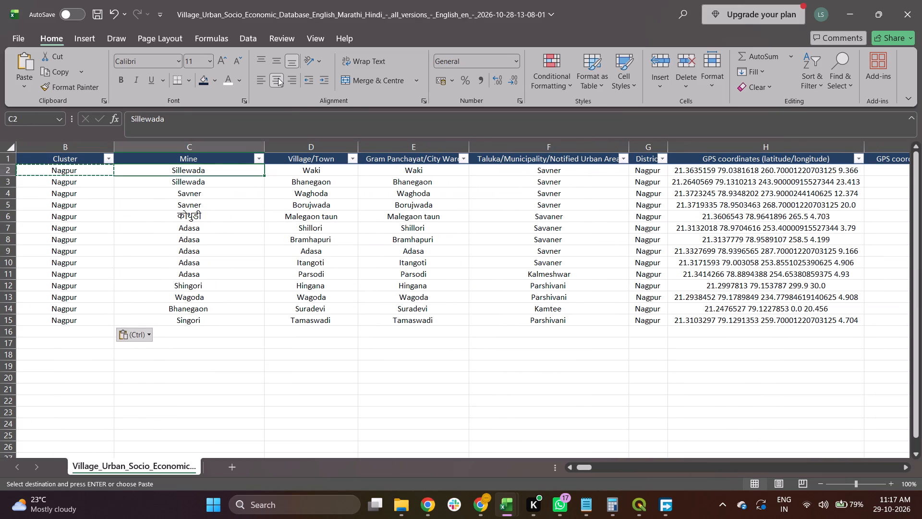
key(alt+Tab)
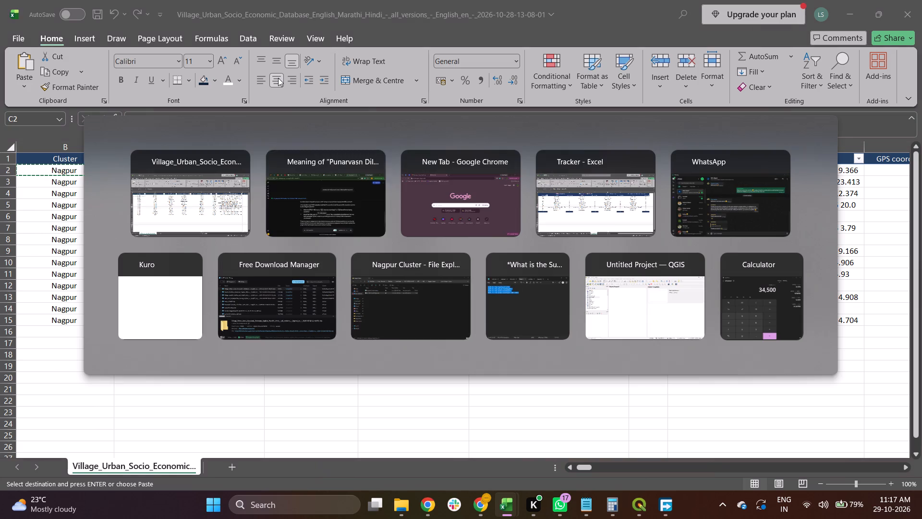
key(alt+Right)
key(alt+Right)
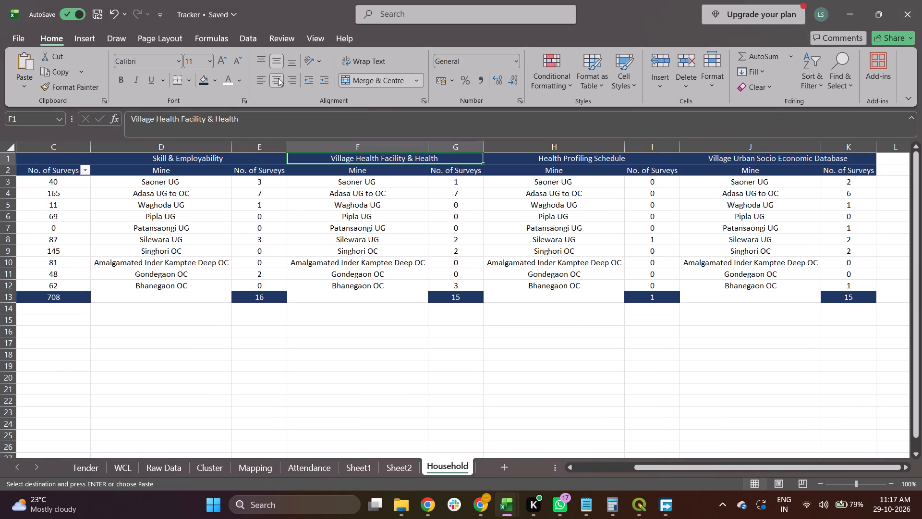
key(Down)
key(Down)
key(Down)
key(Down)
key(Down)
key(Down)
key(Down)
key(ctrl+c)
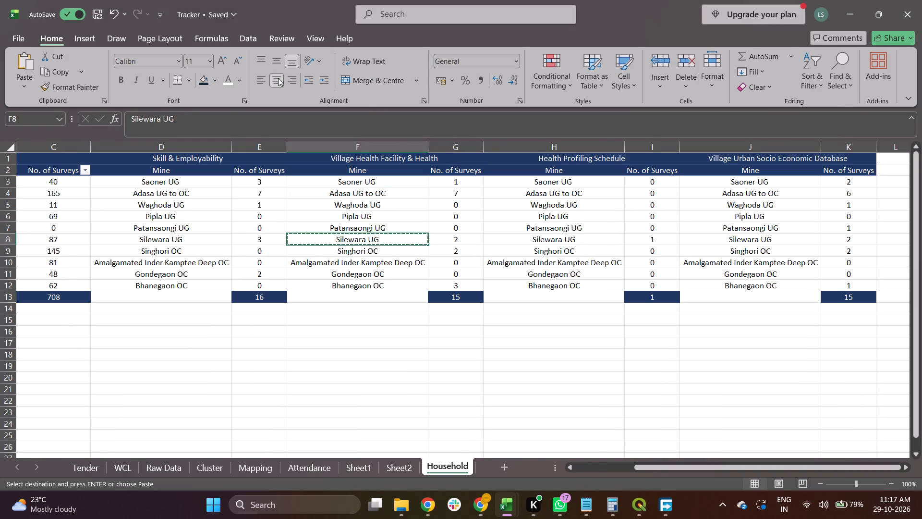
key(alt+Tab)
key(shift+Down)
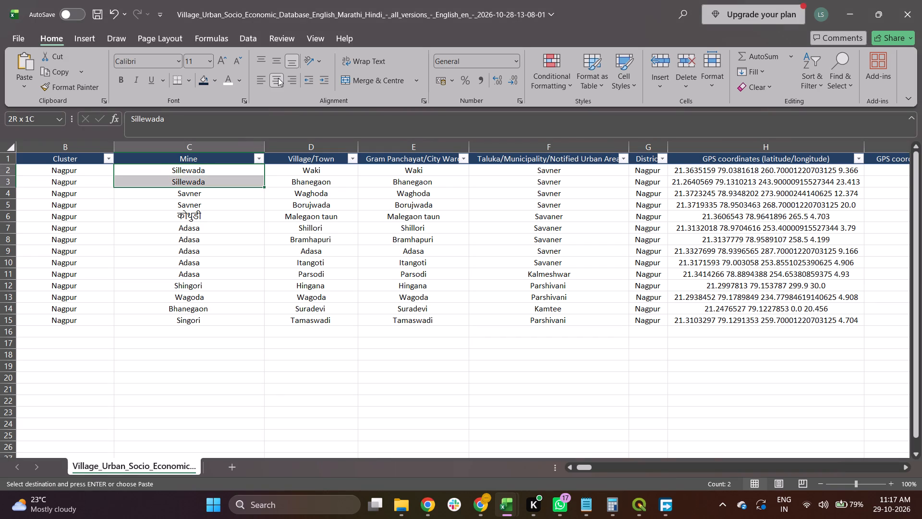
key(ctrl+v)
Copy "Saoner UG" from the Tracker's Household sheet and paste it over the Savner mine names in C4 and C5.
key(Down)
key(Down)
key(Down)
key(Down)
key(Down)
key(Down)
key(alt+Tab)
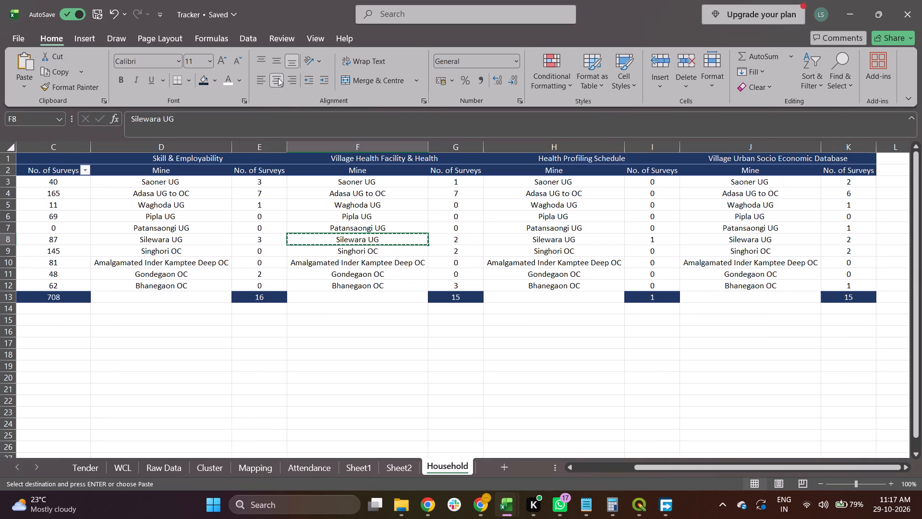
key(Up)
key(Up)
key(Up)
key(Up)
key(Up)
key(ctrl+c)
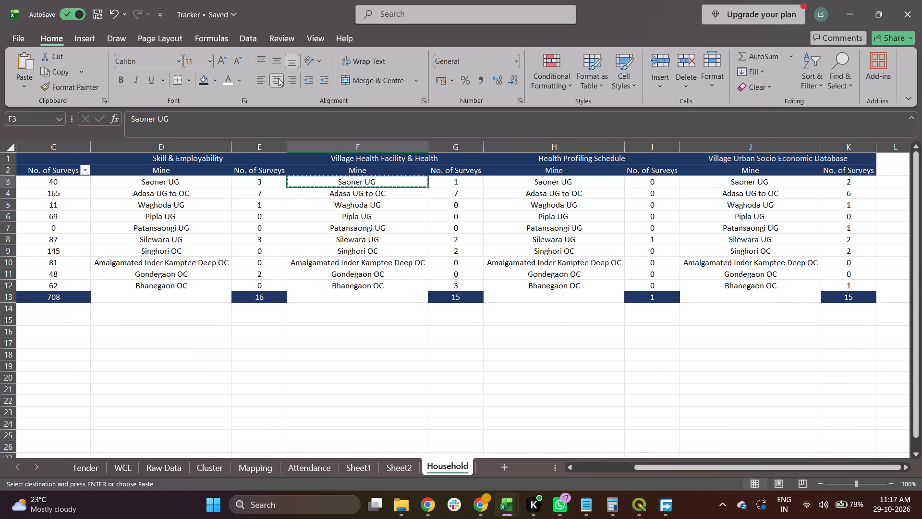
key(alt+Tab)
key(Up)
key(Up)
key(Up)
key(Up)
key(Up)
key(Down)
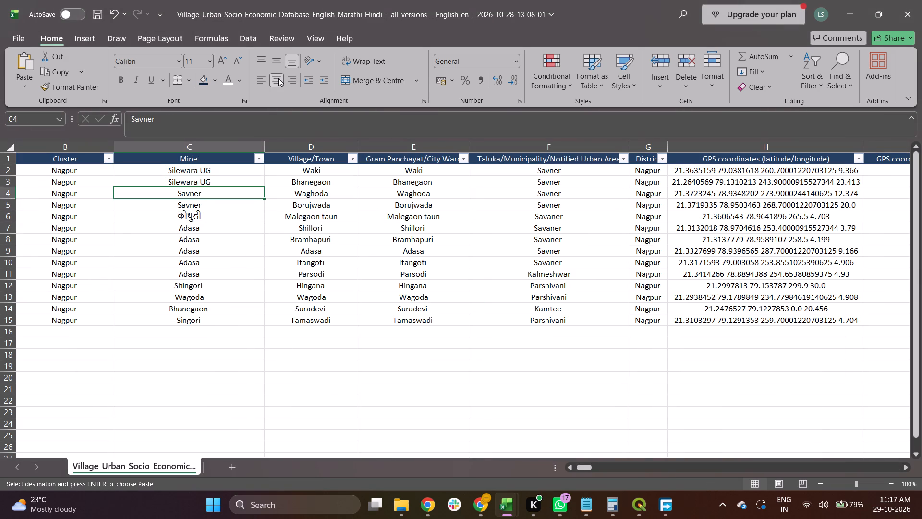
key(ctrl+v)
key(Down)
key(ctrl+v)
Review the remaining mine names in the Mine column, from C4 down to C15.
key(Down)
key(Down)
key(Down)
key(Down)
key(Down)
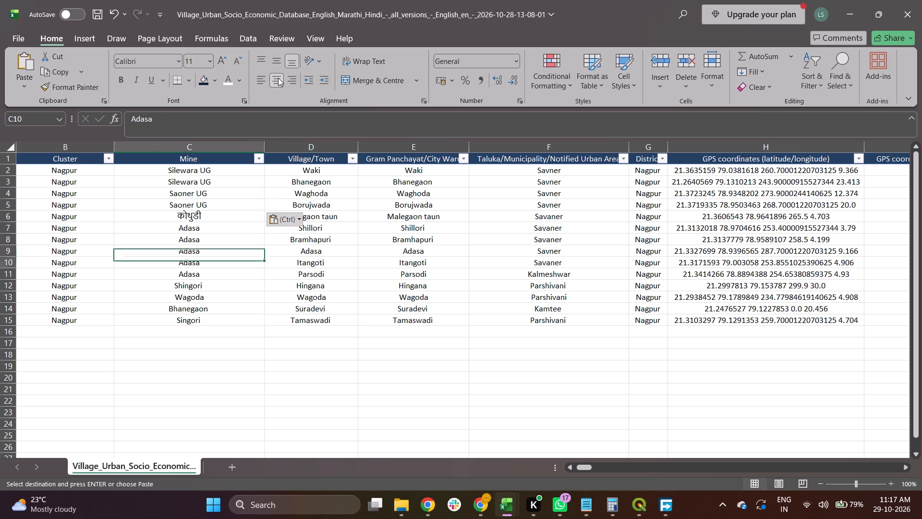
key(Down)
key(Down)
key(Down)
key(Down)
key(Down)
key(Up)
key(Up)
key(Up)
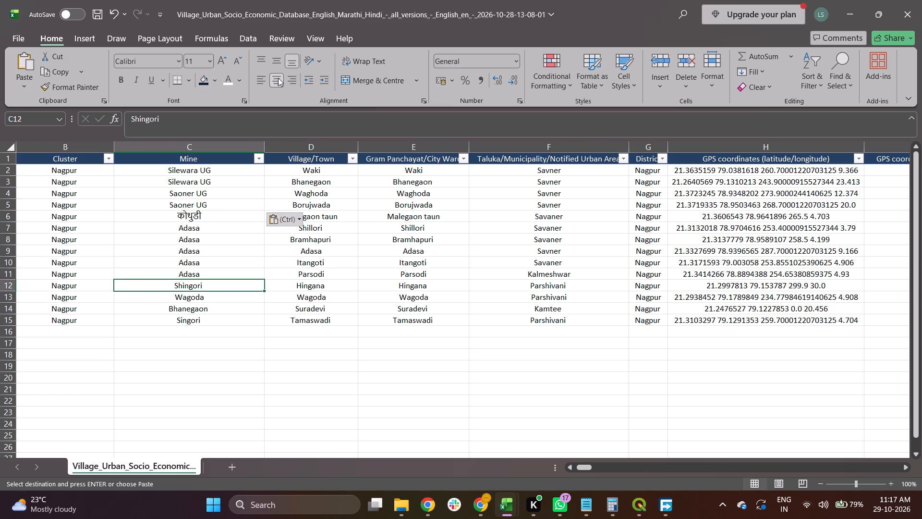
Copy "Adasa UG to OC" from the Tracker workbook's Household sheet and paste it over the mine names in C6 to C11.
key(alt+Tab)
key(Down)
key(Down)
key(Down)
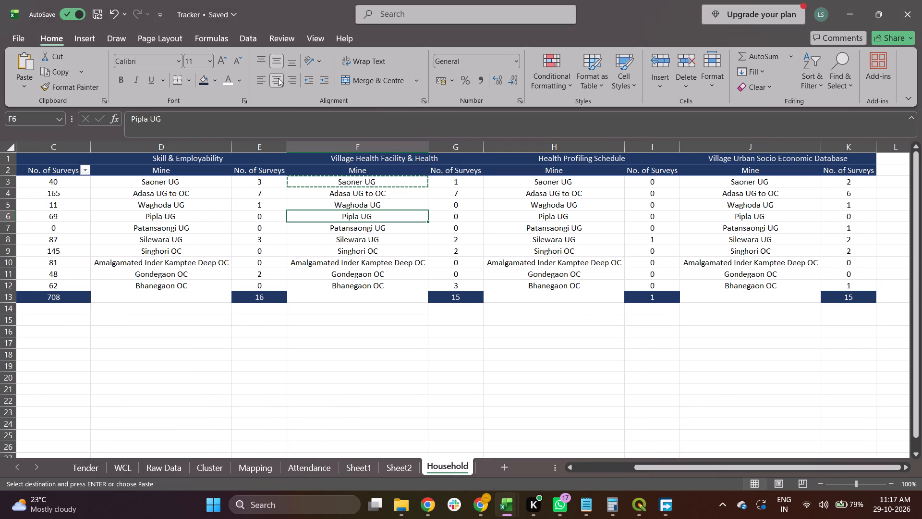
key(Up)
key(Up)
key(ctrl+c)
key(alt+Tab)
key(Up)
key(Up)
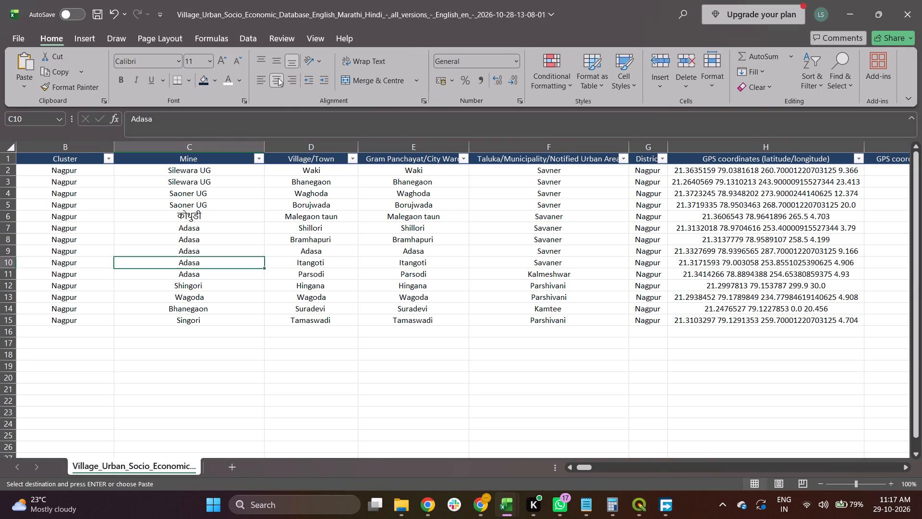
key(Up)
key(Up)
key(Up)
key(Up)
key(shift+Down)
key(shift+Down)
key(shift+Down)
key(shift+Down)
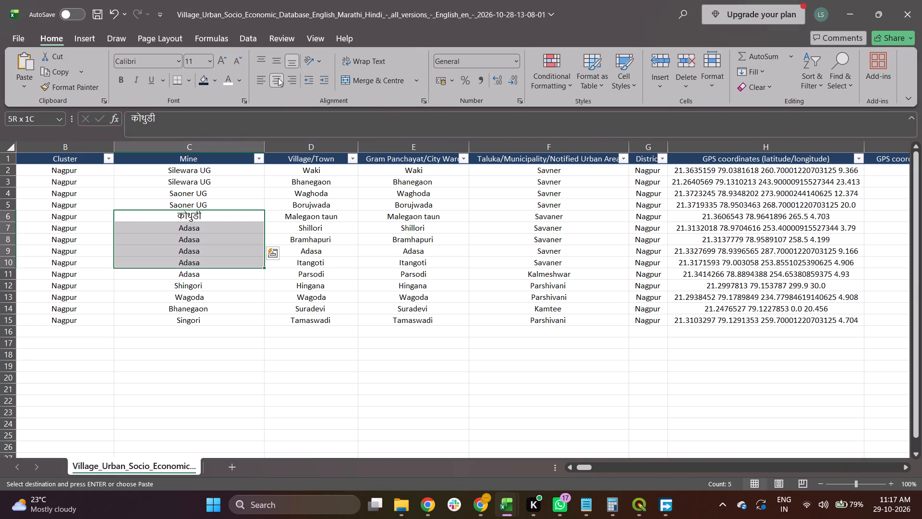
key(shift+Down)
key(ctrl+v)
Copy "Singhori OC" from the Tracker's Household sheet and paste it over the Shingori mine name in C12.
key(alt+Tab)
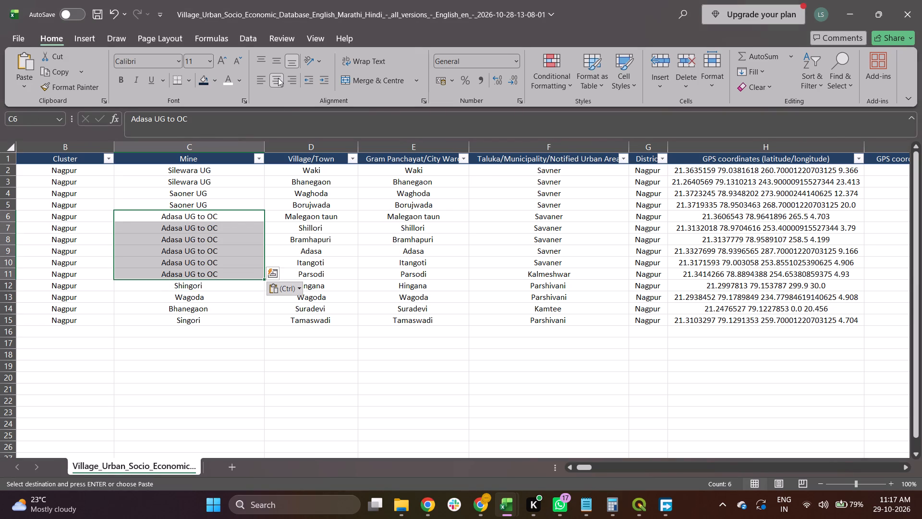
key(Down)
key(Down)
key(Down)
key(Down)
key(Down)
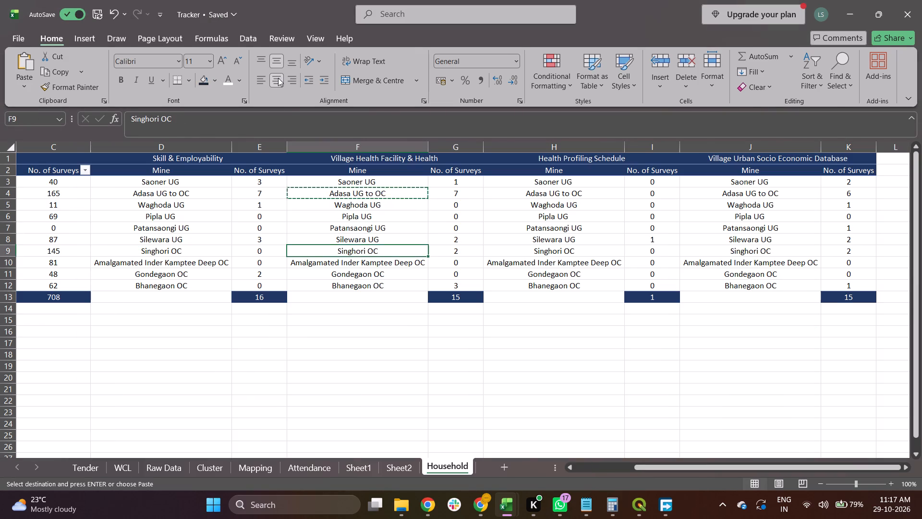
key(ctrl+c)
key(alt+Tab)
key(Down)
key(Down)
key(Down)
key(Down)
key(Down)
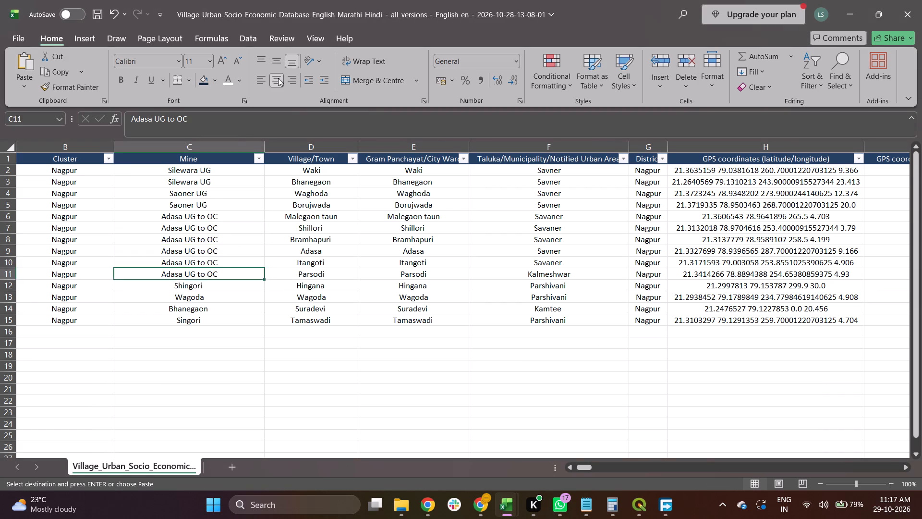
key(Down)
key(Down)
key(Up)
key(ctrl+v)
Copy "Waghoda UG" from the Tracker's Household sheet and paste it over the Wagoda mine name in C13.
key(alt+Tab)
key(Down)
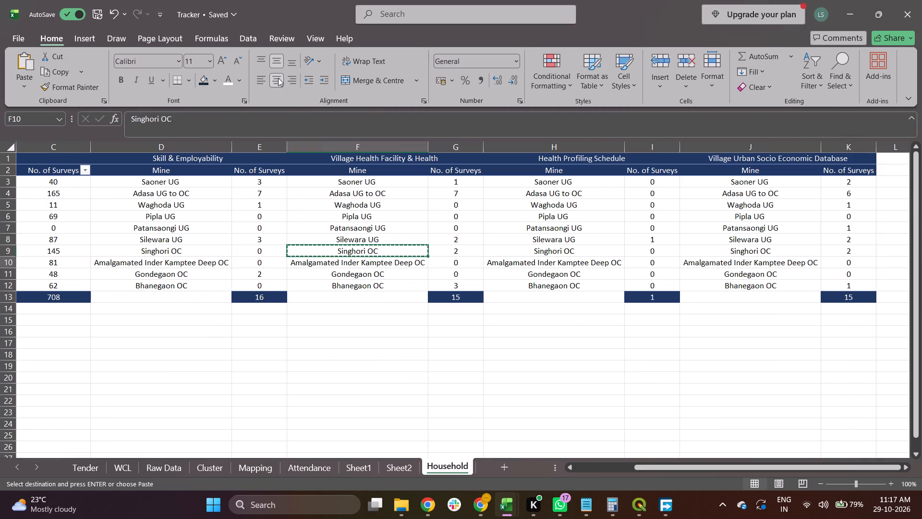
key(Up)
key(Up)
key(Up)
key(Up)
key(Up)
key(ctrl+c)
key(alt+Tab)
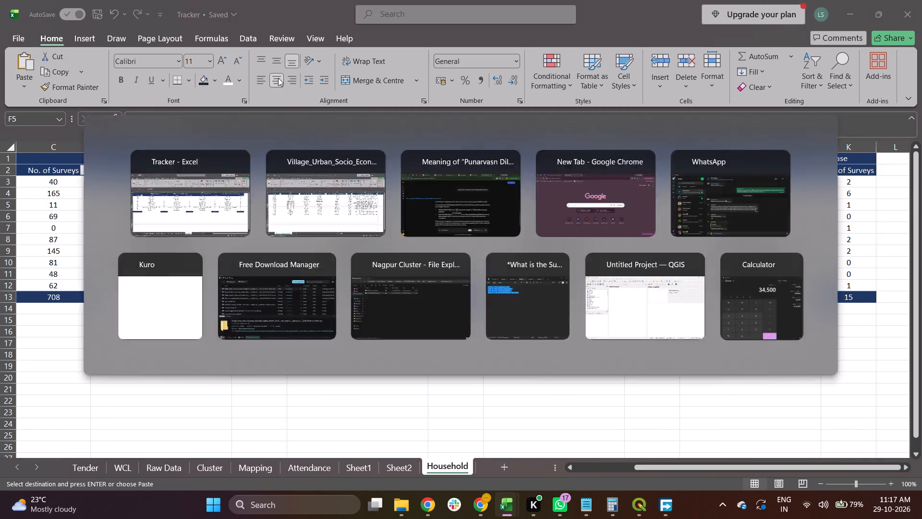
key(Down)
key(ctrl+v)
Copy "Bhanegaon OC" from the Tracker's Household sheet and paste it over the Bhanegaon mine name in C14.
key(alt+Tab)
key(Down)
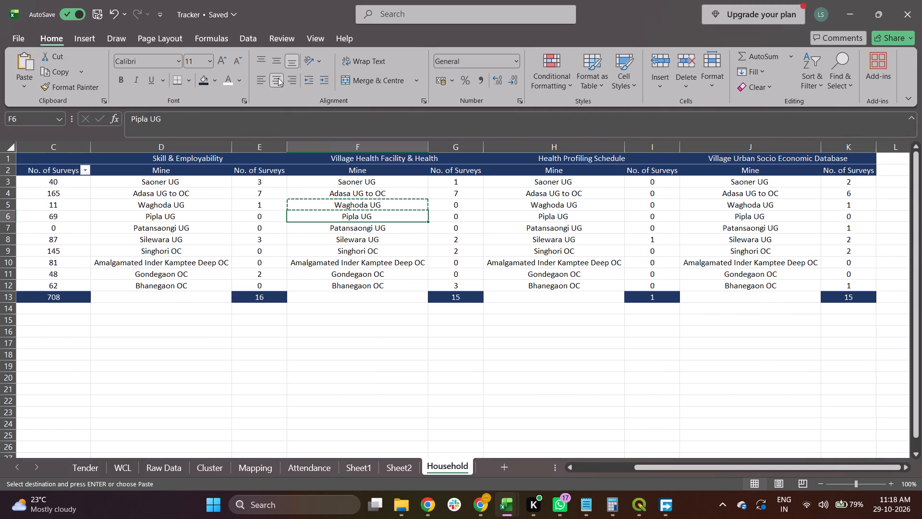
key(Up)
key(Up)
key(Up)
key(Down)
key(Down)
key(Down)
key(Down)
key(Down)
key(Down)
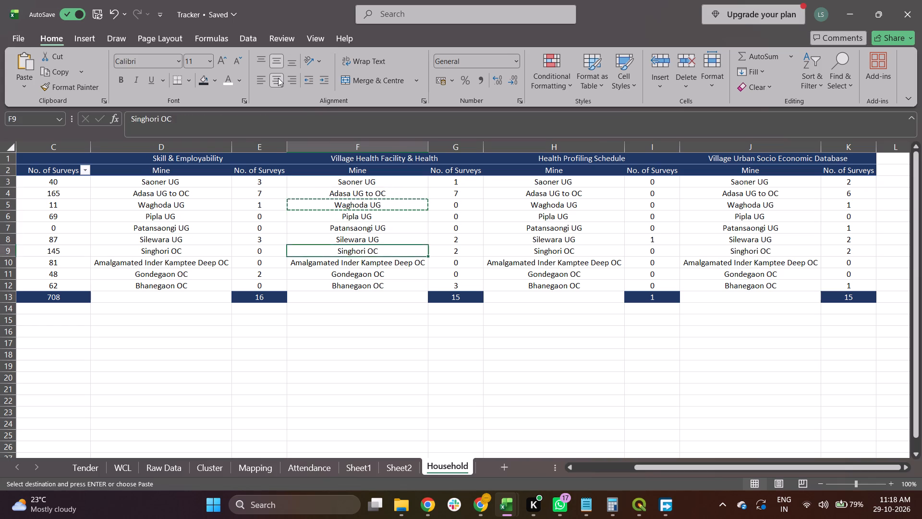
key(Down)
key(Down)
key(Down)
key(ctrl+c)
key(alt+Tab)
key(Down)
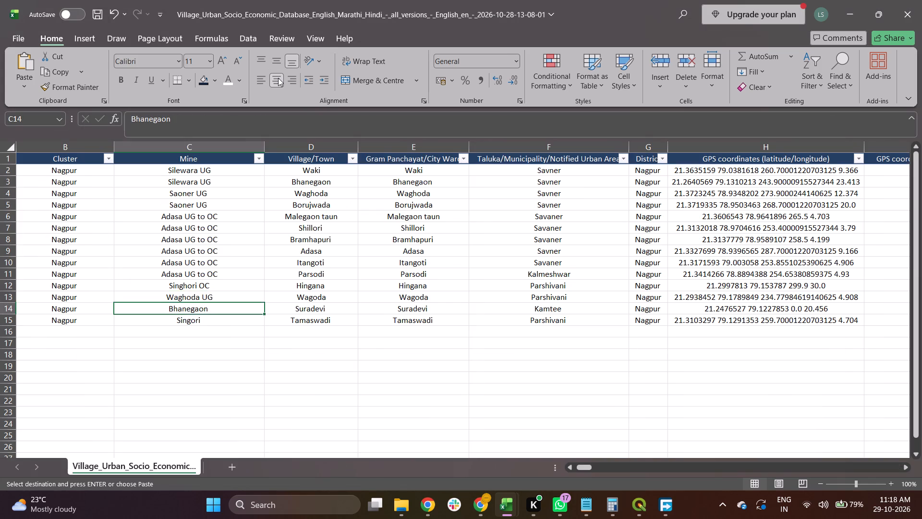
key(ctrl+v)
key(alt+Tab)
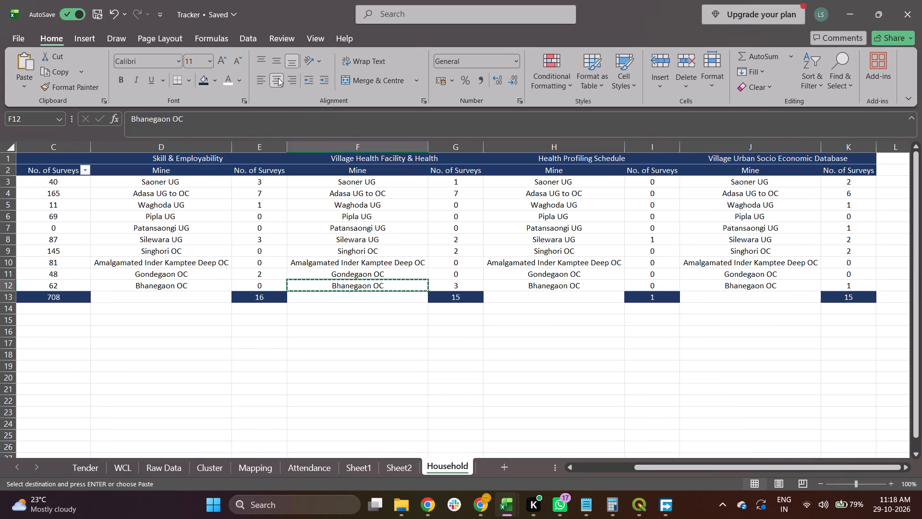
key(alt+Tab)
key(alt+Tab)
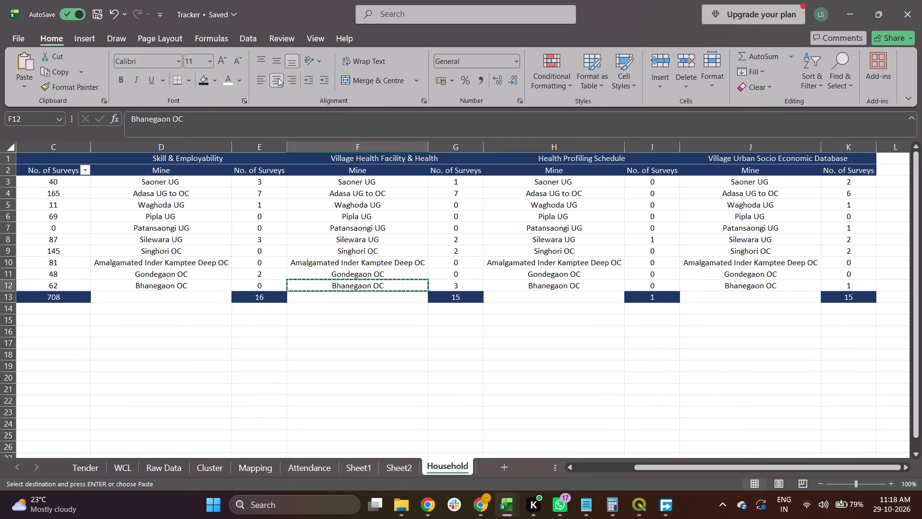
key(alt+Tab)
key(ctrl+z)
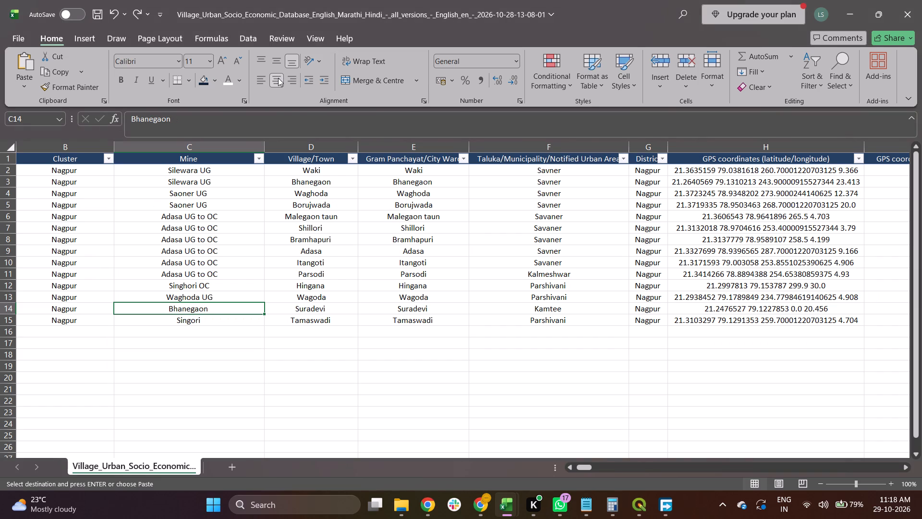
key(ctrl+v)
Copy "Singhori OC" from C12 and paste it over the Singori mine name in C15.
key(alt+Tab)
key(alt+Tab)
key(Up)
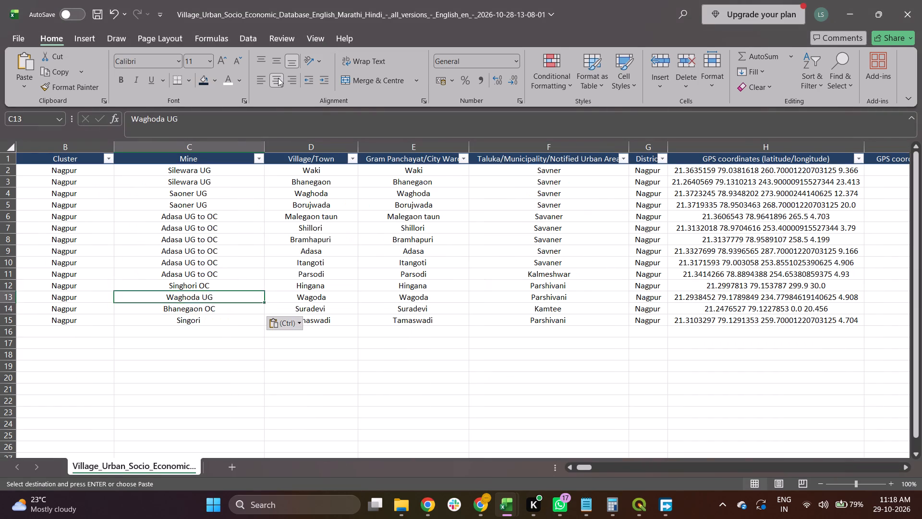
key(Up)
key(ctrl+c)
key(Down)
key(Down)
key(Down)
key(ctrl+v)
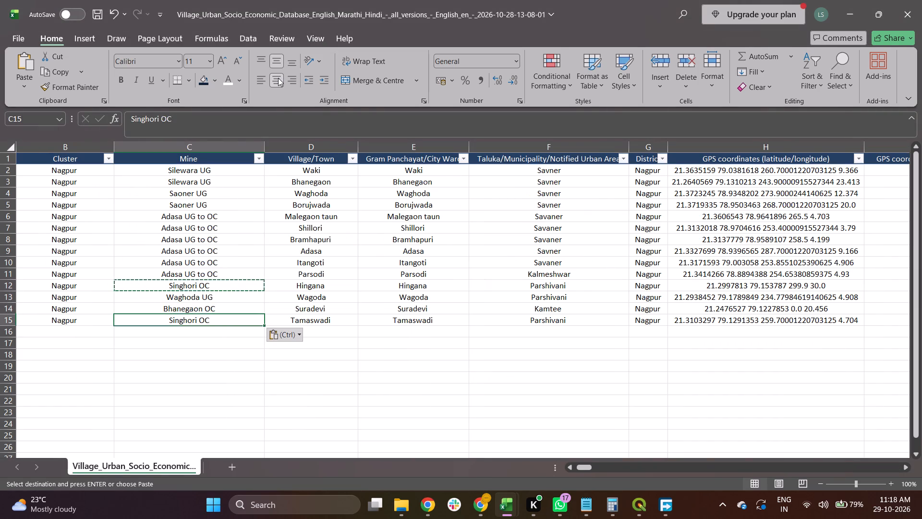
Review the standardised mine names from C15 back up to the Village/Town entry in row 5.
key(Right)
key(Right)
key(Left)
key(Left)
key(Up)
key(Up)
key(Up)
key(Up)
key(Up)
key(Up)
key(Up)
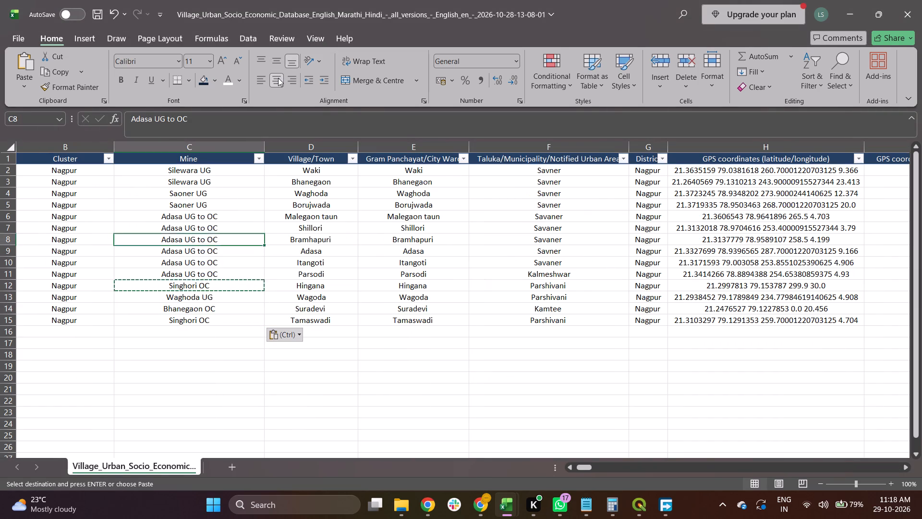
key(Up)
key(Up)
key(Up)
key(Right)
Open the Tracker workbook's Mapping sheet and examine its columns from Mine through Gram Panchayat.
key(alt+Tab)
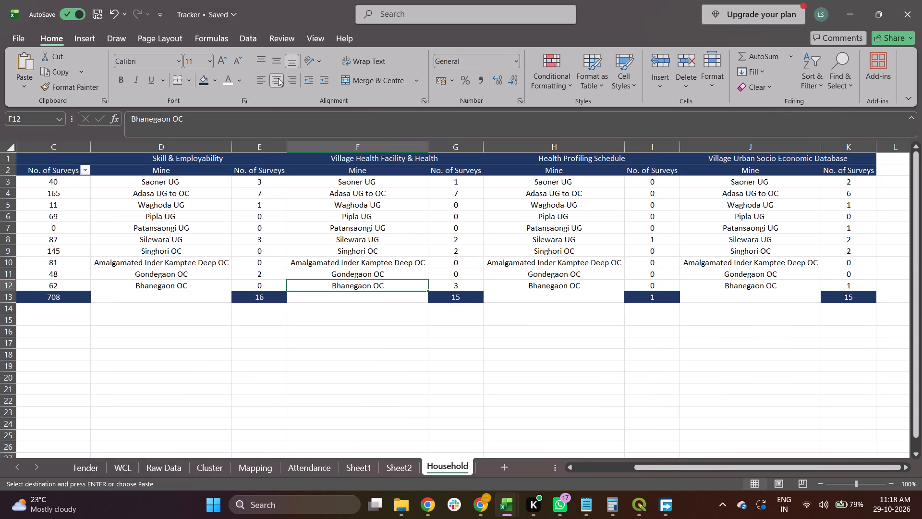
click(261, 463)
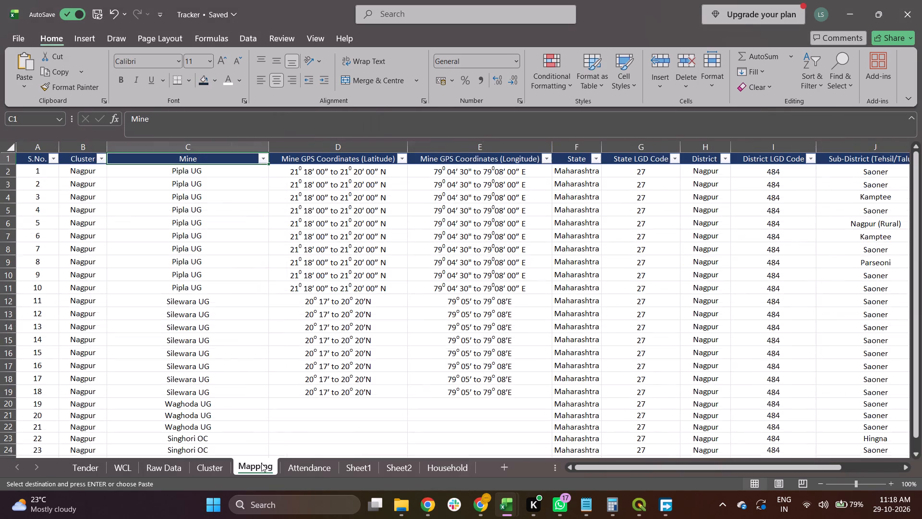
key(Up)
key(Up)
key(Up)
key(Up)
key(Up)
key(Down)
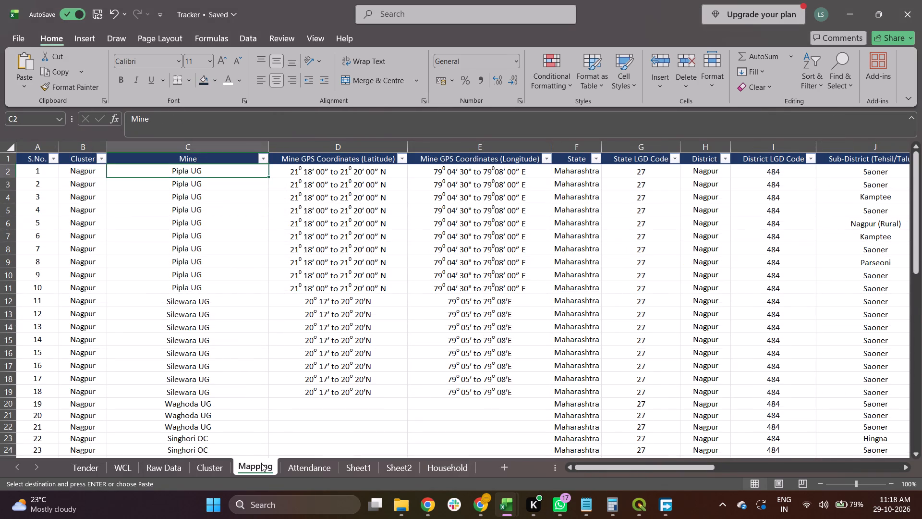
key(Right)
key(Right)
key(Right)
key(Right)
key(Right)
key(Right)
key(Right)
key(Right)
key(Right)
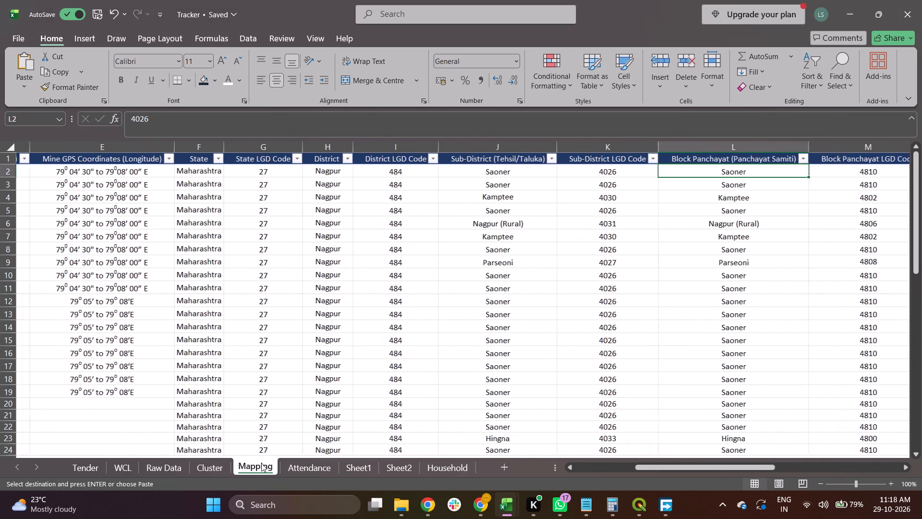
key(Right)
key(Right)
key(Left)
key(Left)
key(Left)
key(Left)
key(Left)
key(Left)
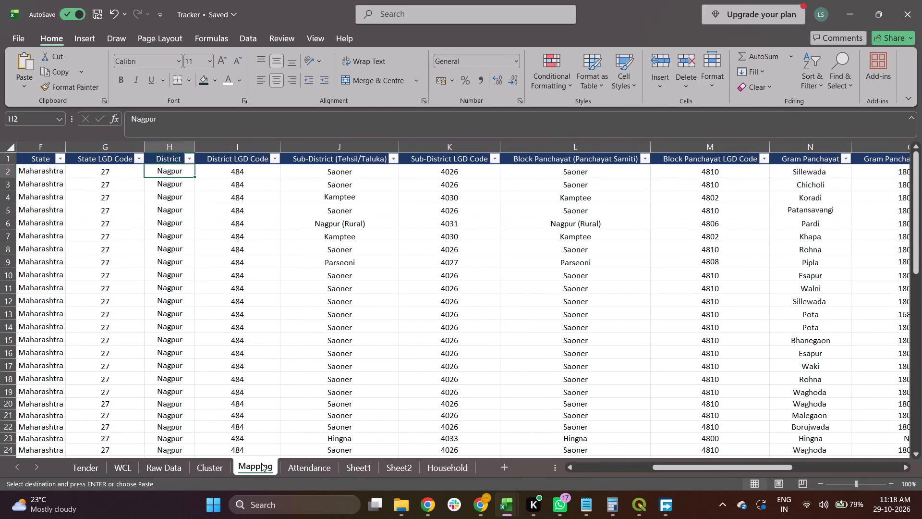
Examine the Village column of the Tracker's Mapping sheet against the Village/Town entries in the socio-economic worksheet.
key(Right)
key(Right)
key(Right)
key(Right)
key(Right)
key(Right)
key(Right)
key(Right)
key(Right)
key(Right)
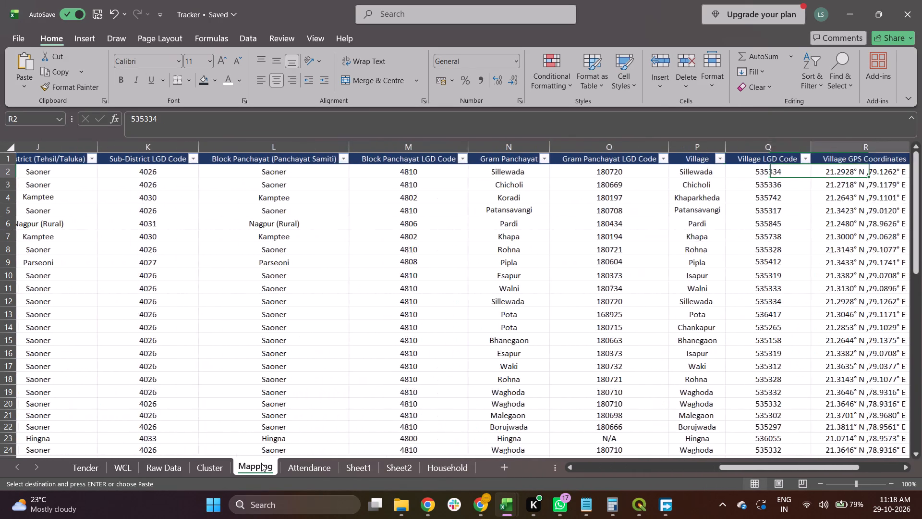
key(Right)
key(Left)
key(Left)
key(Left)
key(Down)
key(Down)
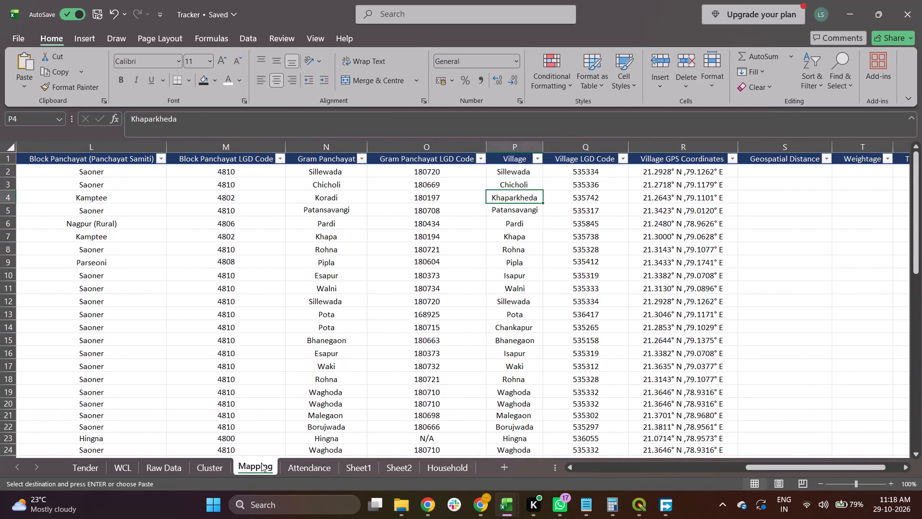
key(alt+Tab)
key(alt+Tab)
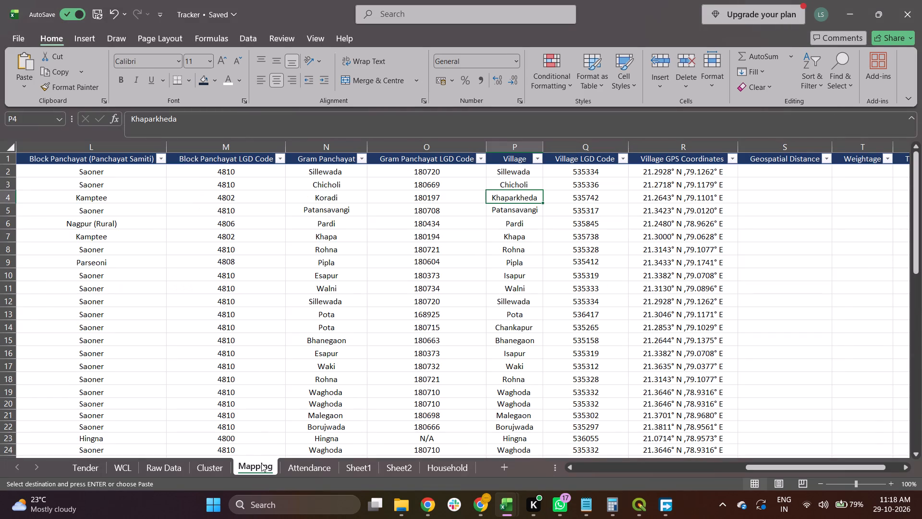
key(alt+Tab)
key(alt+Tab)
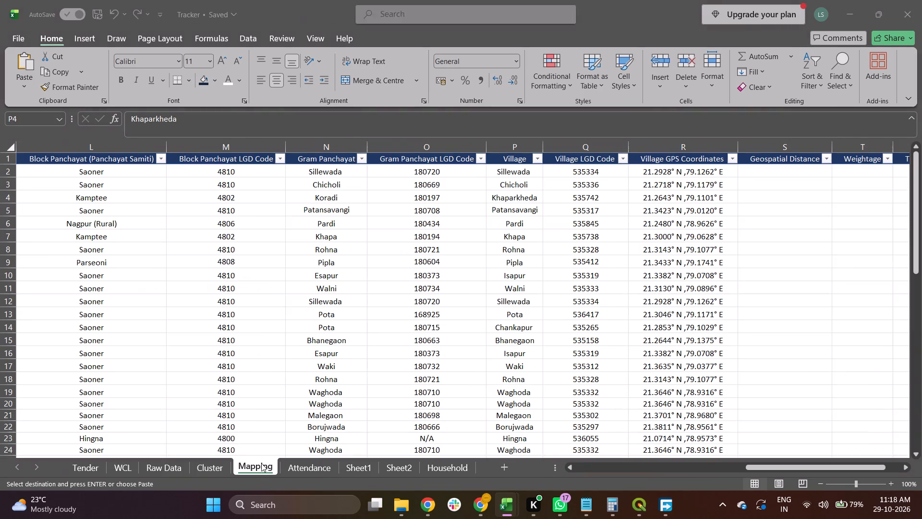
key(Down)
key(Down)
key(Down)
key(Down)
key(alt+Tab)
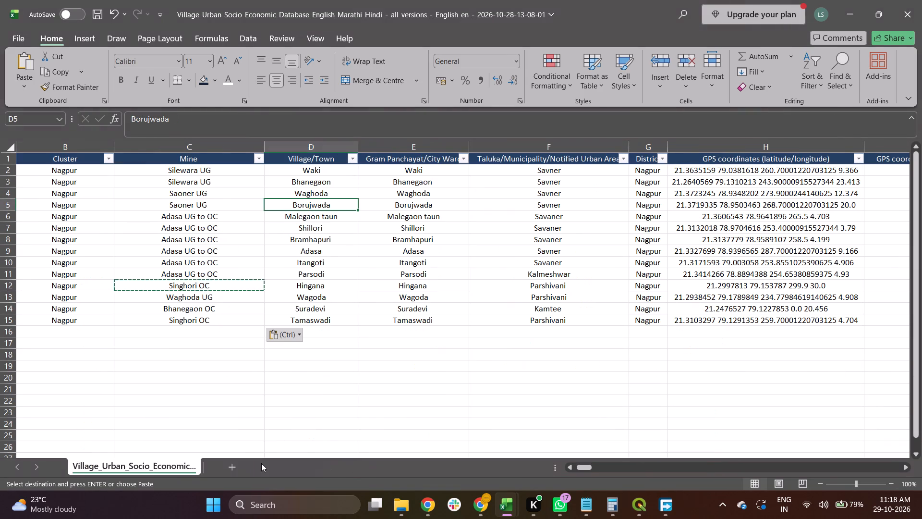
key(alt+Tab)
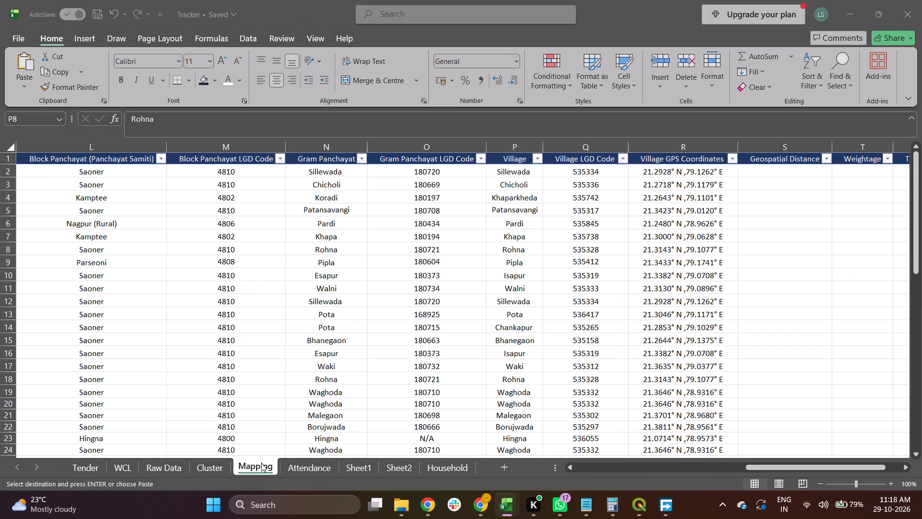
Copy "Malegaon" from the Mapping sheet's Village column and paste it over the "Malegaon taun" village name in D6 of the socio-economic worksheet.
key(Down)
key(Down)
key(Down)
key(Down)
key(Down)
key(Down)
key(Down)
key(Down)
key(Down)
key(Down)
key(Down)
key(Down)
key(Down)
key(Down)
key(Down)
key(Down)
key(Down)
key(Down)
key(Down)
key(Down)
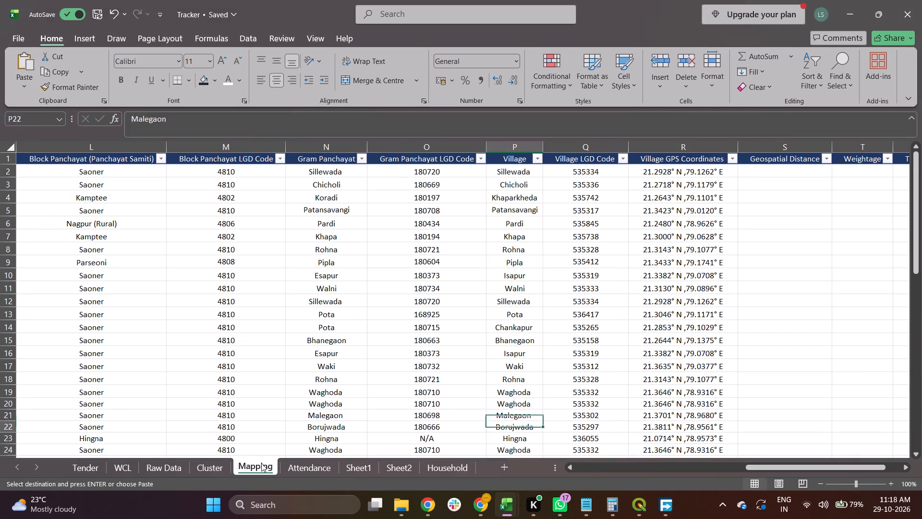
key(Down)
key(Down)
key(Up)
key(Up)
key(Up)
key(Up)
key(Up)
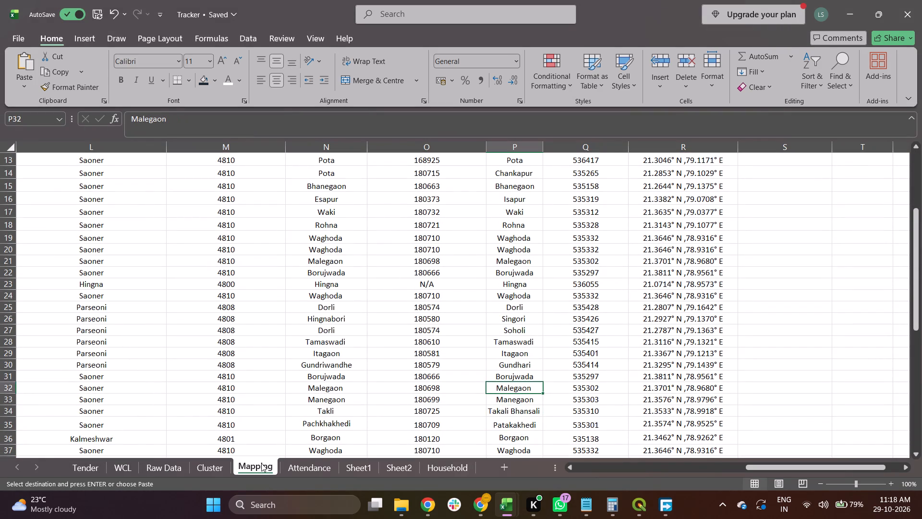
key(ctrl+c)
key(alt+Tab)
key(Down)
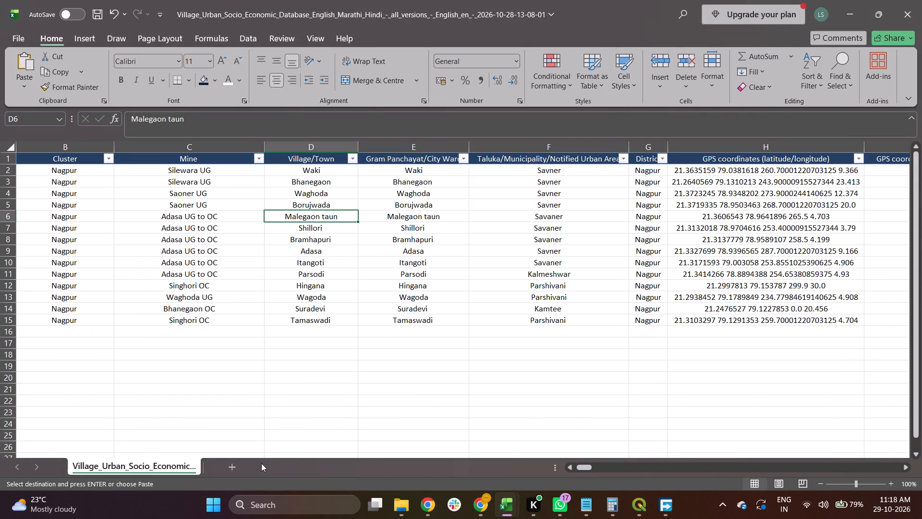
key(ctrl+v)
Copy "Sillori" from the Mapping sheet's Village column and paste it over the Shillori village name in D7 of the socio-economic worksheet.
key(alt+Tab)
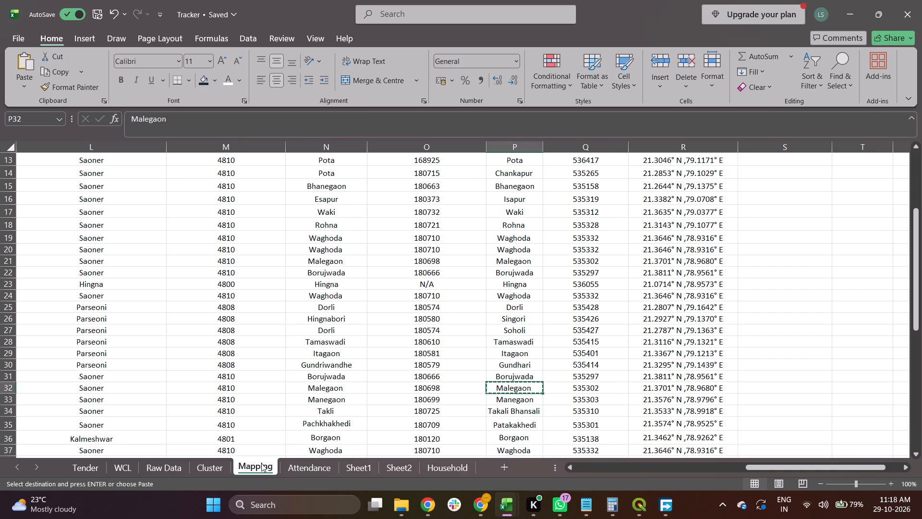
key(Up)
key(Up)
key(Up)
key(Up)
key(Down)
key(Down)
key(Down)
key(Down)
key(Down)
key(Down)
key(Down)
key(Down)
key(Down)
key(Down)
key(Down)
key(Down)
key(Down)
key(Down)
key(Down)
key(Down)
key(Down)
key(Down)
key(Down)
key(Down)
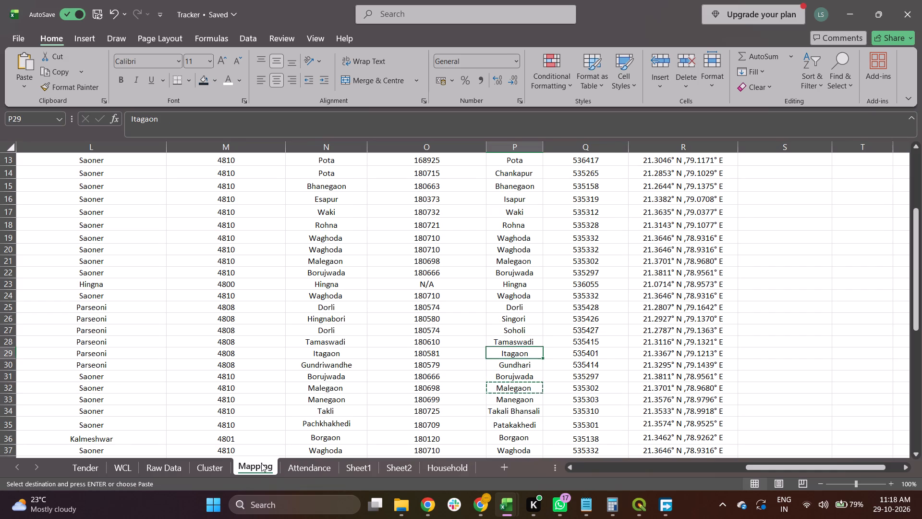
key(Down)
key(Down)
key(Down)
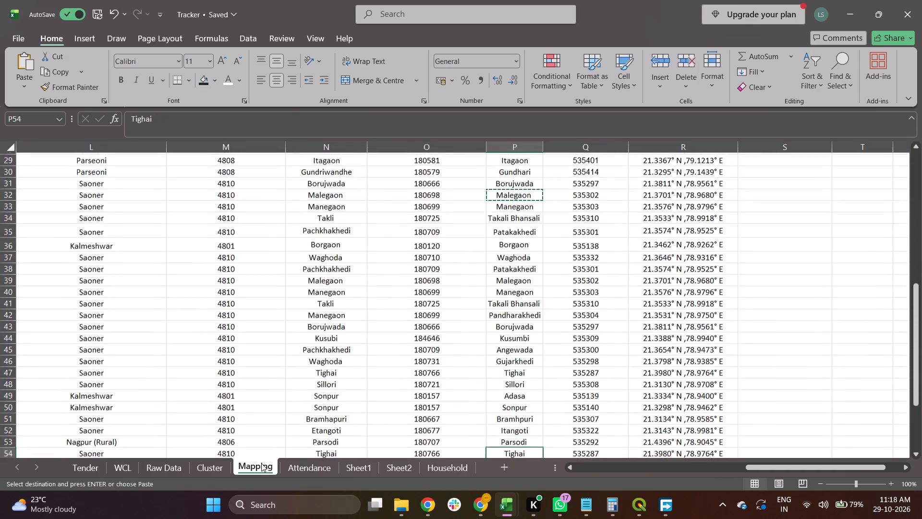
key(Down)
key(Up)
key(Up)
key(Up)
key(Up)
key(Up)
key(Up)
key(Up)
key(ctrl+c)
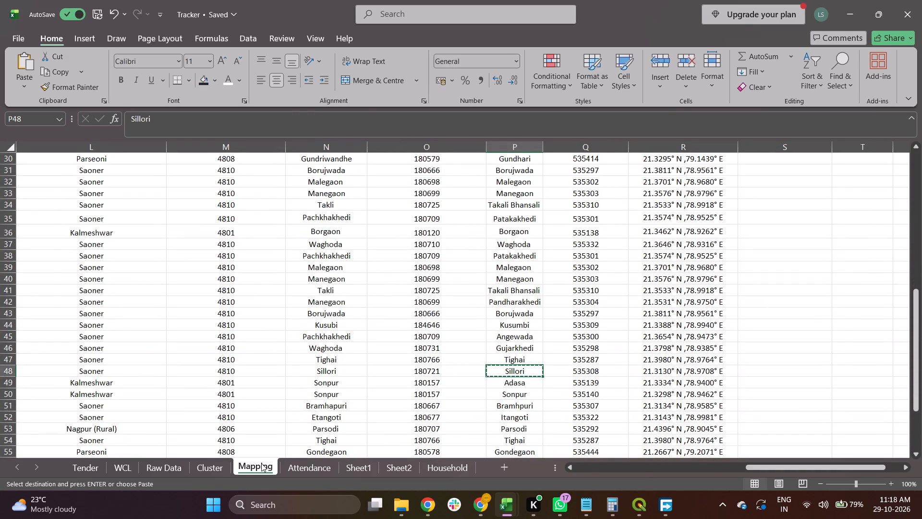
key(alt+Tab)
key(Down)
key(ctrl+v)
Copy "Bramhpuri" from the Mapping sheet's Village column and paste it over the Bramhapuri village name in D8 of the socio-economic worksheet.
key(Down)
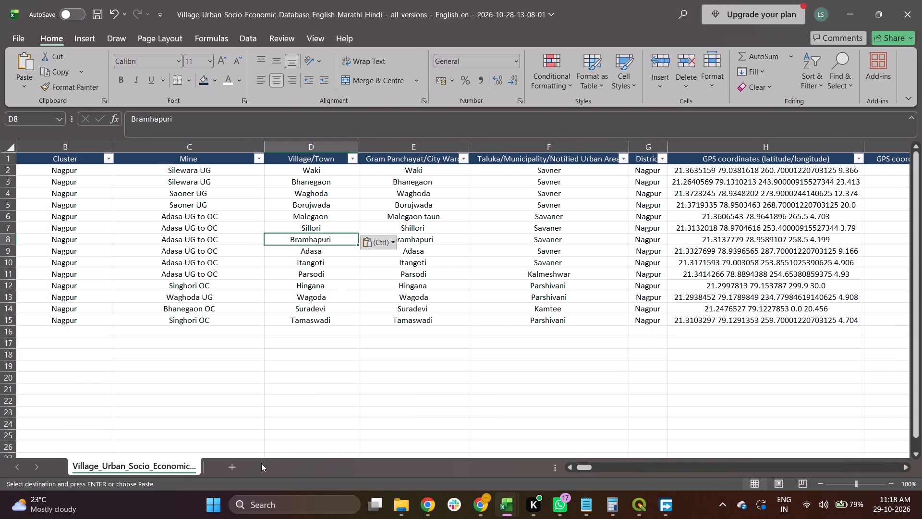
key(alt+Tab)
key(Down)
key(Down)
key(Down)
key(Down)
key(Down)
key(Down)
key(Down)
key(Down)
key(Down)
key(Down)
key(Down)
key(Down)
key(Down)
key(Down)
key(Down)
key(Down)
key(Down)
key(Down)
key(Down)
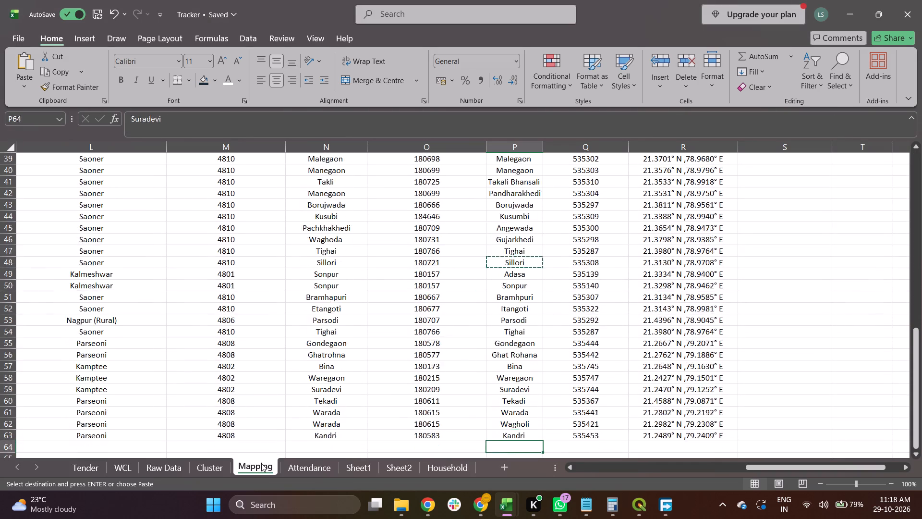
key(Up)
key(Up)
key(Up)
key(Up)
key(Up)
key(Up)
key(Up)
key(Up)
key(Up)
key(Up)
key(Up)
key(Up)
key(Up)
key(Up)
key(Up)
key(Up)
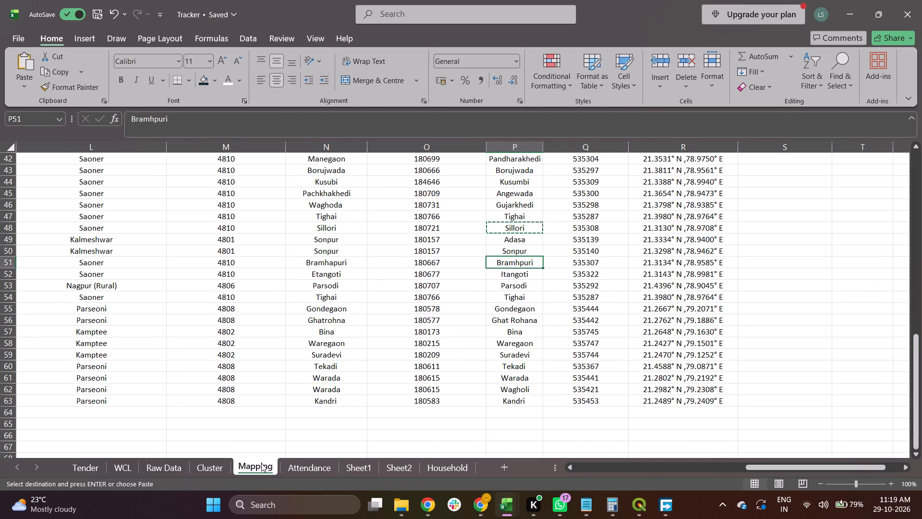
key(ctrl+c)
key(alt+Tab)
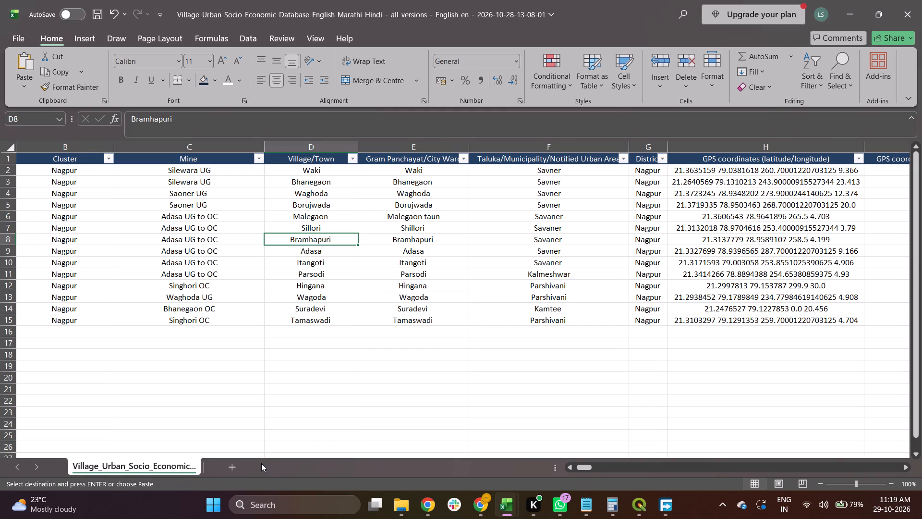
key(ctrl+v)
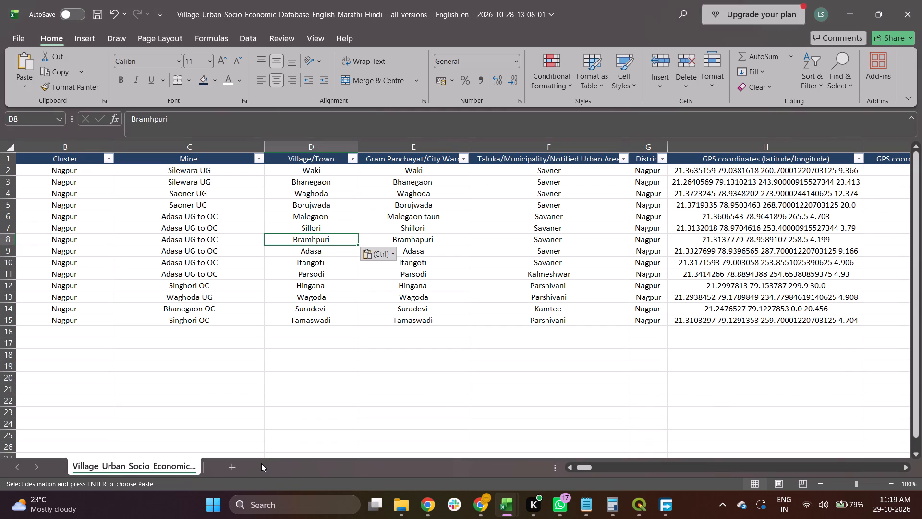
Look through the Tracker Mapping sheet's Village column for Adasa, copy that entry, and compare its spelling with D9 of the socio-economic worksheet.
key(alt+Tab)
key(Down)
key(Down)
key(Up)
key(Up)
key(Up)
key(Up)
key(Up)
key(Up)
key(Up)
key(Up)
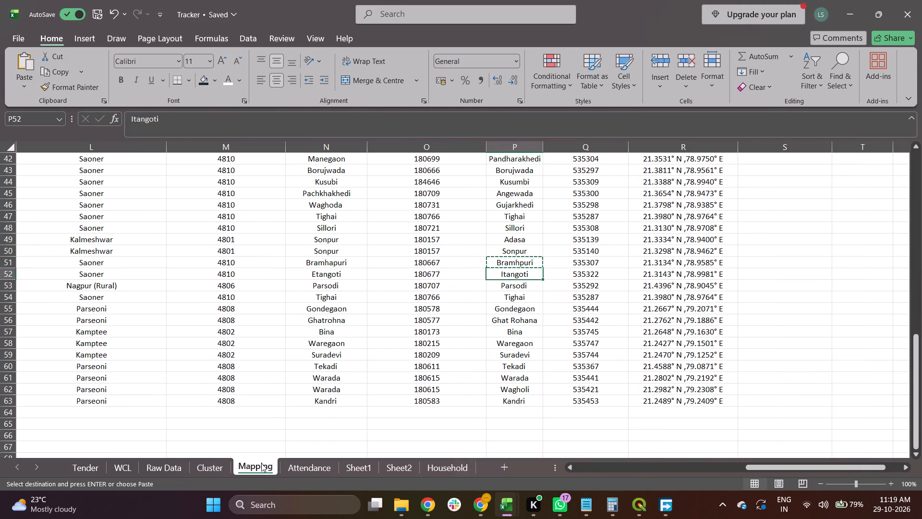
key(Up)
key(Up)
key(Up)
key(Up)
key(Up)
key(Up)
key(Up)
key(Up)
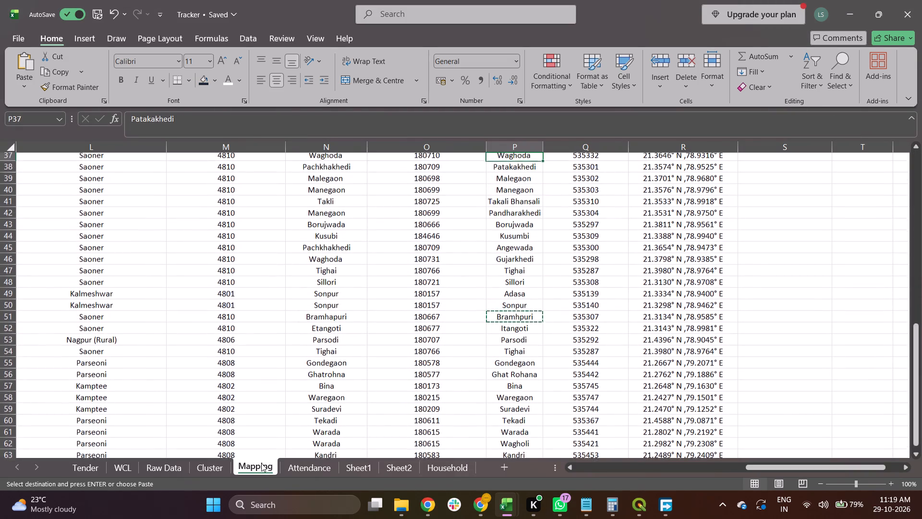
key(Up)
key(Up)
key(Up)
key(Up)
key(Up)
key(Up)
key(Up)
key(Up)
key(Up)
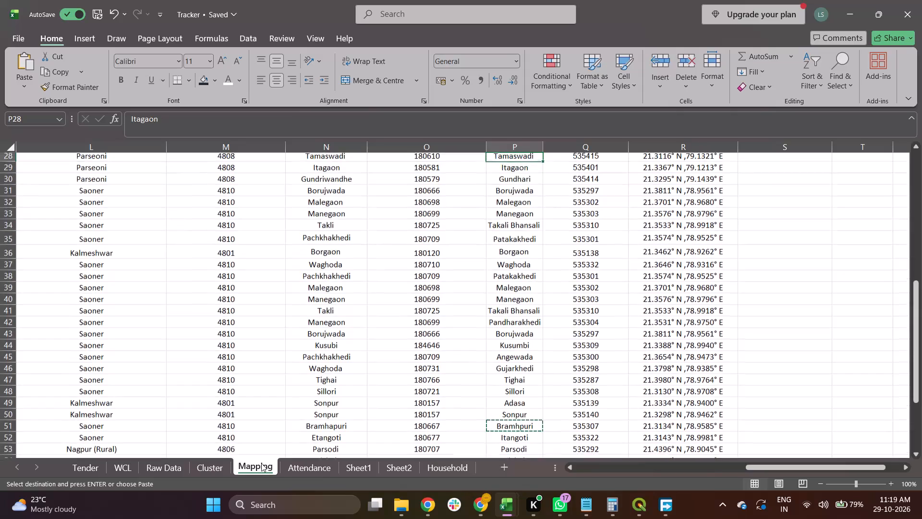
key(Up)
key(Up)
key(Up)
key(Up)
key(Up)
key(Up)
key(Up)
key(Up)
key(Up)
key(Up)
key(Up)
key(Up)
key(Up)
key(Up)
key(Up)
key(Up)
key(Up)
key(Up)
key(Up)
key(Up)
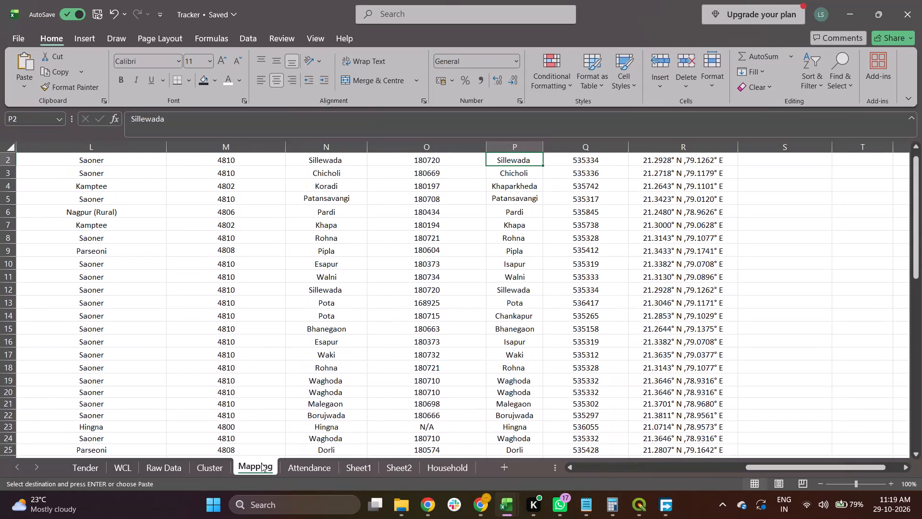
key(Up)
key(Up)
key(Down)
key(Down)
key(Down)
key(Down)
key(Down)
key(Down)
key(Down)
key(Down)
key(Down)
key(Down)
key(Down)
key(Down)
key(Down)
key(Down)
key(Down)
key(Down)
key(Down)
key(Down)
key(Down)
key(Down)
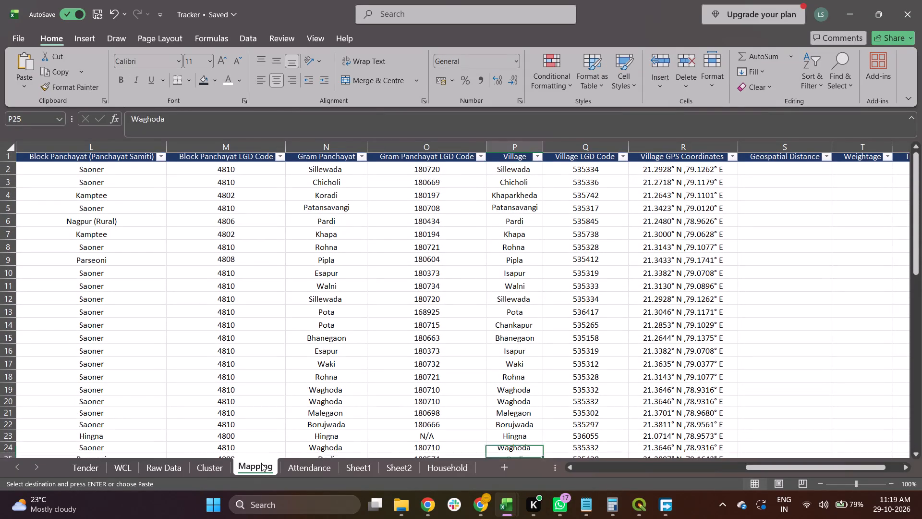
key(Down)
key(Down)
key(Down)
key(Down)
key(Down)
key(Down)
key(Down)
key(Down)
key(Down)
key(Down)
key(Down)
key(Down)
key(Down)
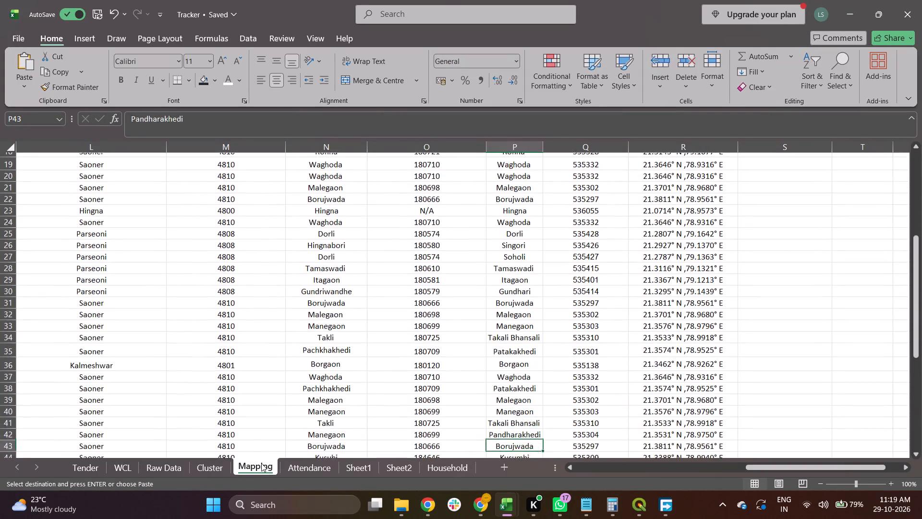
key(Down)
key(Down)
key(Down)
key(Down)
key(Down)
key(Down)
key(Down)
key(Down)
key(Down)
key(Up)
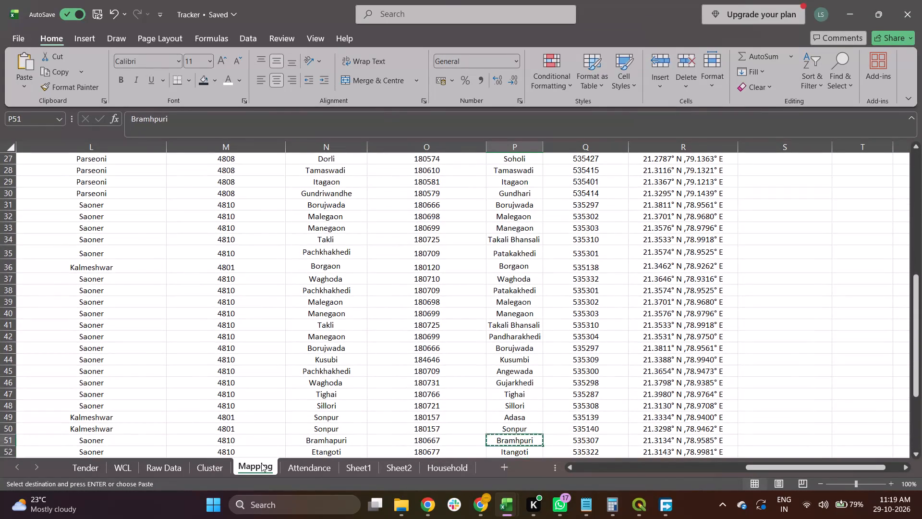
key(Up)
key(Up)
key(ctrl+c)
key(alt+Tab)
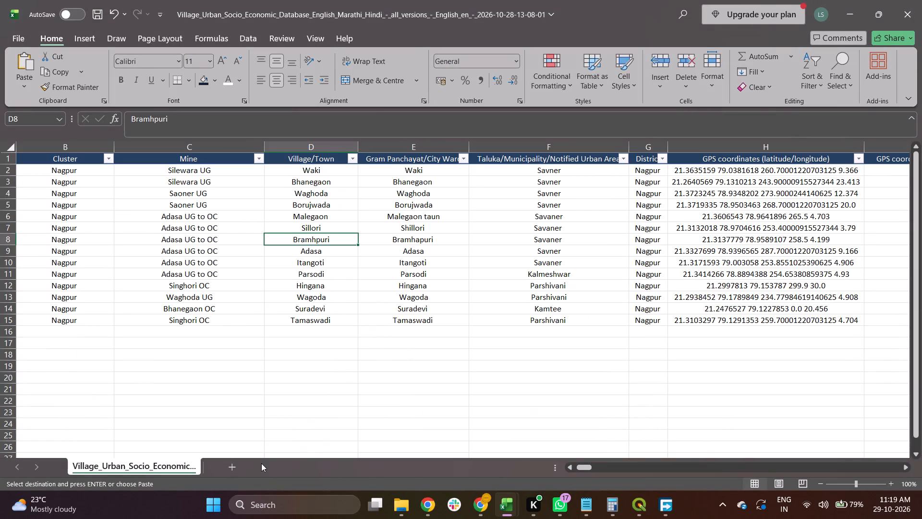
Check the Itangoti and Parsodi village names in D10 and D11 of the socio-economic worksheet against the Mapping sheet's Village column.
key(alt+Tab)
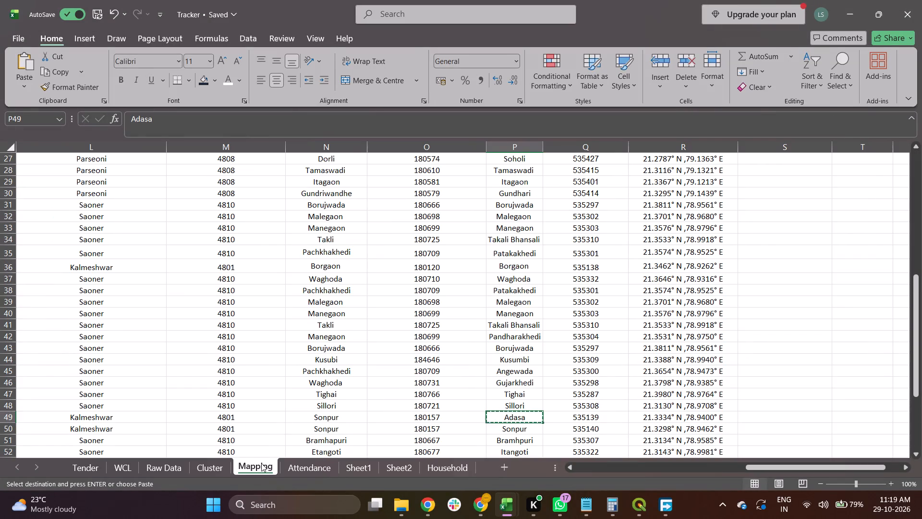
key(Down)
key(Down)
key(Down)
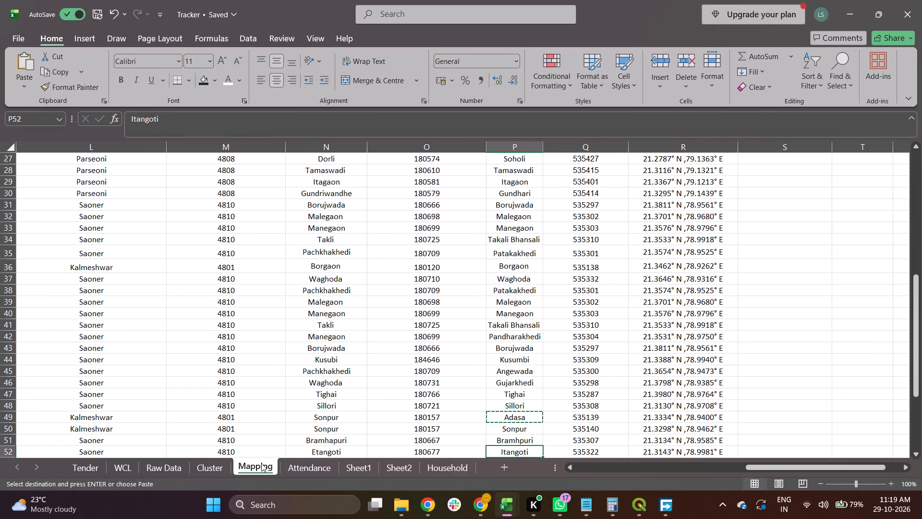
key(Up)
key(Down)
key(Down)
key(Down)
key(Down)
key(Down)
key(Down)
key(Down)
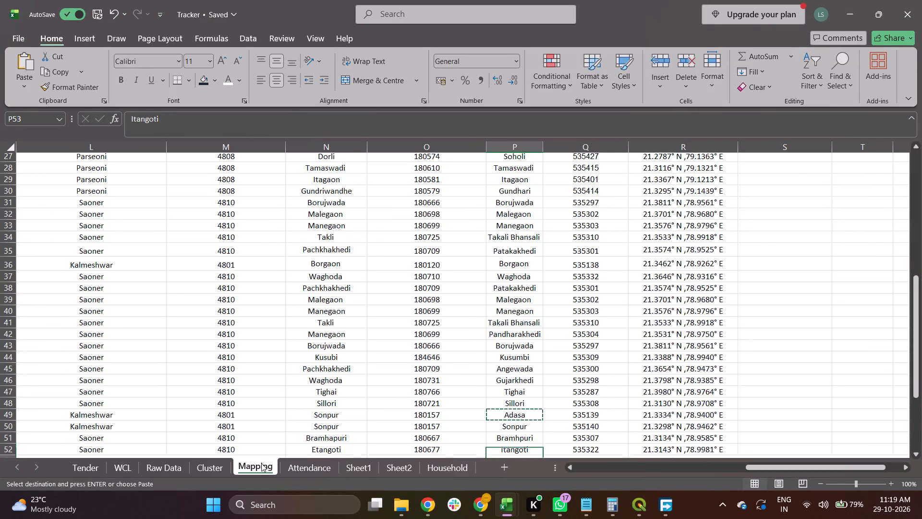
key(Up)
key(Up)
key(Up)
key(Up)
key(Up)
key(Up)
key(alt+Tab)
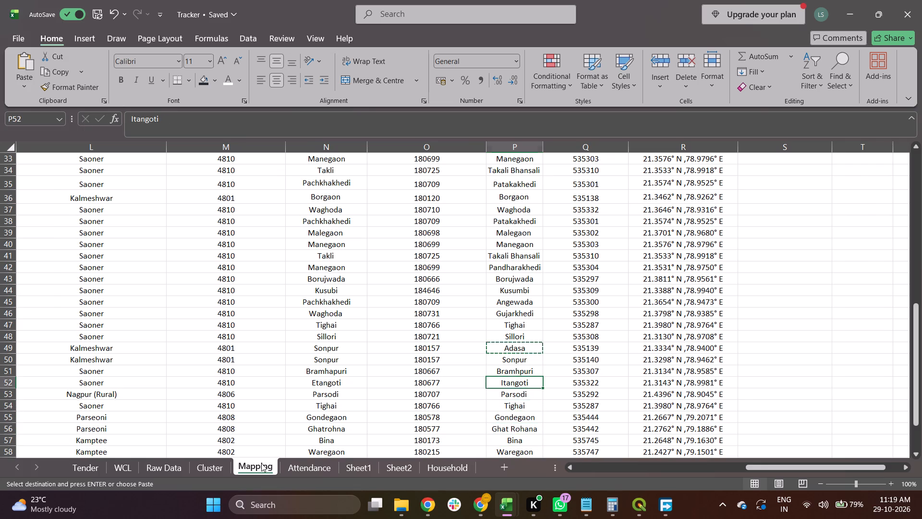
key(Down)
key(Down)
key(Down)
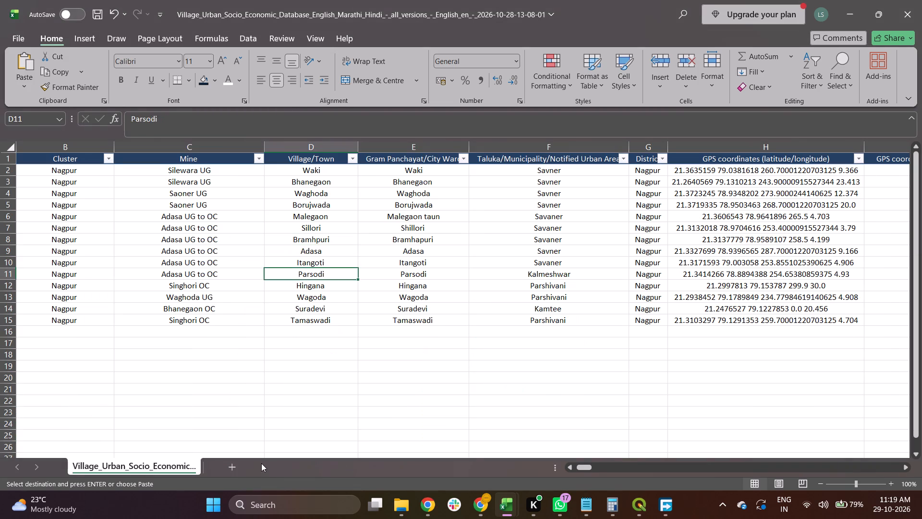
key(alt+Tab)
key(alt+Tab)
Find "Hingna" in the Tracker Mapping sheet's Village column, copy it, and paste it over the Hingana village name in D12 of the socio-economic worksheet.
key(Down)
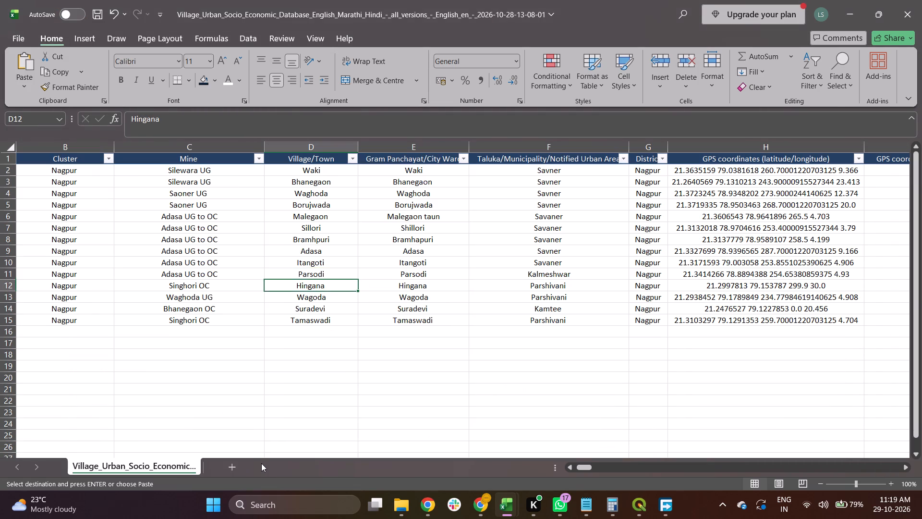
key(alt+Tab)
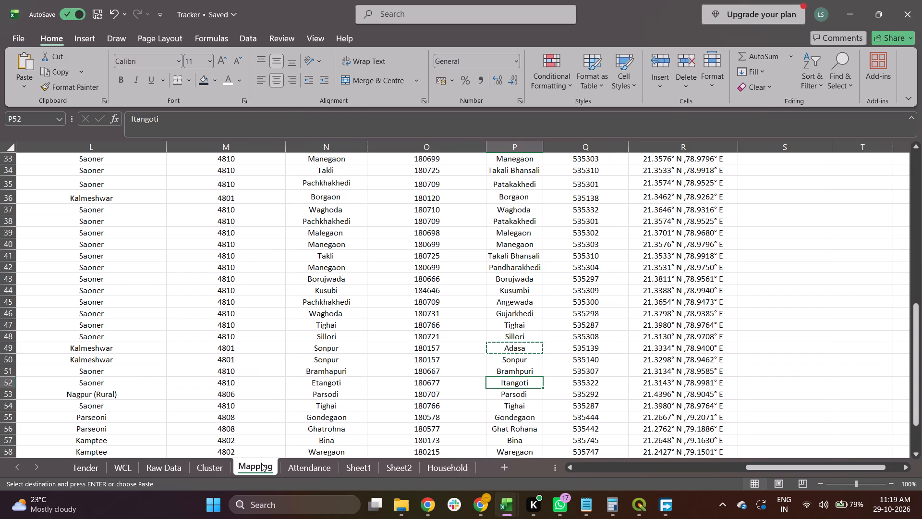
key(Down)
key(Down)
key(Down)
key(Down)
key(Down)
key(Down)
key(Down)
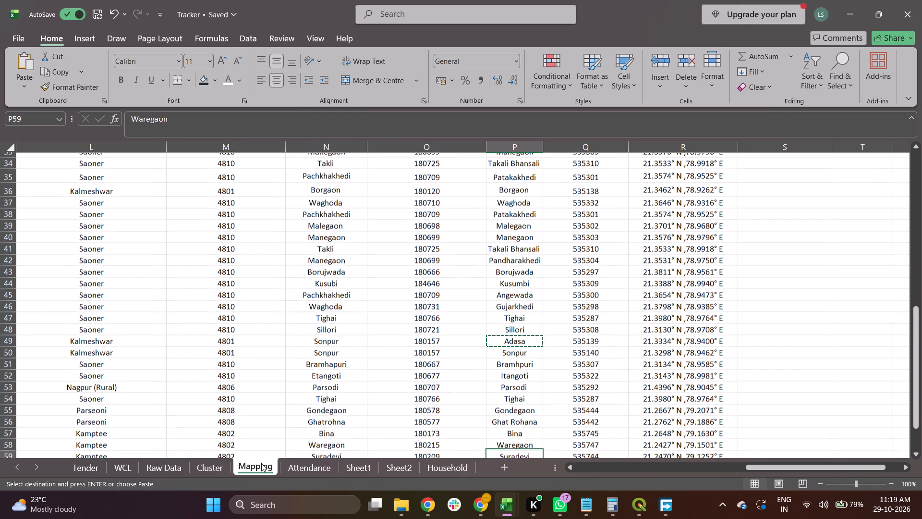
key(Down)
key(Down)
key(Down)
key(Down)
key(Down)
key(Down)
key(Up)
key(Up)
key(Up)
key(Up)
key(Up)
key(Up)
key(Up)
key(Up)
key(Up)
key(Up)
key(Up)
key(Up)
key(Up)
key(Up)
key(Up)
key(Up)
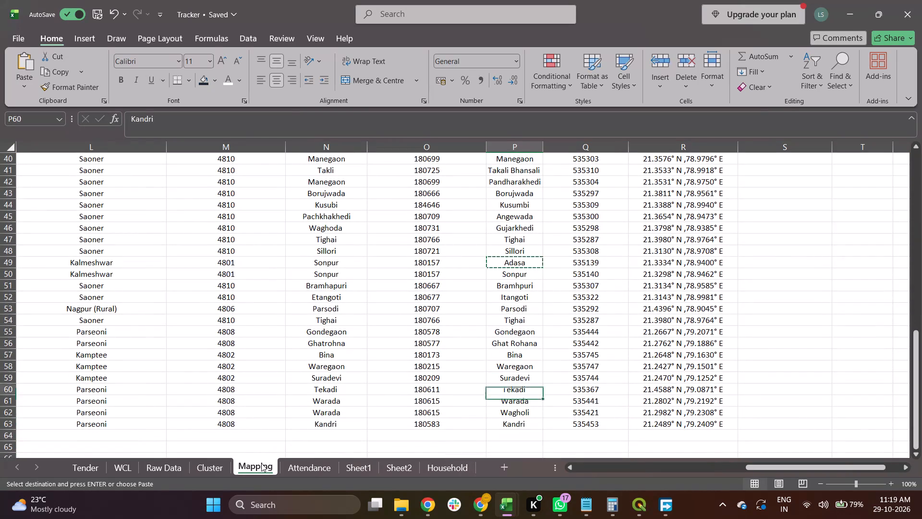
key(Up)
key(Up)
key(Up)
key(Up)
key(Up)
key(Up)
key(Up)
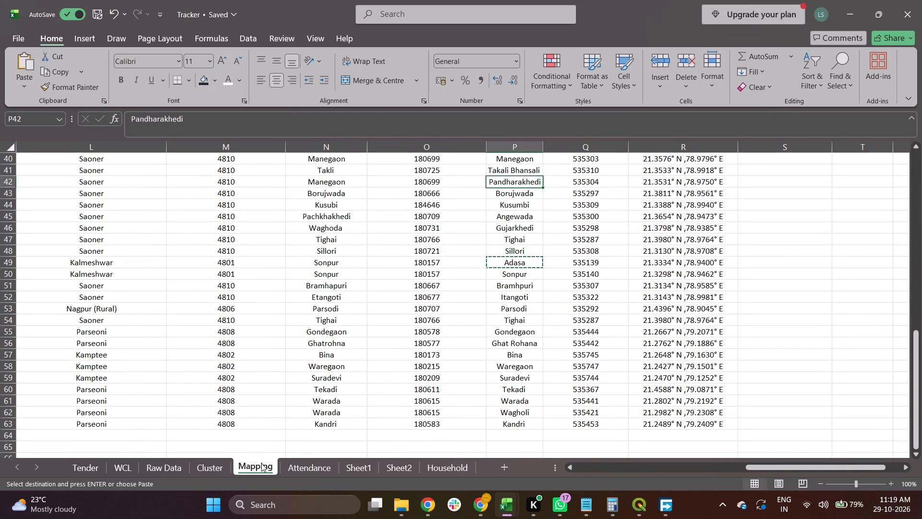
key(Up)
key(Up)
key(Up)
key(Up)
key(Up)
key(Up)
key(Up)
key(Up)
key(Up)
key(Up)
key(Up)
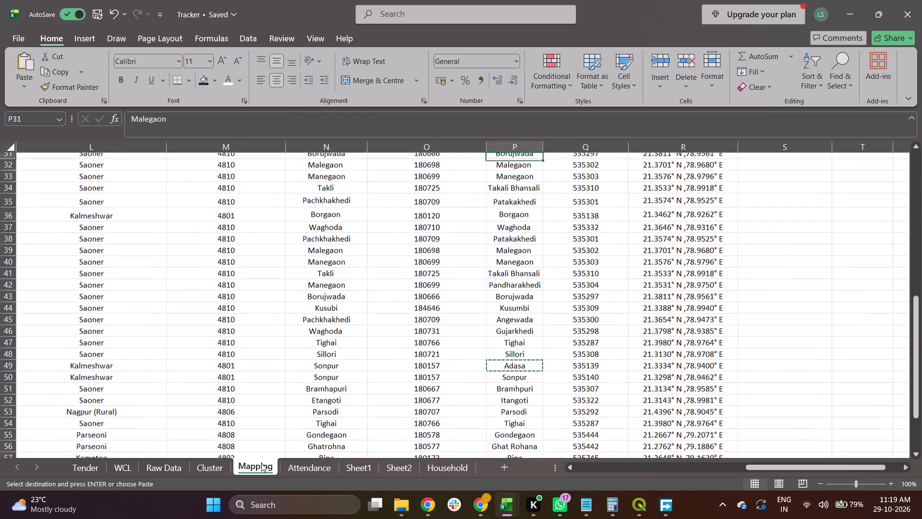
key(Up)
key(Up)
key(Up)
key(Up)
key(Up)
key(Up)
key(Up)
key(Up)
key(Up)
key(Up)
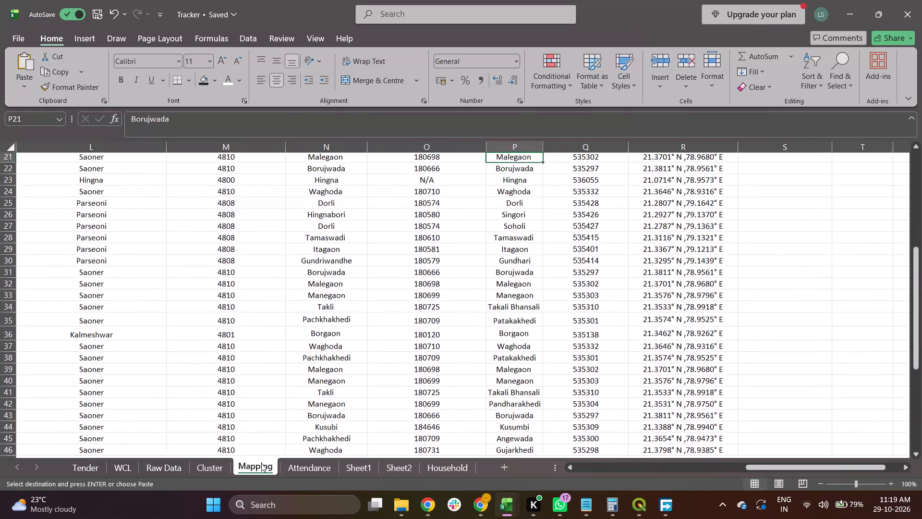
key(Down)
key(Down)
key(Down)
key(Up)
key(ctrl+c)
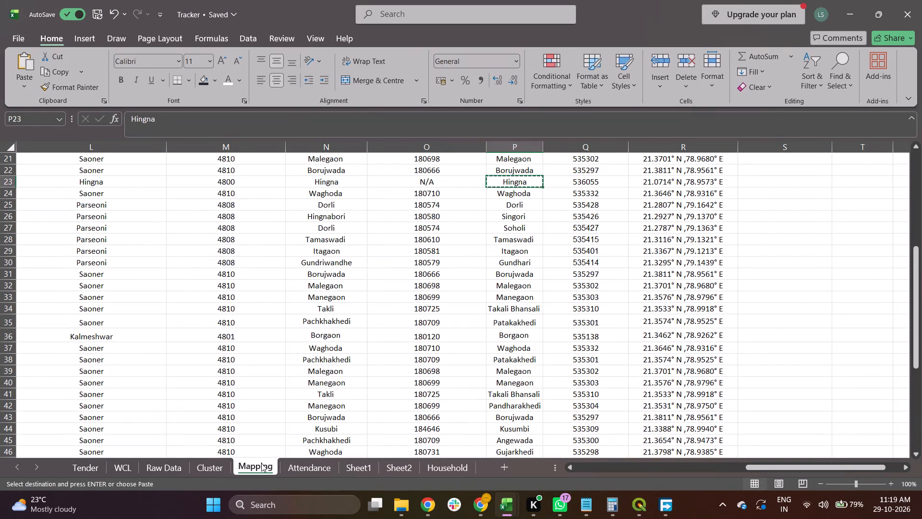
key(alt+Tab)
key(ctrl+v)
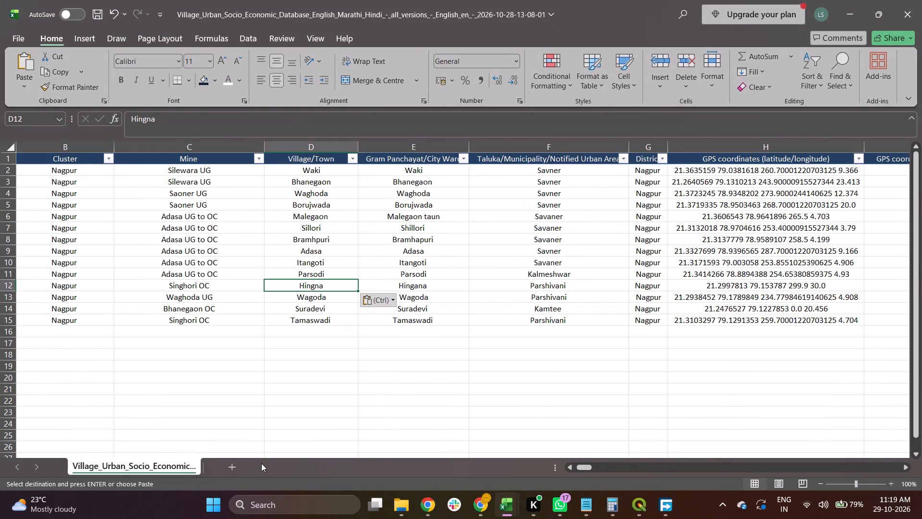
Copy "Waghoda" from the Mapping sheet's Village column and paste it over the Wagoda village name in D13 of the socio-economic worksheet.
key(Down)
key(alt+Tab)
key(Down)
key(Down)
key(Down)
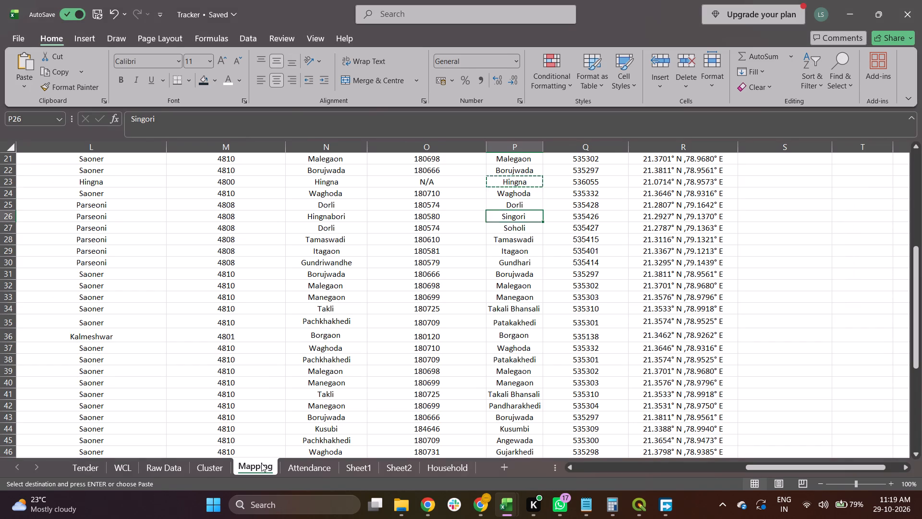
key(Up)
key(Up)
key(Up)
key(Up)
key(Up)
key(Up)
key(Up)
key(Up)
key(Up)
key(Up)
key(Up)
key(Up)
key(Up)
key(Up)
key(Up)
key(Up)
key(Up)
key(Up)
key(Up)
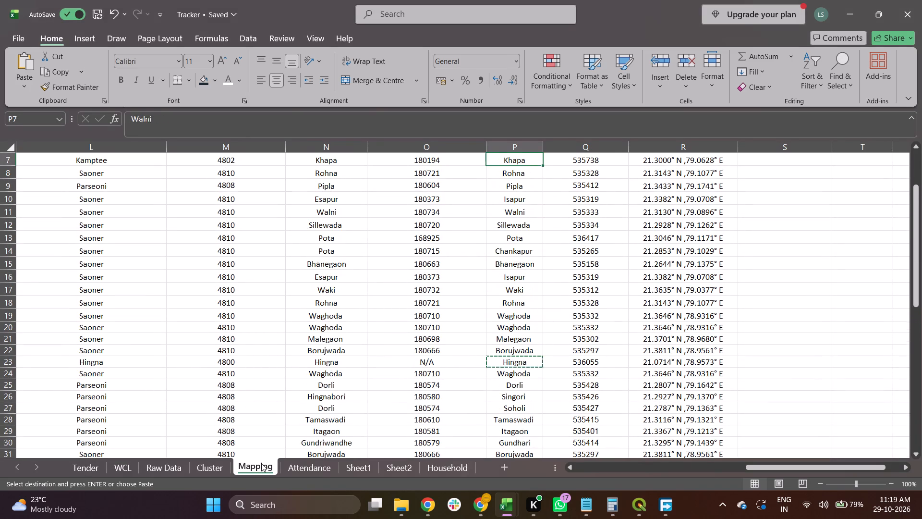
key(Down)
key(Down)
key(Down)
key(Down)
key(Down)
key(Down)
key(Down)
key(Down)
key(Down)
key(Down)
key(Down)
key(Down)
key(ctrl+c)
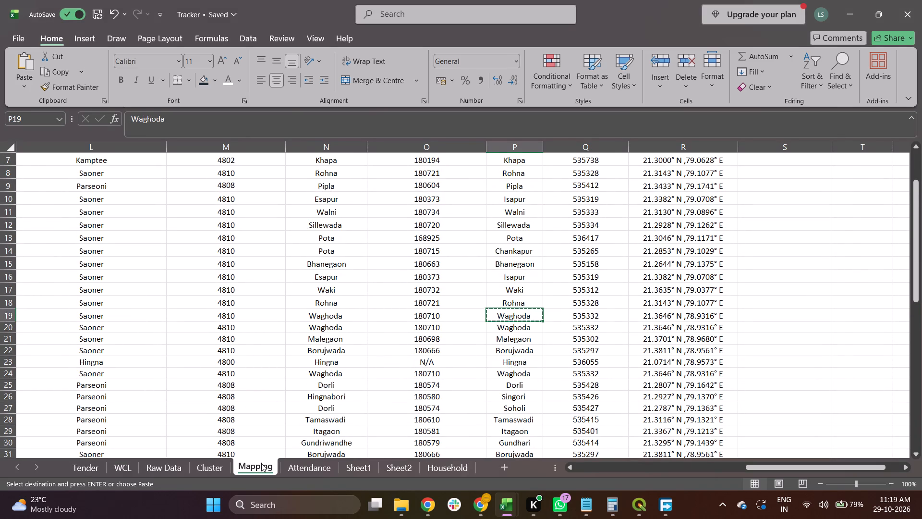
key(alt+Tab)
key(ctrl+v)
Look through the Tracker Mapping sheet's Village column for Suradevi and compare its spelling with D14 of the socio-economic worksheet.
key(Down)
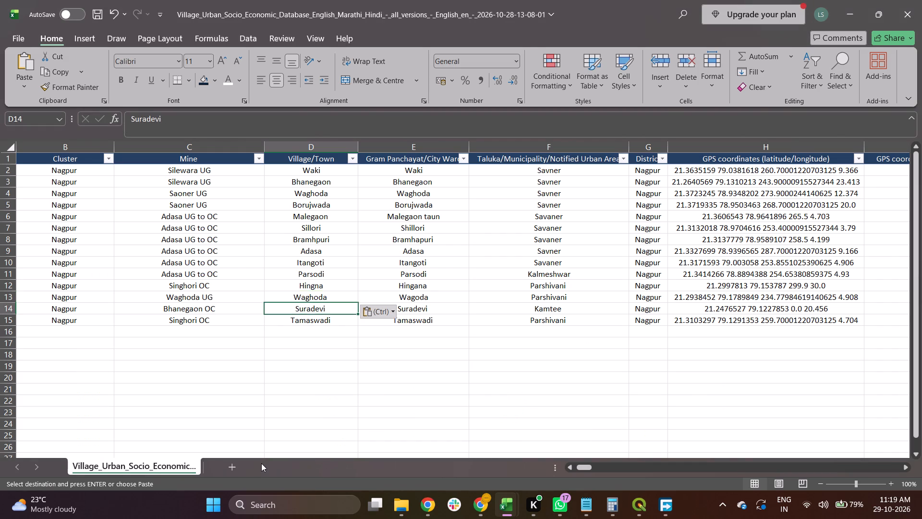
key(alt+Tab)
key(Down)
key(Down)
key(Down)
key(Down)
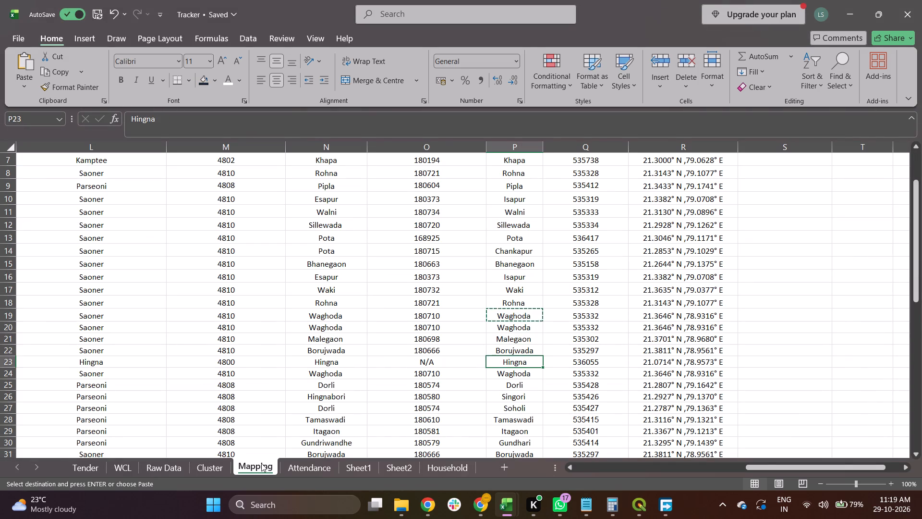
key(Down)
key(Down)
key(Down)
key(Down)
key(Down)
key(Up)
key(Up)
key(Up)
key(Up)
key(Up)
key(Up)
key(Up)
key(Up)
key(Up)
key(Up)
key(Up)
key(Up)
key(Up)
key(Up)
key(Up)
key(Up)
key(Up)
key(Up)
key(Up)
key(Up)
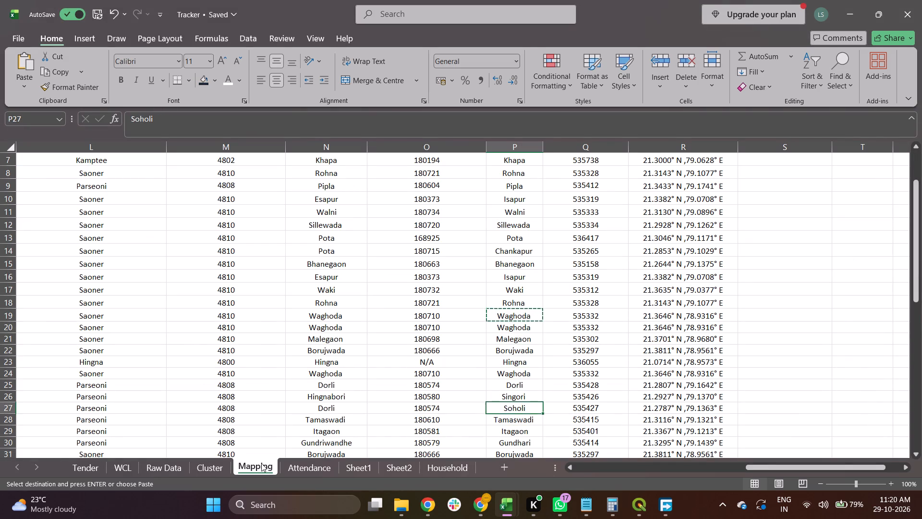
key(Down)
key(Down)
key(Down)
key(Down)
key(Down)
key(Down)
key(Down)
key(Down)
key(Down)
key(Down)
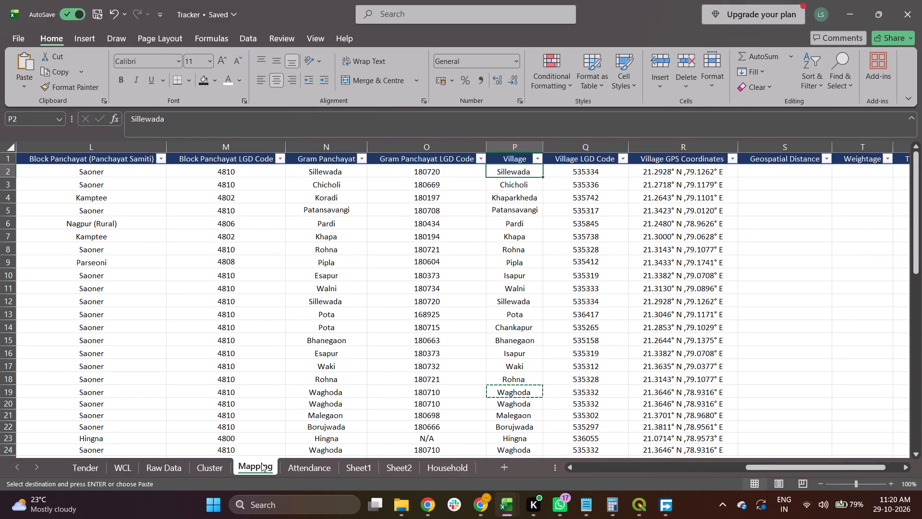
key(Down)
key(Down)
key(Down)
key(Down)
key(Down)
key(Down)
key(Down)
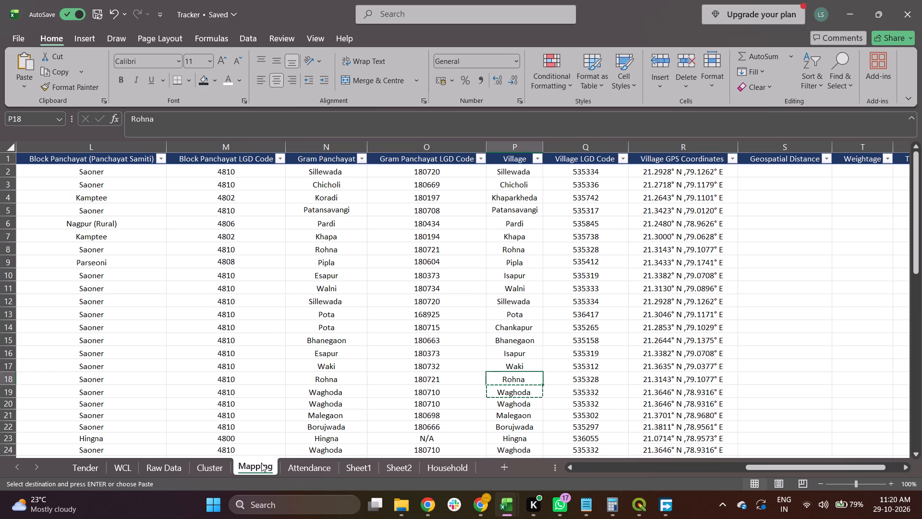
key(Down)
key(Down)
key(Down)
key(Down)
key(Down)
key(Down)
key(Down)
key(Down)
key(Down)
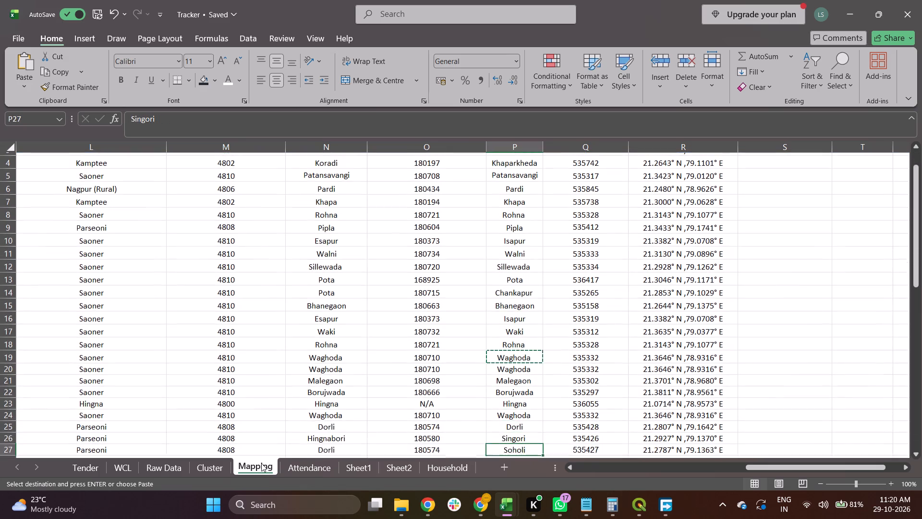
key(Down)
key(Down)
key(Down)
key(Down)
key(Down)
key(Down)
key(Down)
key(Down)
key(Down)
key(Down)
key(Down)
key(Down)
key(Down)
key(Down)
key(Down)
key(Down)
key(Down)
key(Down)
key(Down)
key(Down)
key(Down)
key(Down)
key(Down)
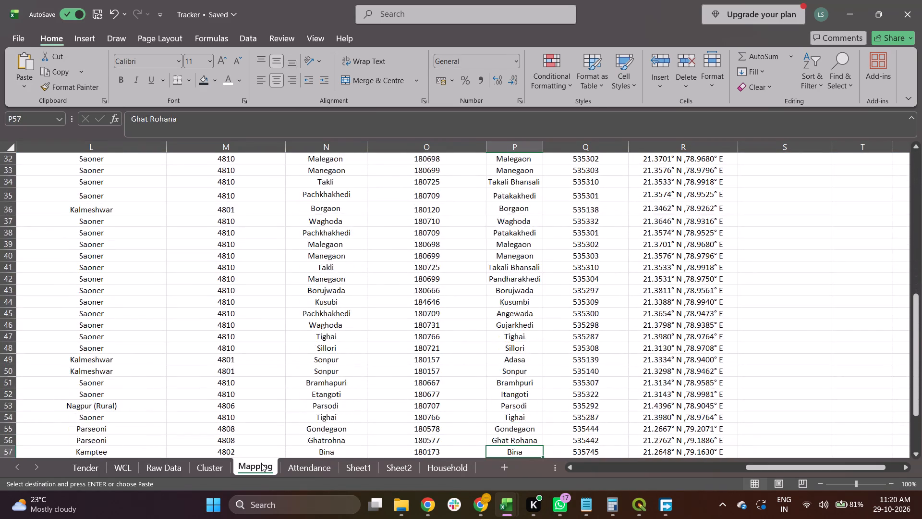
key(Up)
key(Up)
key(Up)
key(Up)
key(Up)
key(Up)
key(Up)
key(Up)
key(Up)
key(Up)
key(Up)
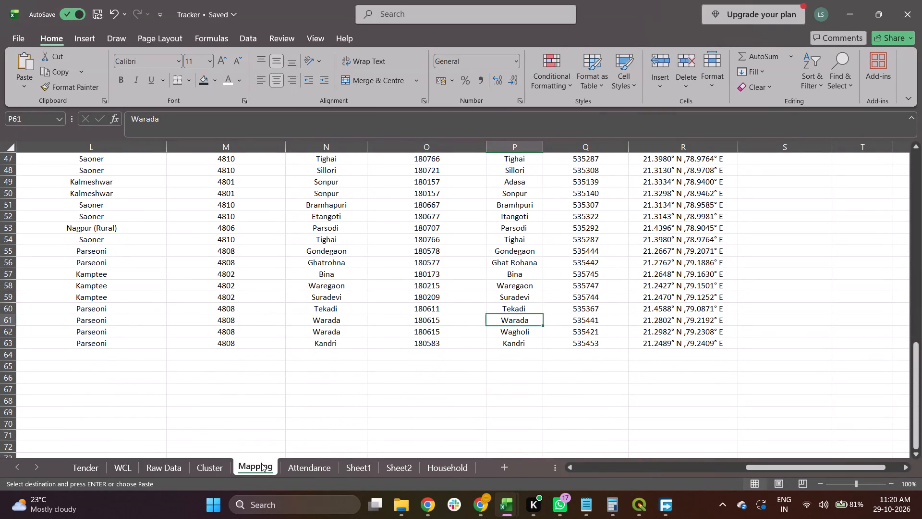
key(Up)
key(Up)
key(Up)
key(Up)
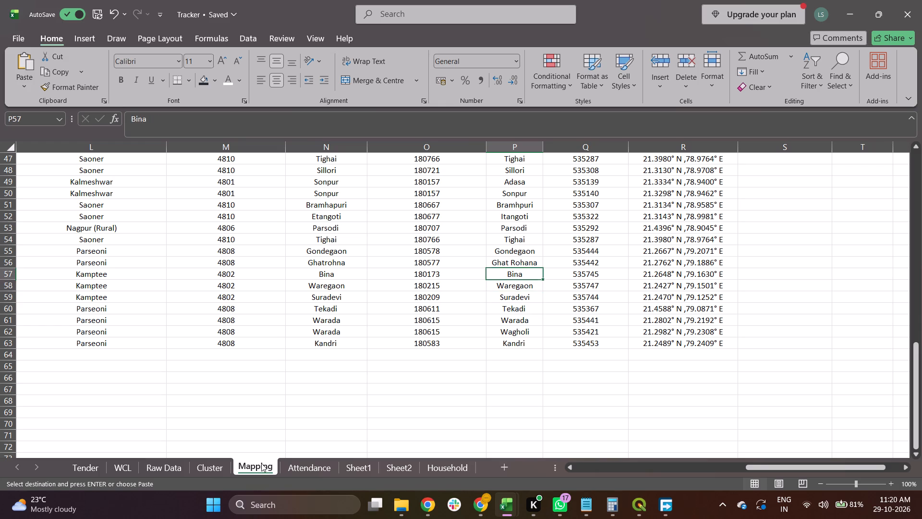
key(Down)
key(Down)
key(alt+Tab)
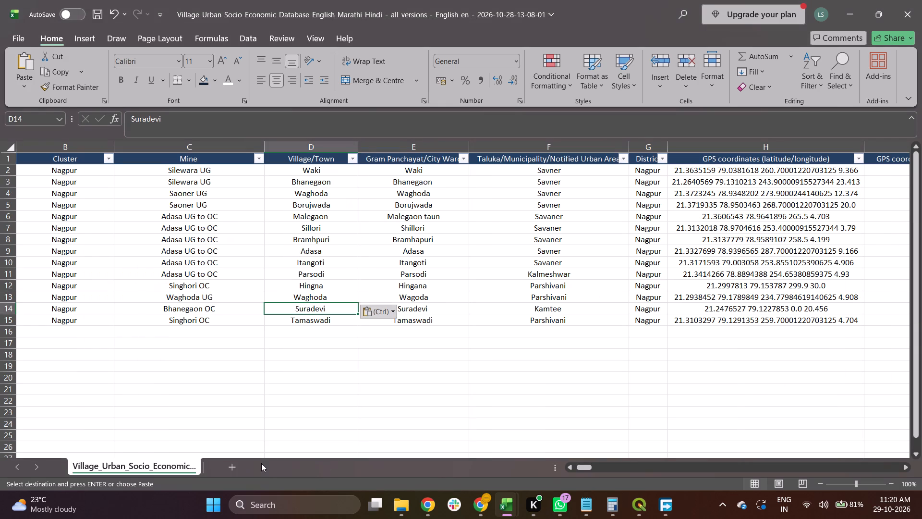
Look through the Mapping sheet's Village column for Tamaswadi and compare its spelling with D15 of the socio-economic worksheet.
key(alt+Tab)
key(Down)
key(Up)
key(Up)
key(Up)
key(Up)
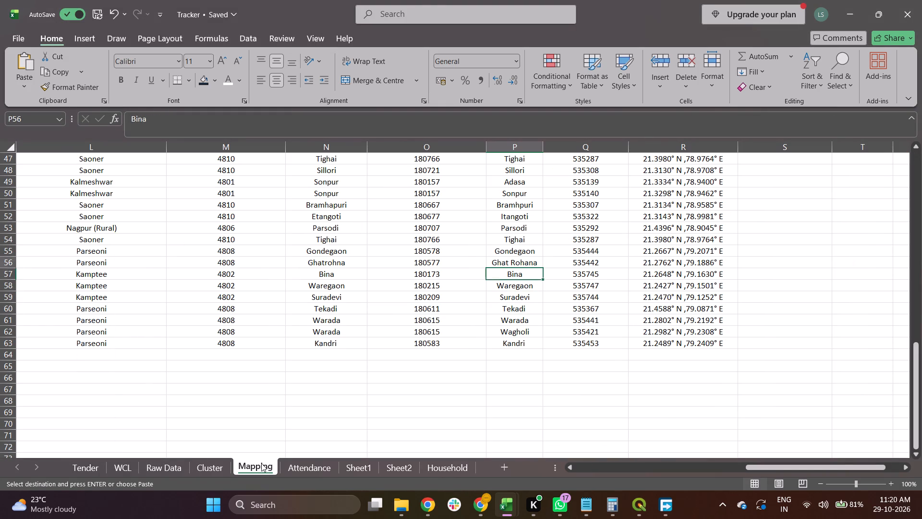
key(Up)
key(Up)
key(Up)
key(Up)
key(Up)
key(Up)
key(Up)
key(Up)
key(Up)
key(Up)
key(Up)
key(Up)
key(Up)
key(Up)
key(Up)
key(Up)
key(Up)
key(Up)
key(Up)
key(Up)
key(Up)
key(Up)
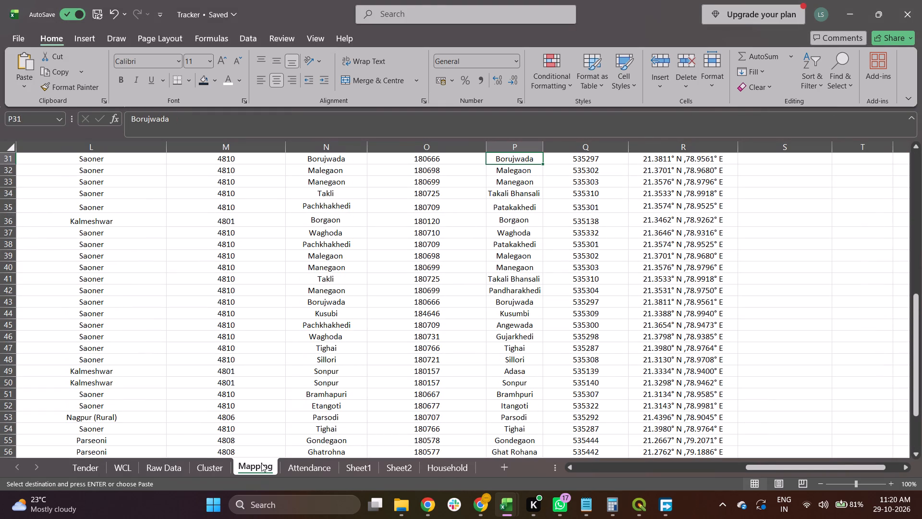
key(Down)
key(Down)
key(Down)
key(Down)
key(Up)
key(Up)
key(Up)
key(Up)
key(Up)
key(Up)
key(Up)
key(Up)
key(Up)
key(Up)
key(Up)
key(Up)
key(Up)
key(Up)
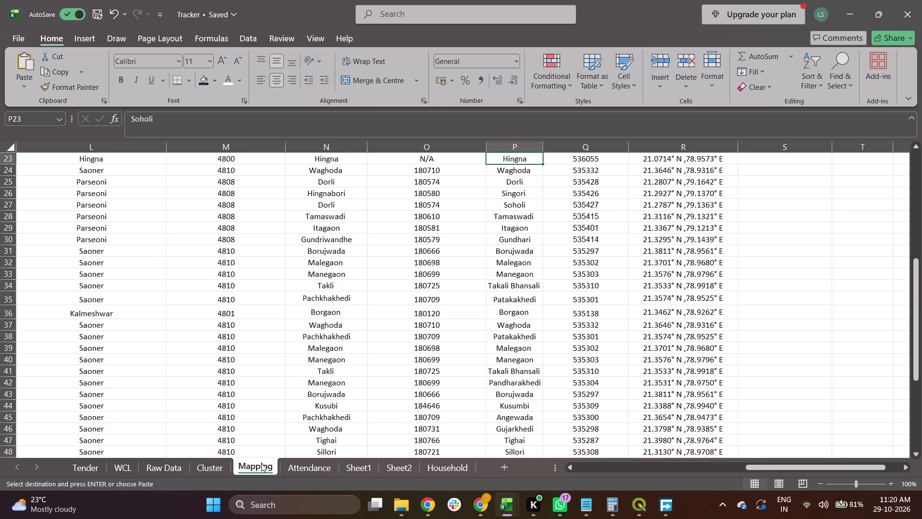
key(Up)
key(Down)
key(Down)
key(Down)
key(alt+Tab)
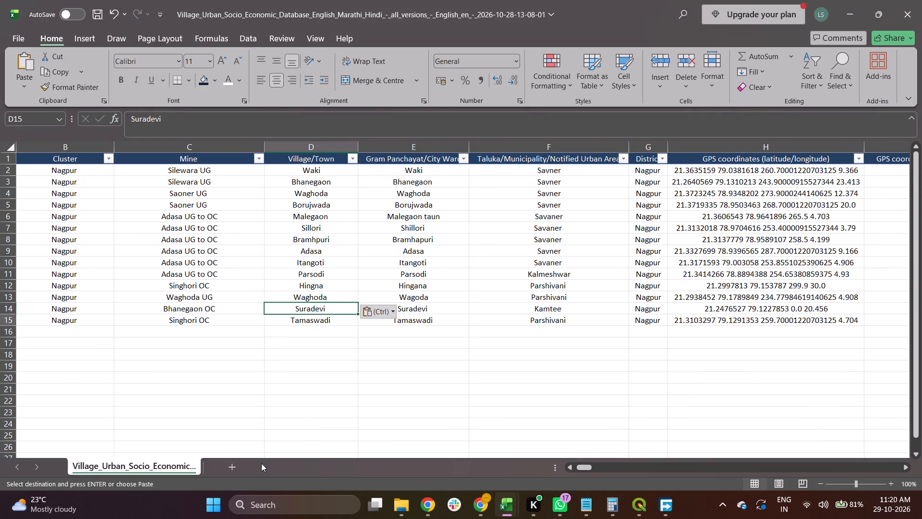
Review the Village/Town, Gram Panchayat and Taluka entries in the socio-economic worksheet for spelling consistency.
key(Down)
key(Down)
key(Right)
key(Right)
key(Up)
key(Up)
key(Up)
key(Up)
key(Up)
key(Up)
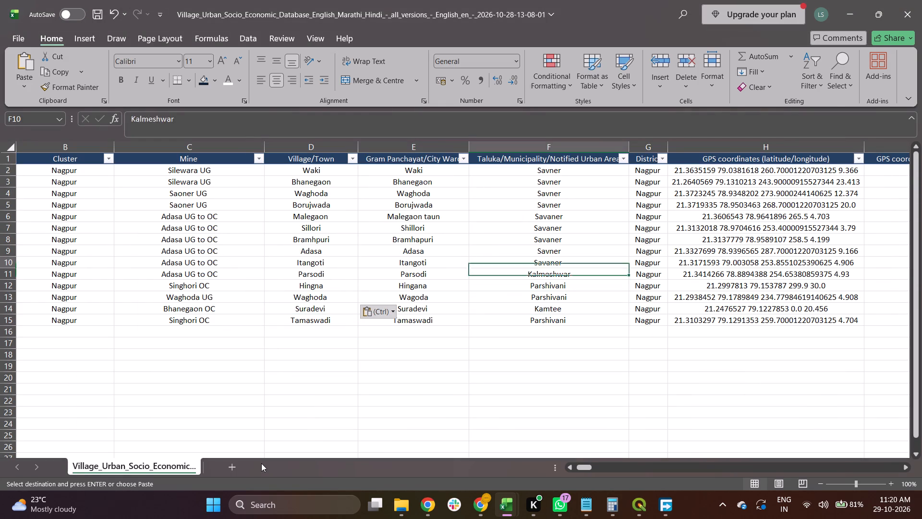
key(Up)
key(Left)
key(Left)
key(Up)
key(Up)
key(Up)
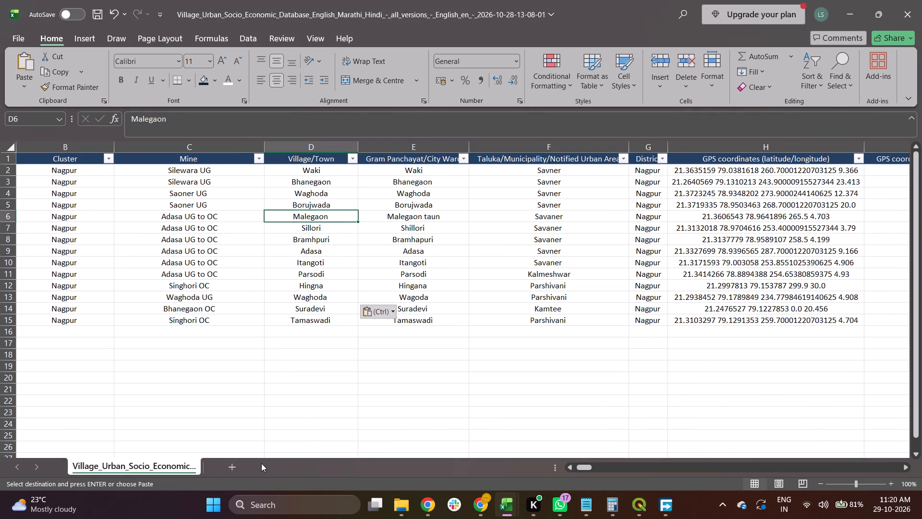
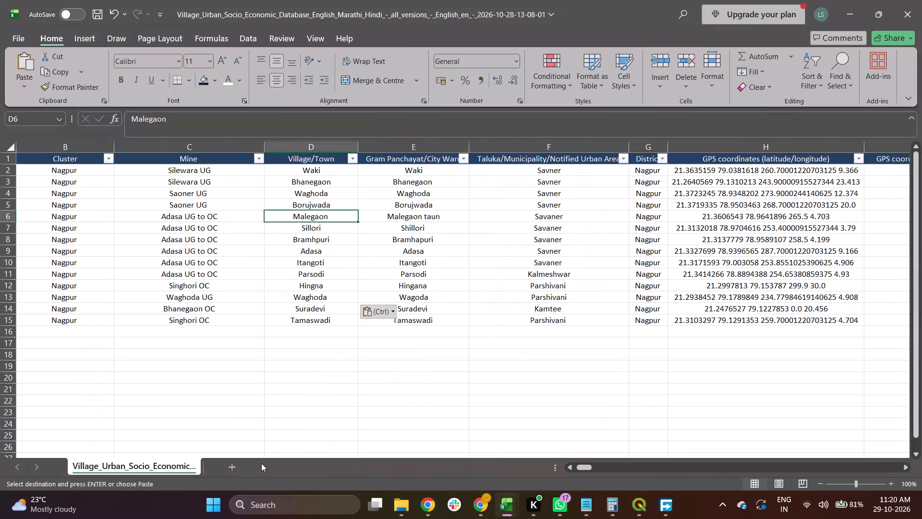
Search the Tracker Mapping sheet for Waki and compare its column N entry with the Gram Panchayat name in E2 of the socio-economic worksheet.
key(Up)
key(Up)
key(Up)
key(Up)
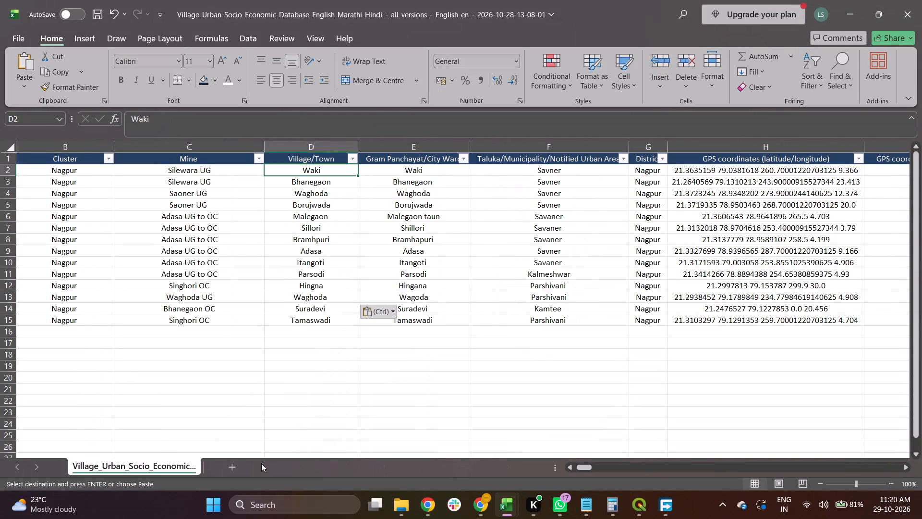
key(ctrl+c)
key(alt+Tab)
key(ctrl+f)
key(ctrl+v)
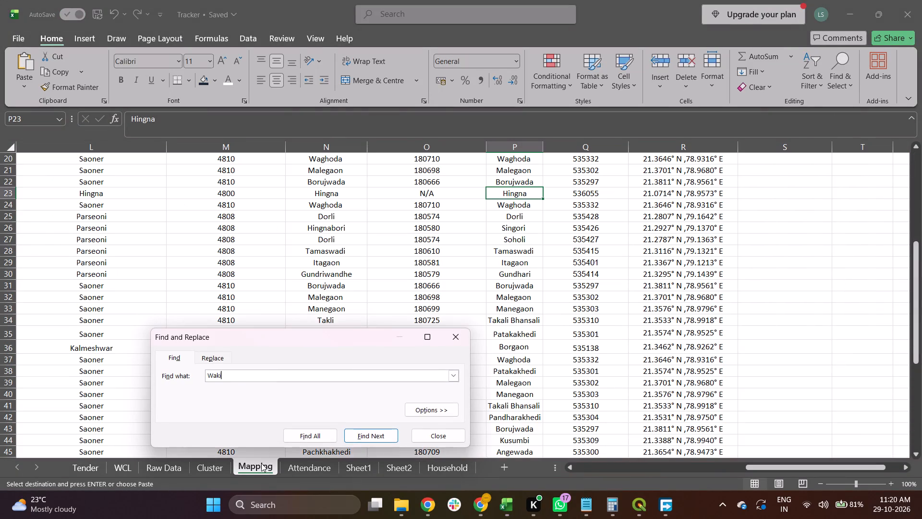
key(Return)
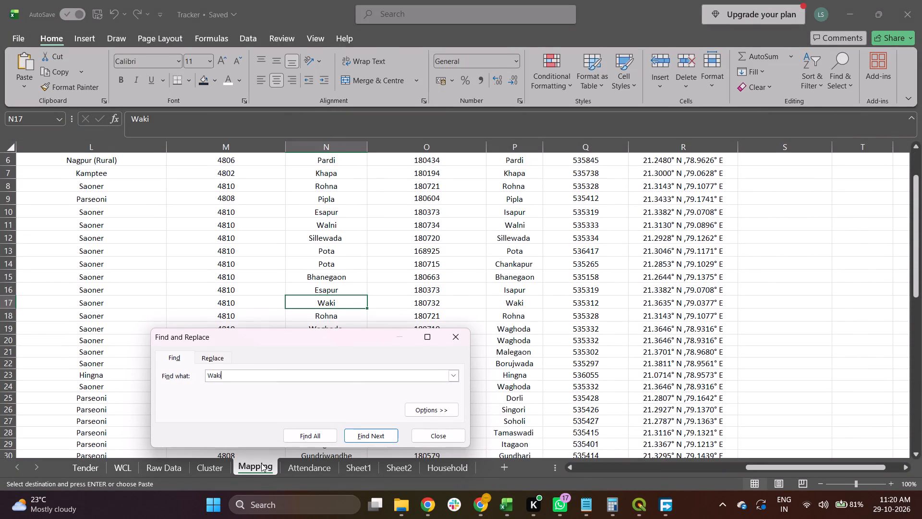
key(alt+Tab)
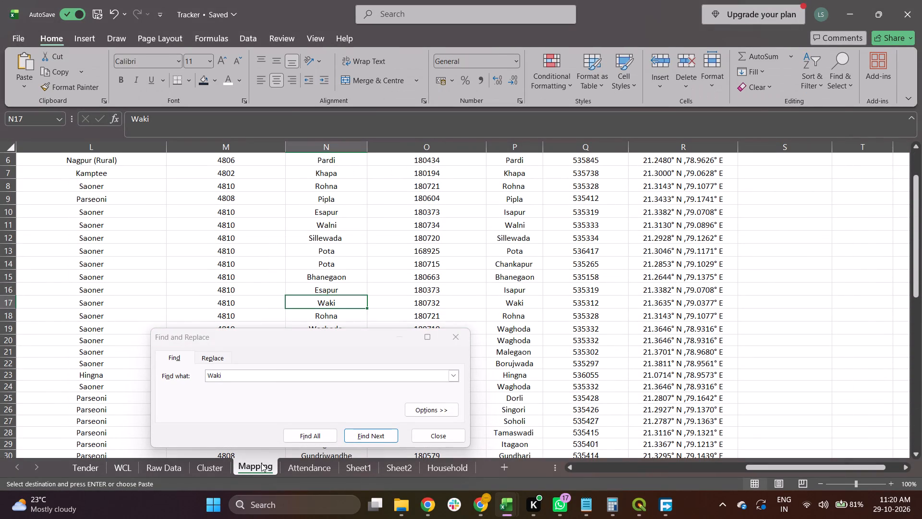
key(alt+Tab)
key(alt+Tab)
Search the Mapping sheet for the village Bhanegaon and compare its column N entry with the Gram Panchayat name in E3.
key(Down)
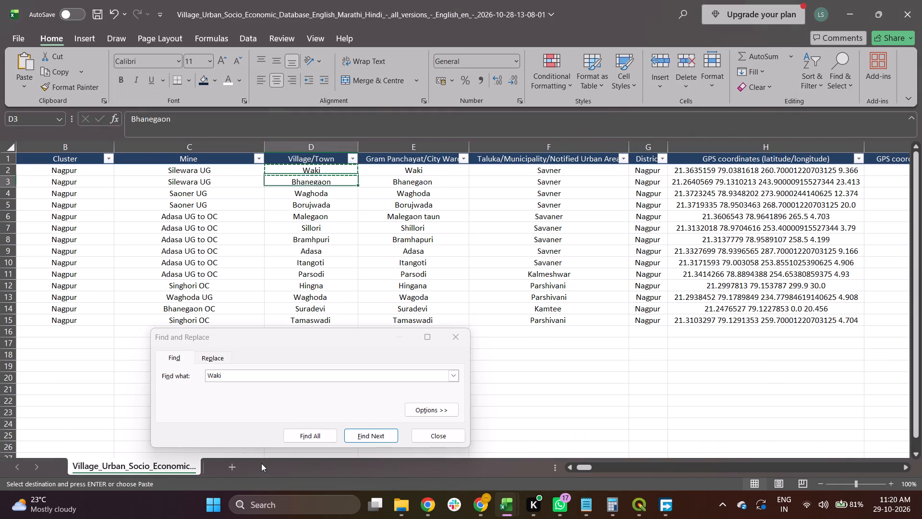
key(ctrl+c)
key(alt+Tab)
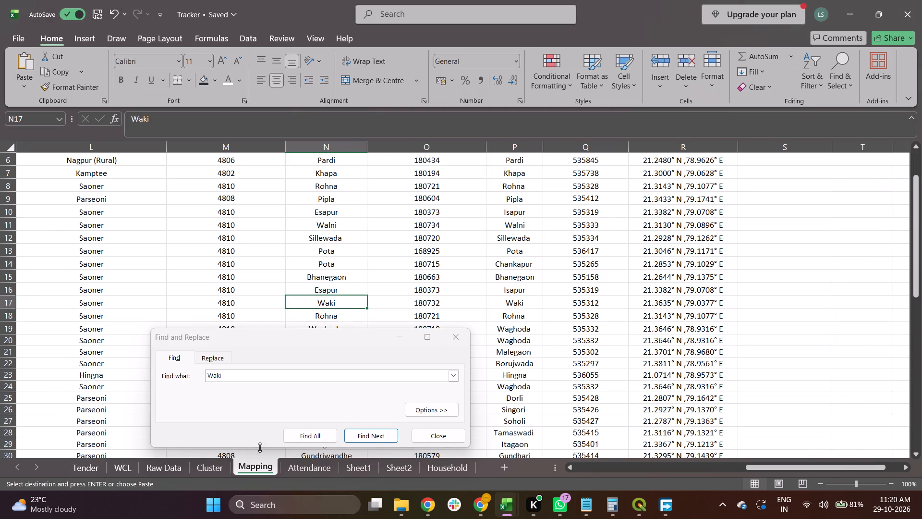
click(280, 374)
key(ctrl+a)
key(ctrl+v)
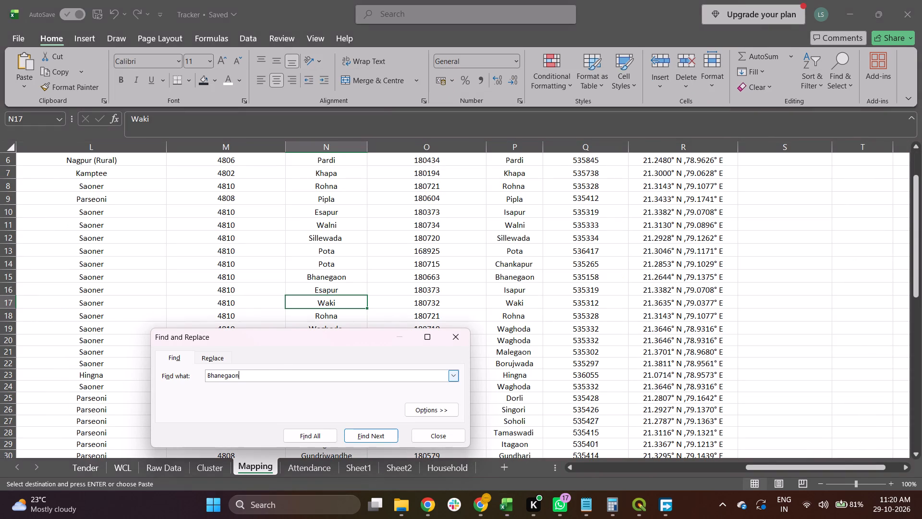
key(Return)
key(Right)
key(Right)
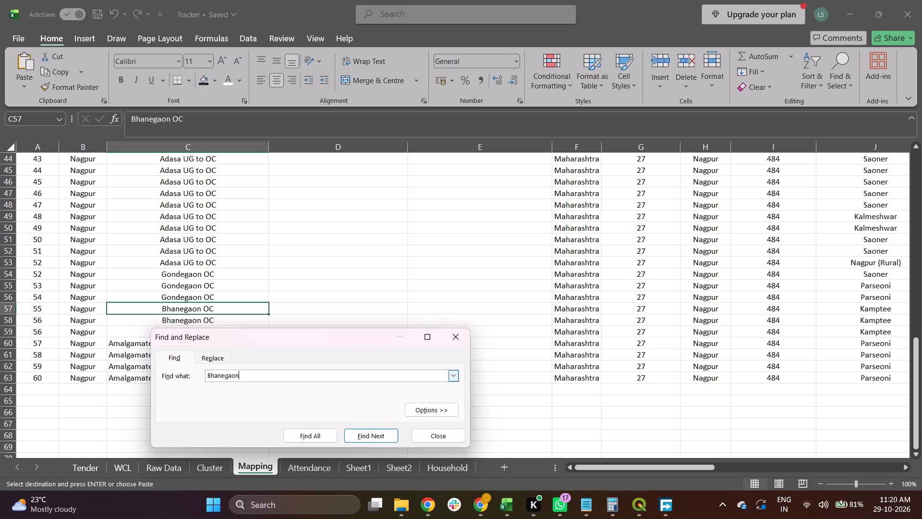
key(Right)
key(Right)
key(Return)
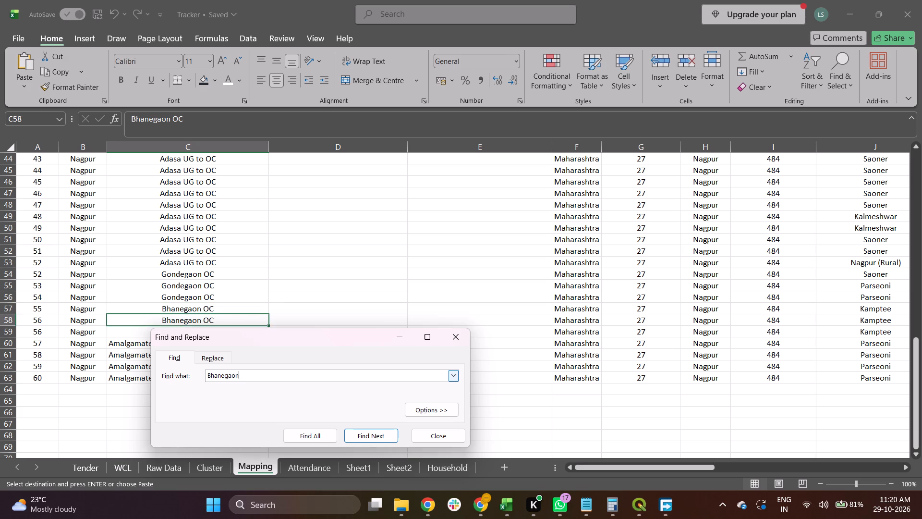
key(Return)
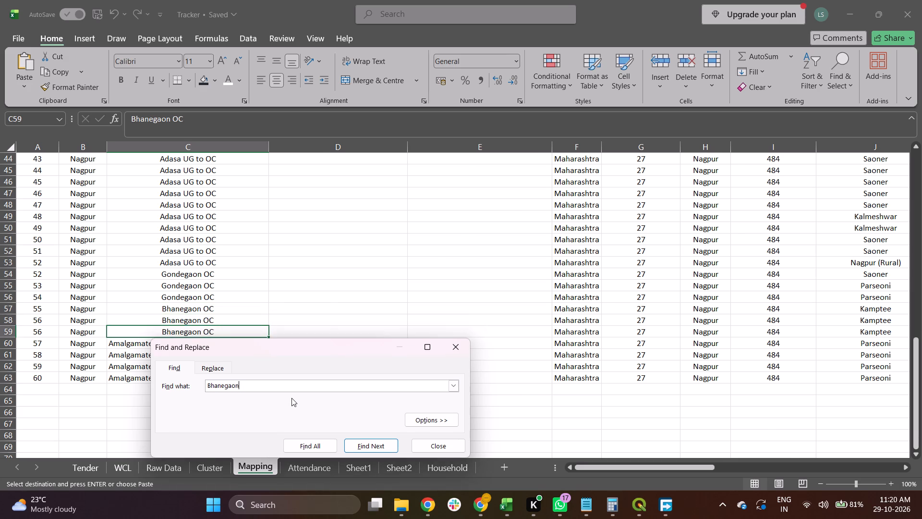
key(Return)
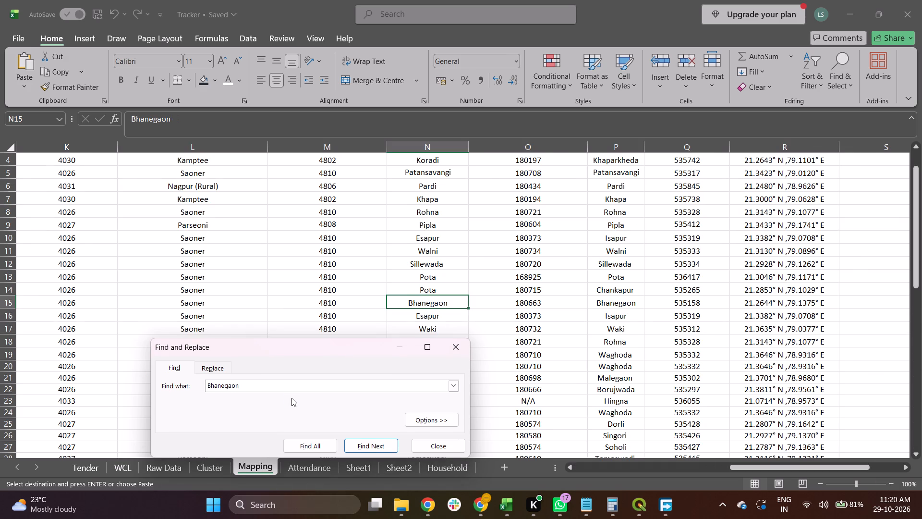
key(alt+Tab)
key(alt+Tab)
key(alt+Tab)
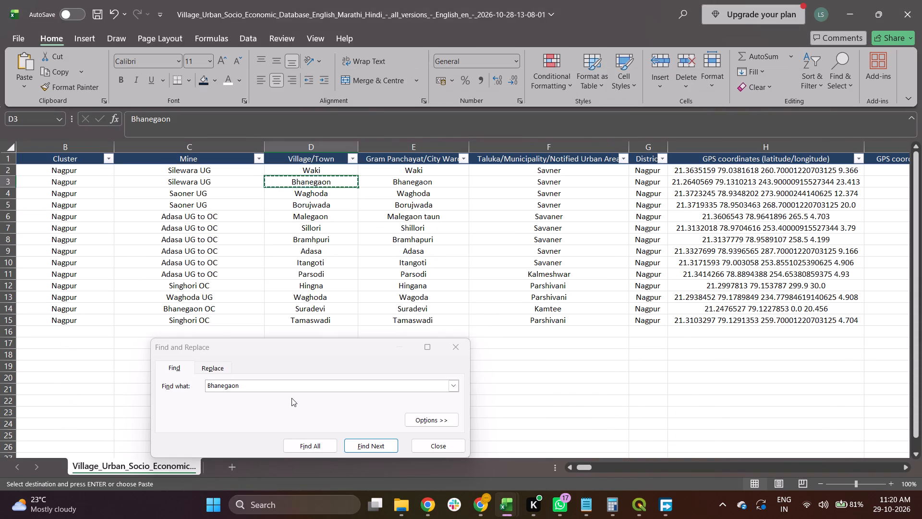
Compare the Mapping sheet's column N entries for Waghoda, Borujwada and Malegaon with the Gram Panchayat names in E4 to E6.
key(Down)
key(alt+Tab)
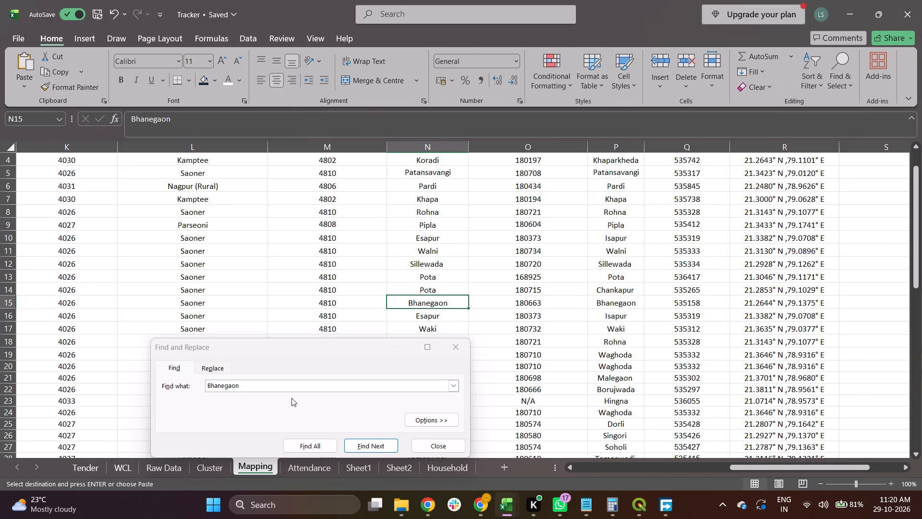
key(Down)
key(Down)
key(Down)
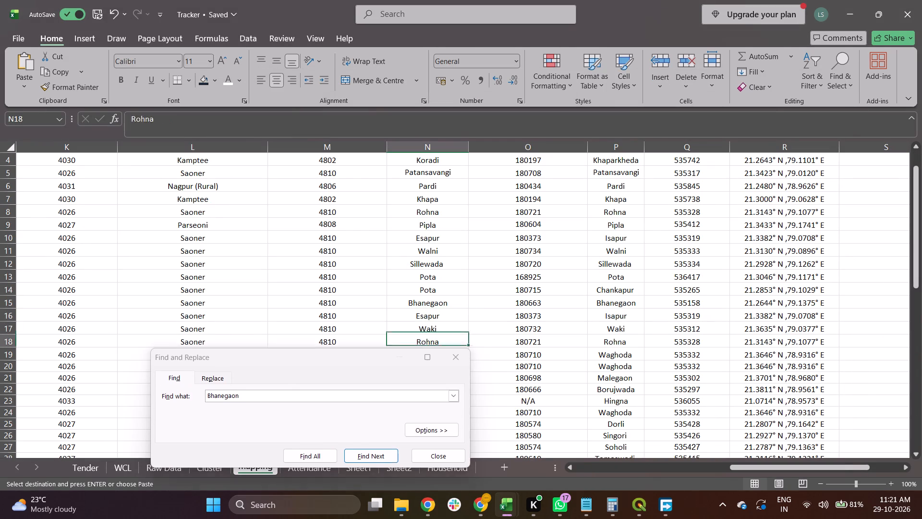
key(Down)
key(Down)
key(Down)
key(Down)
key(Down)
key(Down)
key(alt+Tab)
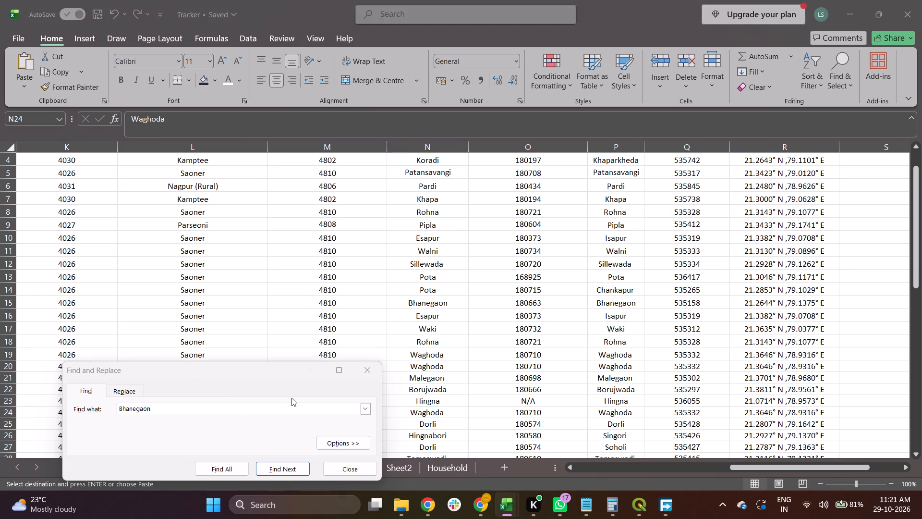
key(Down)
key(alt+Tab)
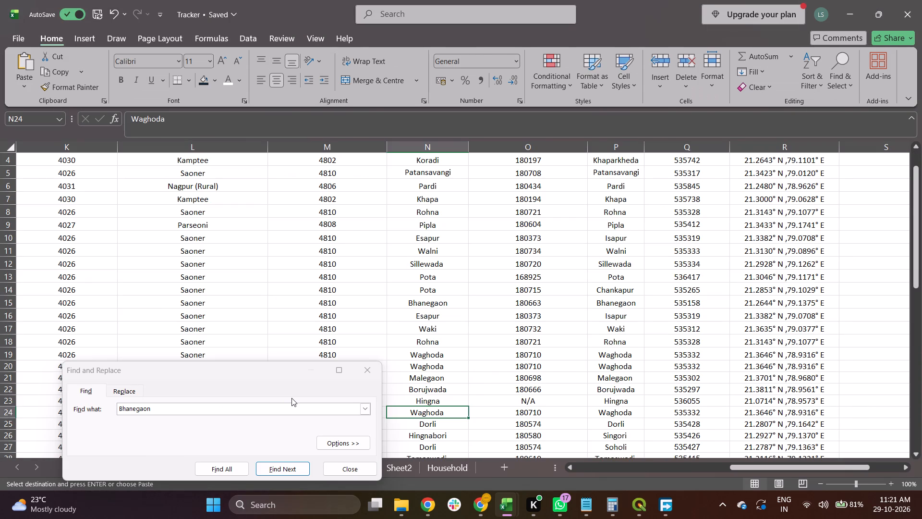
key(alt+Tab)
key(Down)
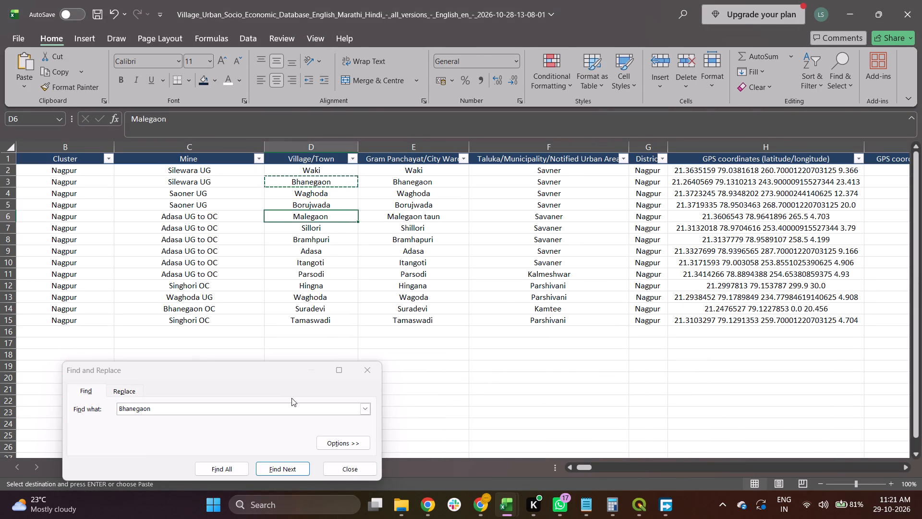
key(alt+Tab)
key(alt+Tab)
key(alt+Tab)
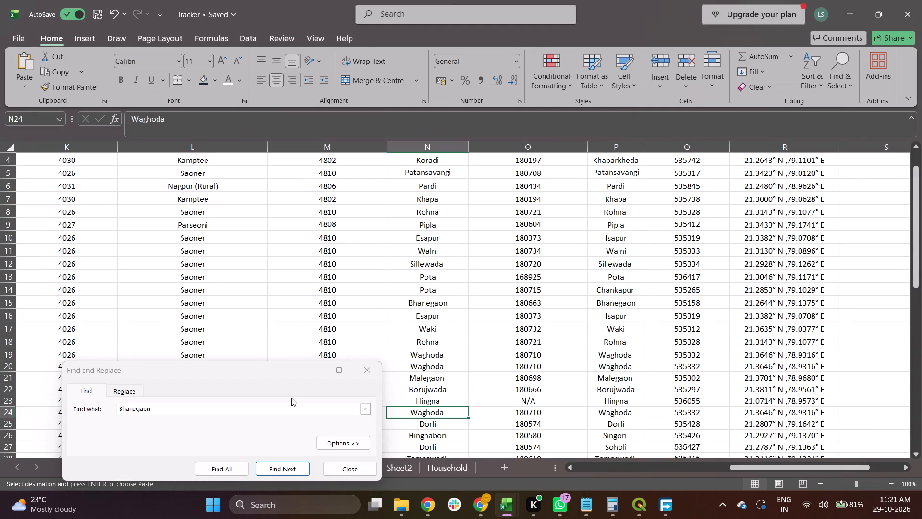
key(alt+Tab)
Search the Mapping sheet for Sillori and compare the column N entries for Sillori and Bramhpuri with Gram Panchayat cells E7 and E8.
key(Down)
key(alt+Tab)
key(alt+Tab)
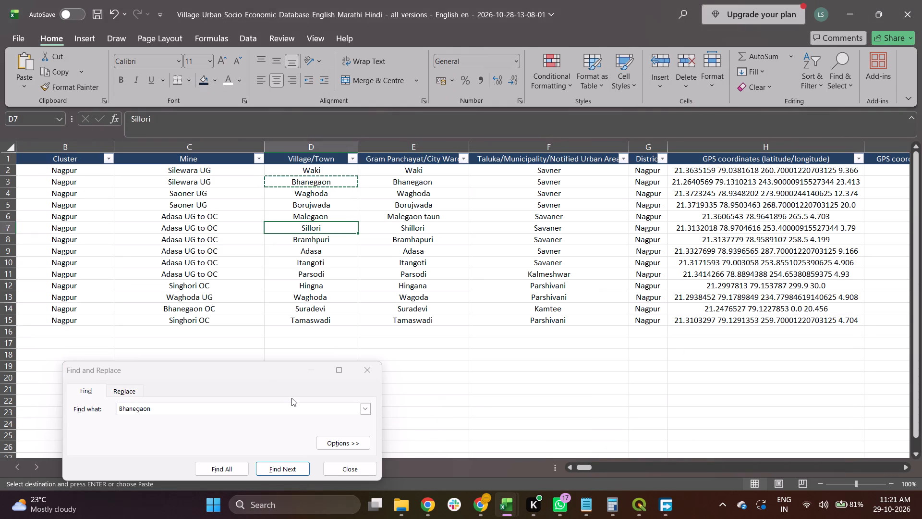
key(alt+Tab)
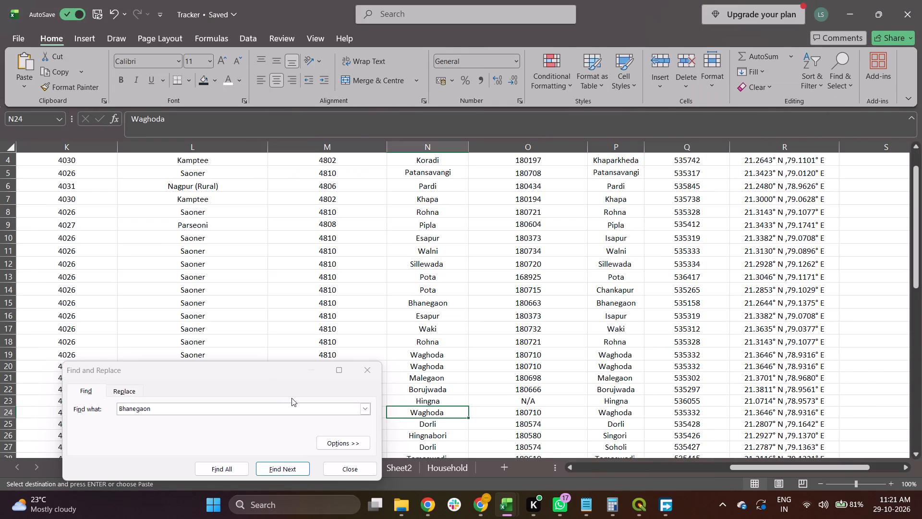
key(Down)
key(alt+Tab)
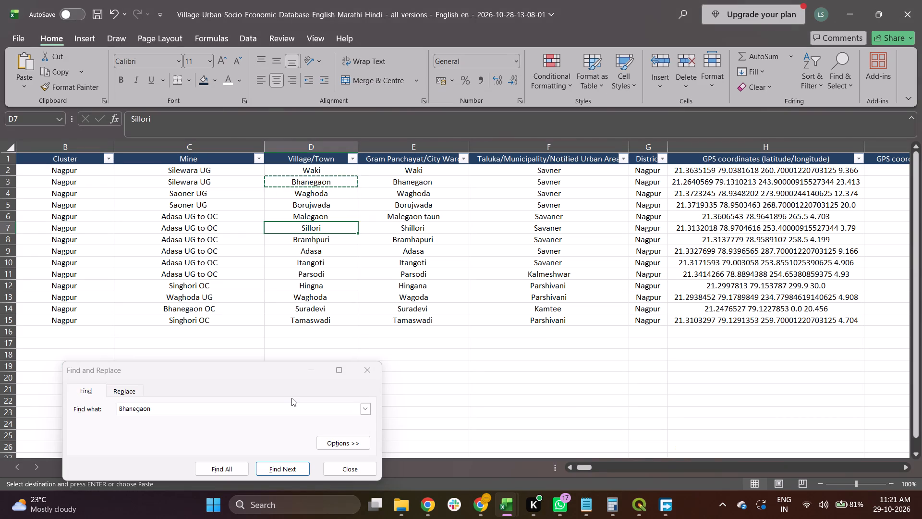
key(ctrl+c)
key(alt+Tab)
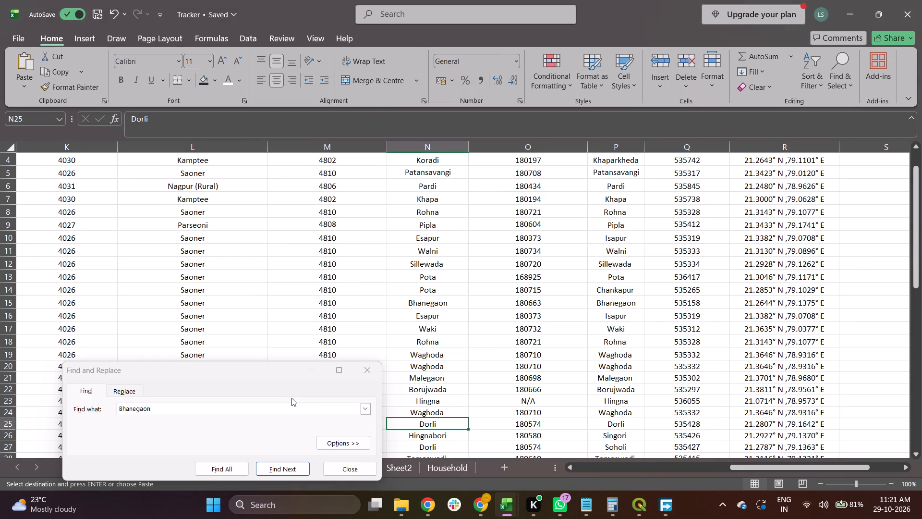
click(290, 410)
key(ctrl+a)
key(ctrl+v)
key(Return)
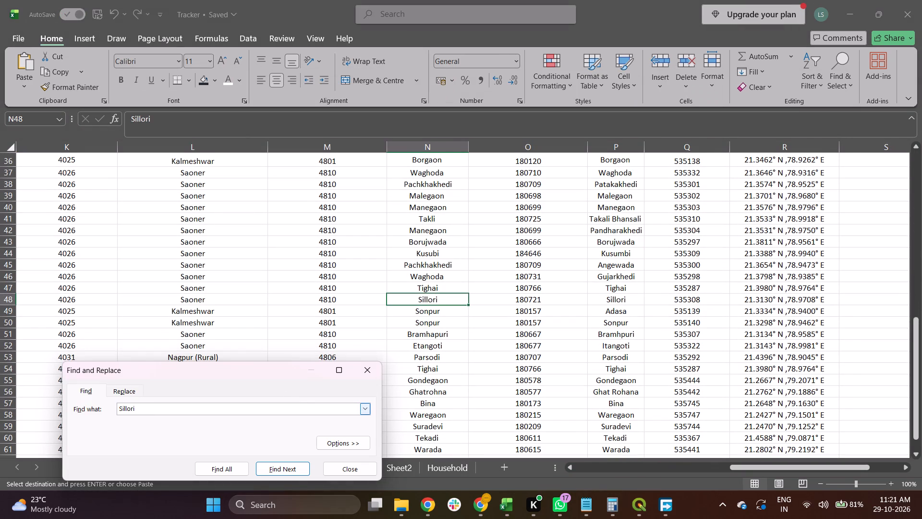
key(alt+Tab)
key(alt+Tab)
key(alt+Tab)
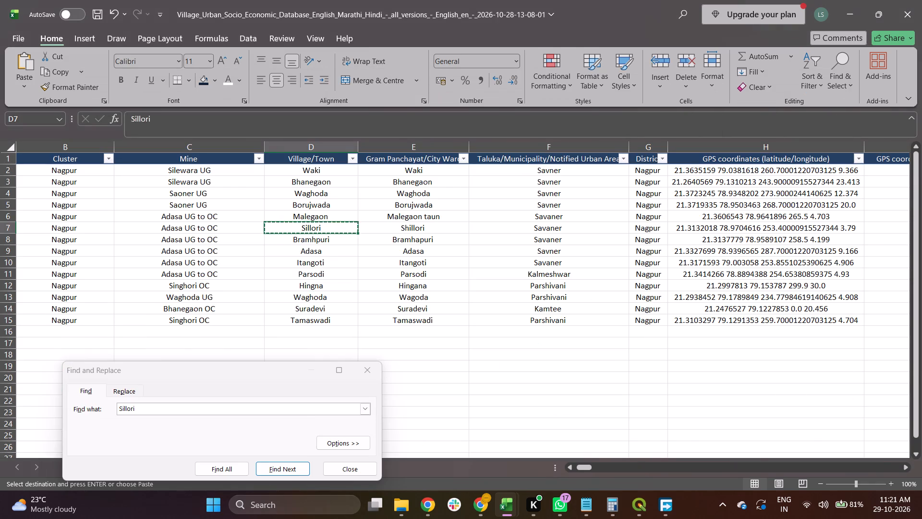
key(Down)
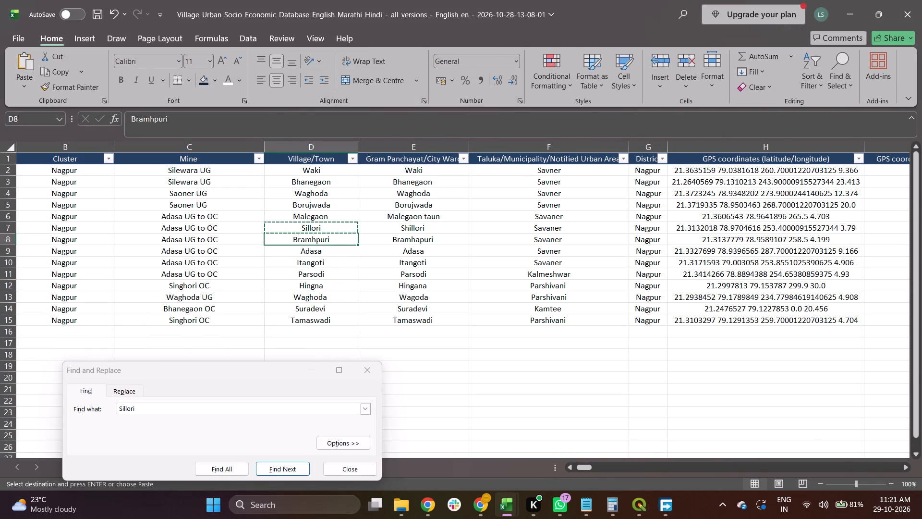
key(alt+Tab)
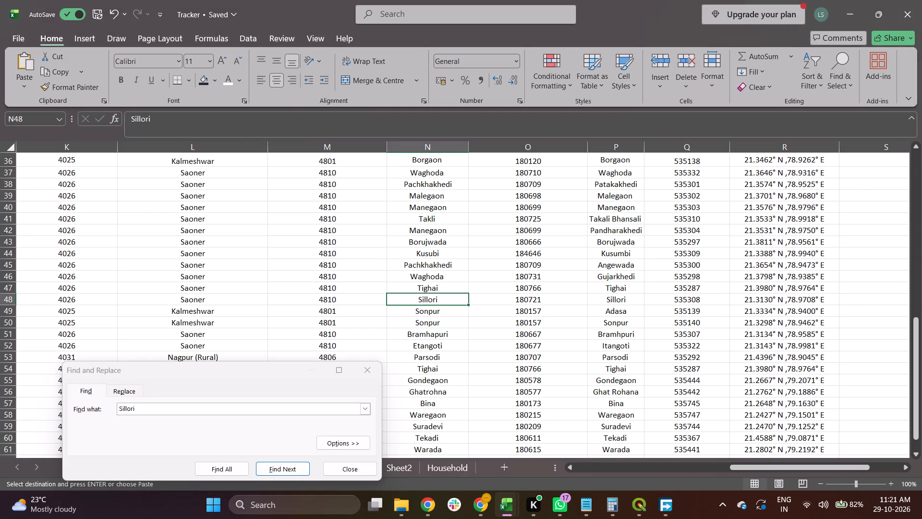
key(alt+Tab)
Copy "Sonpur" from column N of the Mapping sheet's Adasa row and paste it over Adasa's Gram Panchayat in E9 of the socio-economic worksheet.
key(Down)
key(alt+Tab)
key(Down)
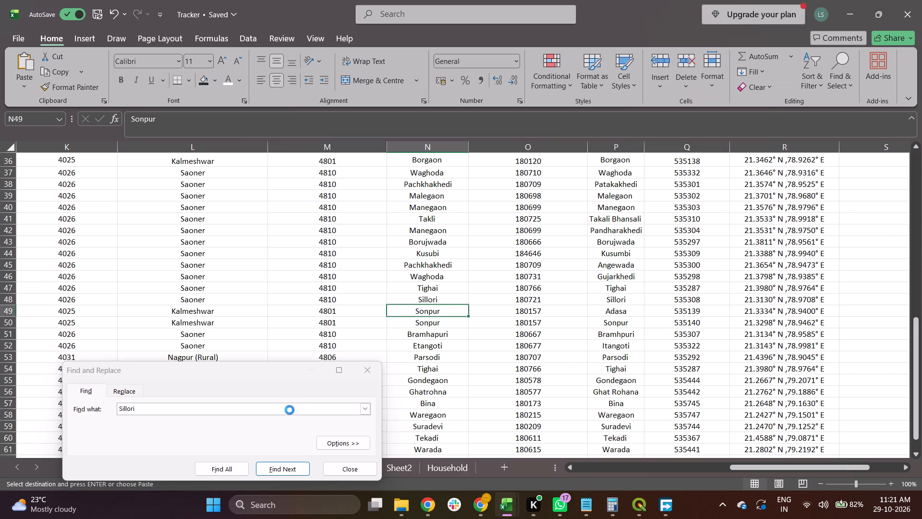
key(ctrl+c)
key(alt+Tab)
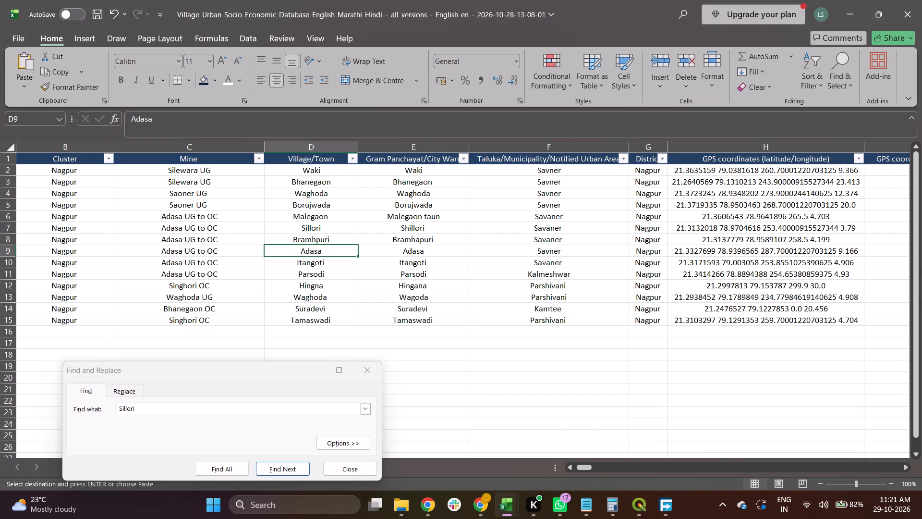
key(Right)
key(ctrl+v)
key(Down)
key(Left)
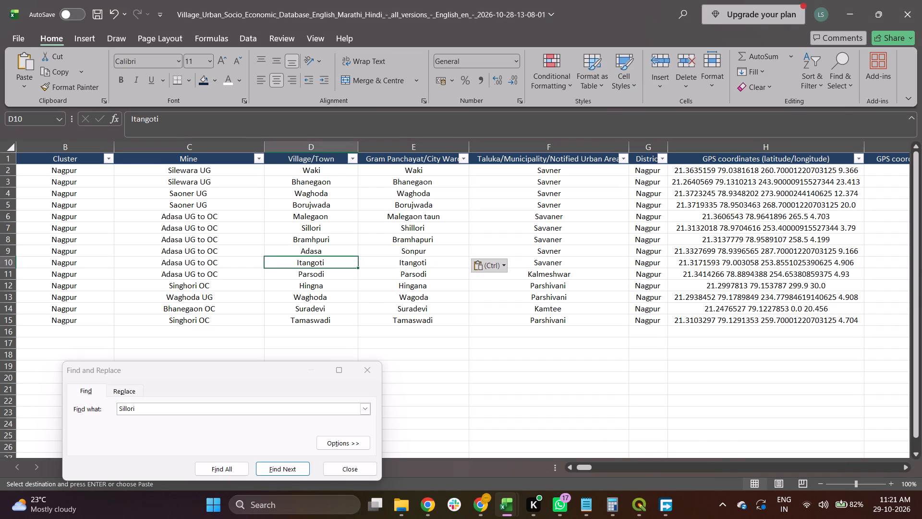
Copy "Etangoti" from column N of the Mapping sheet's Itangoti row and paste it over Itangoti's Gram Panchayat in E10 of the socio-economic worksheet.
key(alt+Tab)
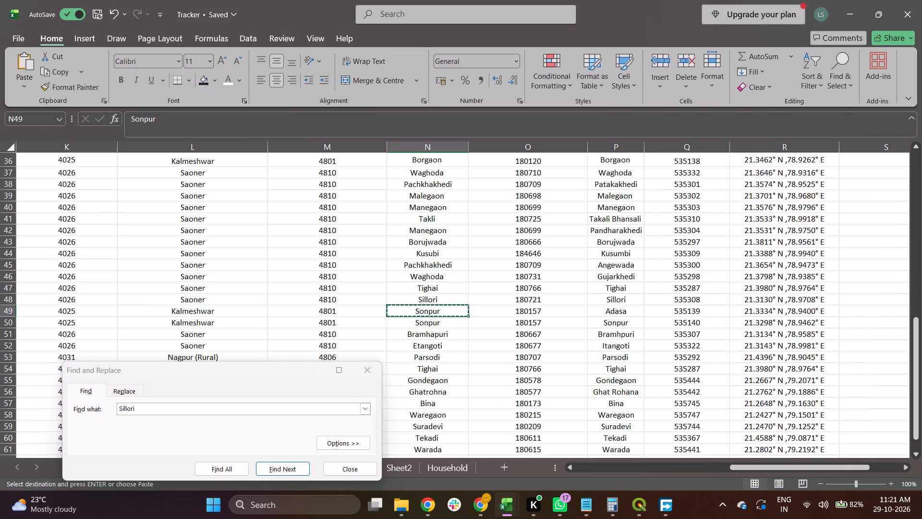
key(Down)
key(Down)
key(Down)
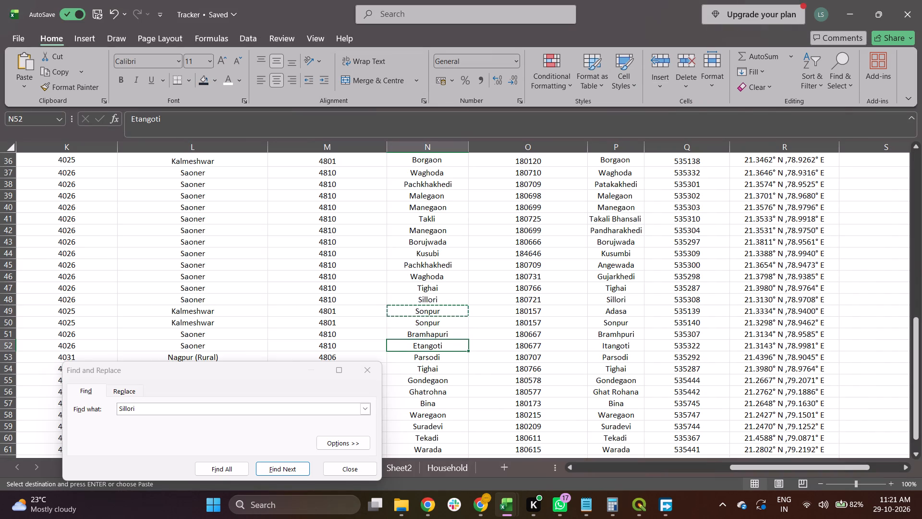
key(ctrl+c)
key(alt+Tab)
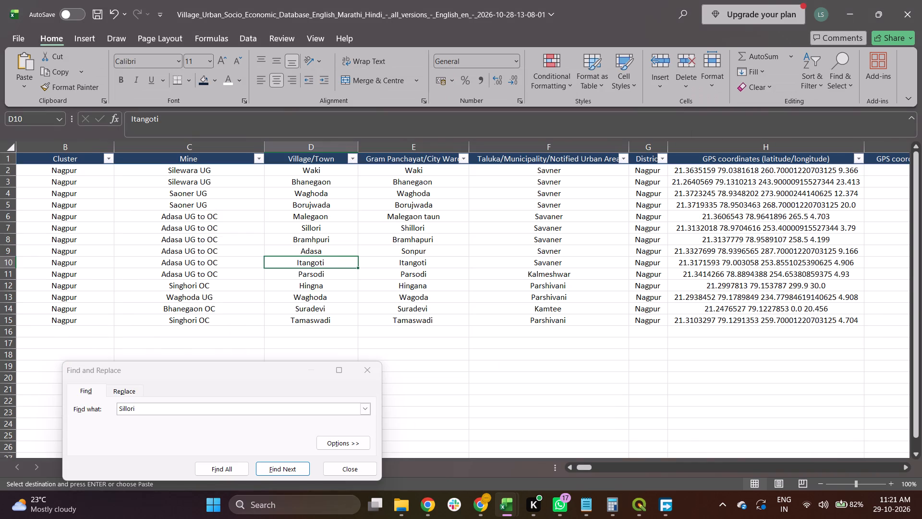
key(Right)
key(ctrl+v)
key(Down)
key(alt+Tab)
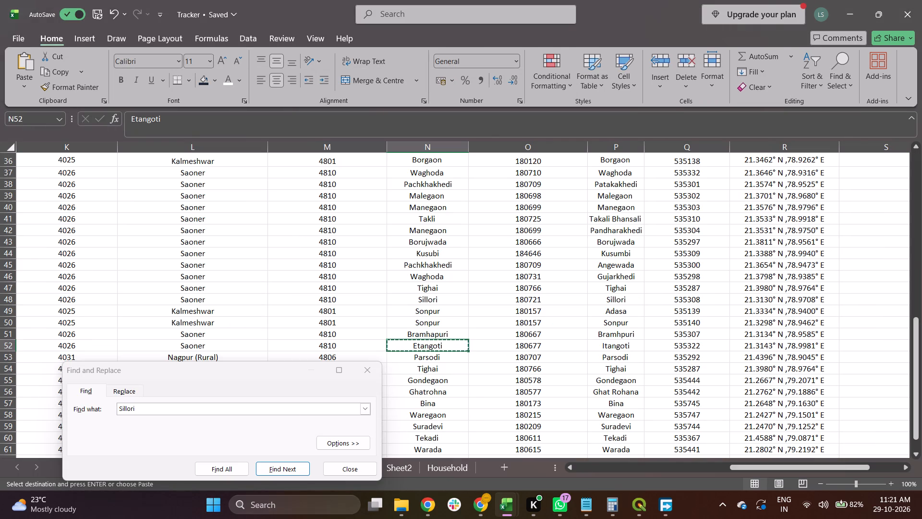
Check Hingna's column N entry in the Mapping sheet, and copy the village name "Hingna" from D12 over its Gram Panchayat in E12.
key(alt+Tab)
key(Down)
key(alt+Tab)
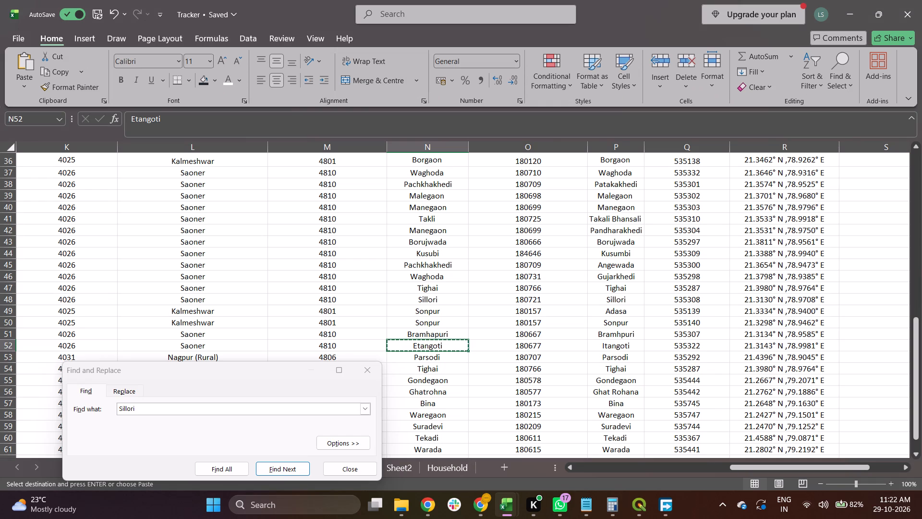
key(Up)
key(Up)
key(Up)
key(Up)
key(Up)
key(Up)
key(Up)
key(Up)
key(Up)
key(Up)
key(Up)
key(Up)
key(Up)
key(Up)
key(Up)
key(Up)
key(Up)
key(Up)
key(Up)
key(Up)
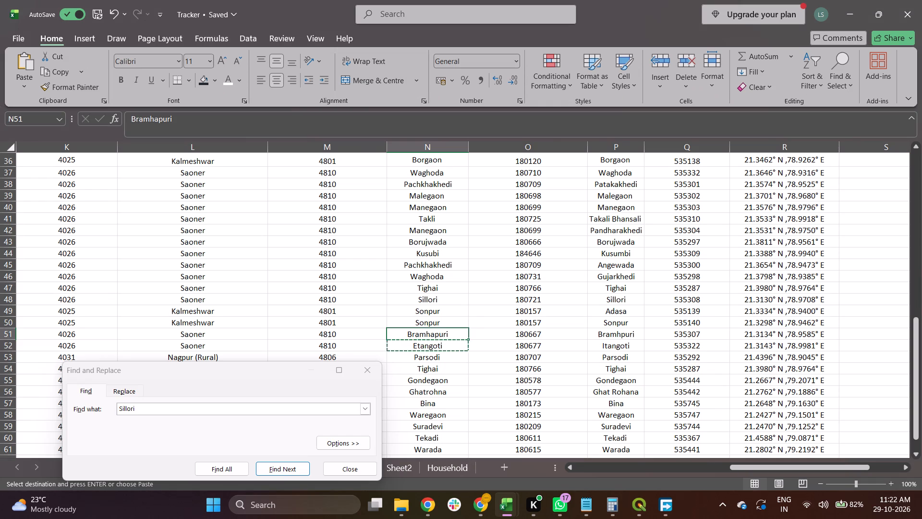
key(Up)
key(Up)
key(Up)
key(Up)
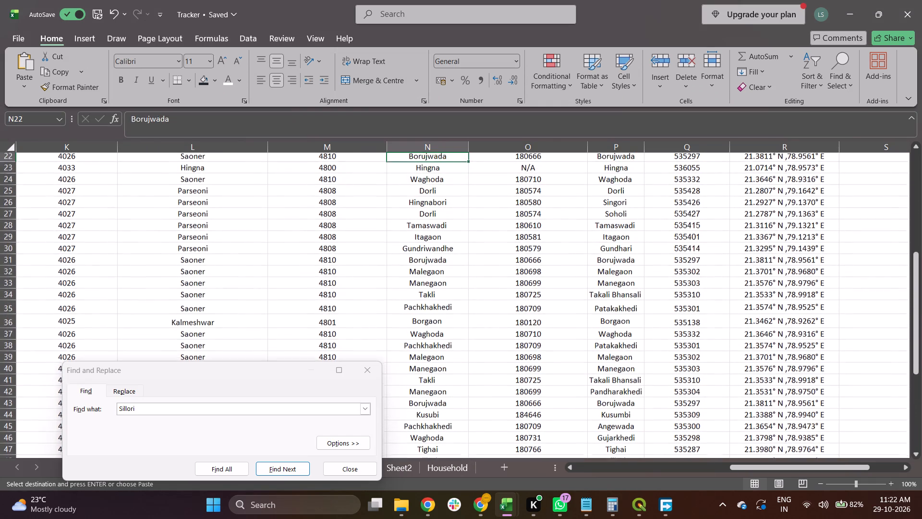
key(Up)
key(Up)
key(Up)
key(Up)
key(Down)
key(Down)
key(Down)
key(Down)
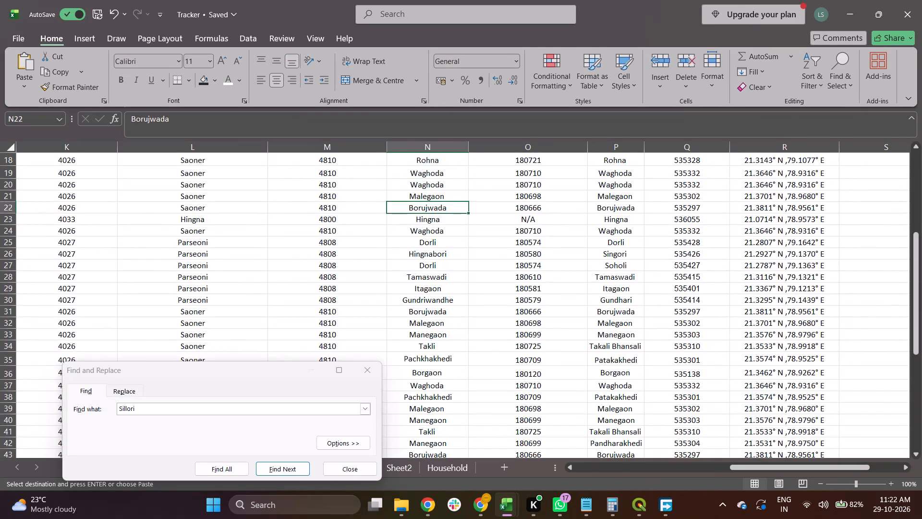
key(alt+Tab)
key(Left)
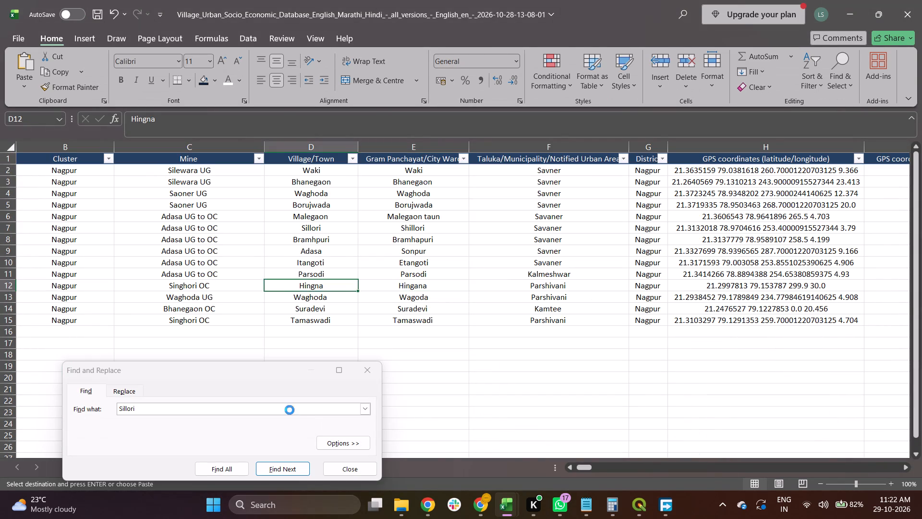
key(ctrl+c)
key(Right)
key(ctrl+v)
key(Down)
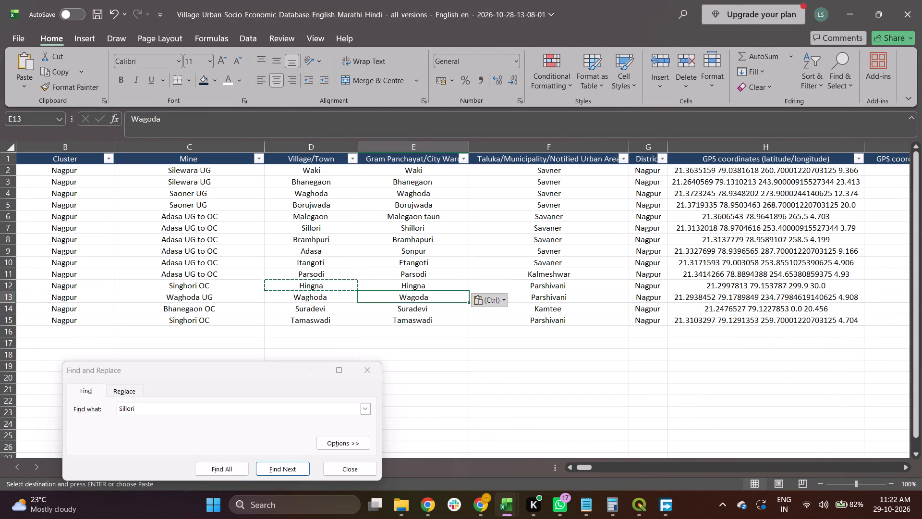
Copy the village name "Waghoda" from D13 over the Gram Panchayat entry in E13 of the socio-economic worksheet.
key(alt+Tab)
key(alt+Tab)
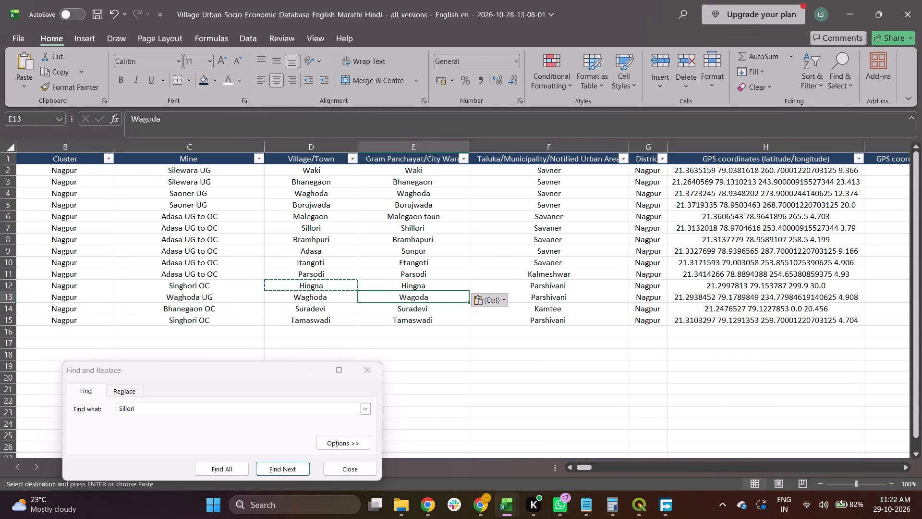
key(Left)
key(ctrl+c)
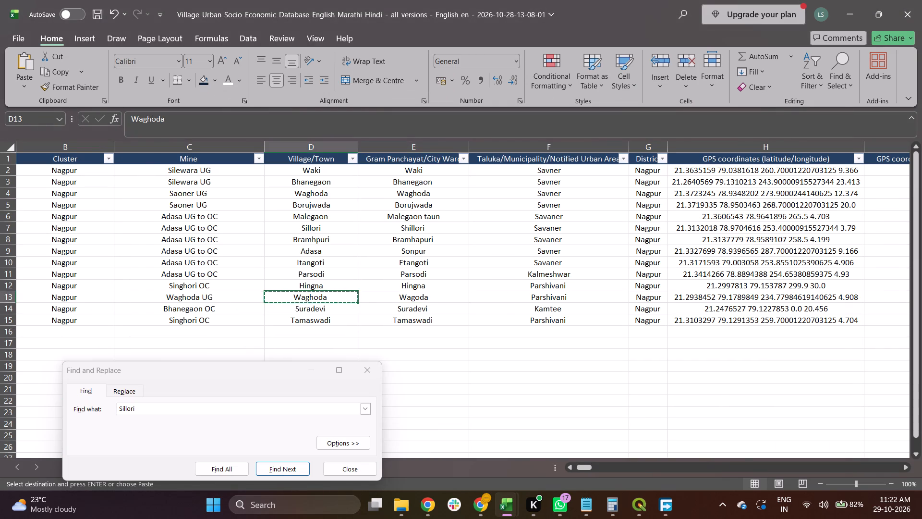
key(Right)
key(ctrl+v)
Compare the Mapping sheet's column N entry for Suradevi with the Gram Panchayat name in E14 of the socio-economic worksheet.
key(alt+Tab)
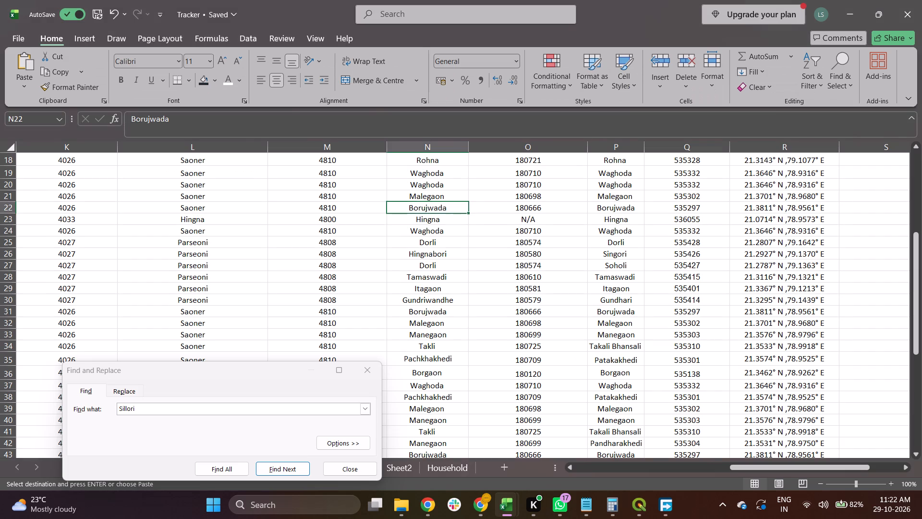
key(Down)
key(Down)
key(Down)
key(Down)
key(Down)
key(Down)
key(Down)
key(Down)
key(Down)
key(Down)
key(Down)
key(Down)
key(Down)
key(Down)
key(Down)
key(Down)
key(Down)
key(Down)
key(Down)
key(Down)
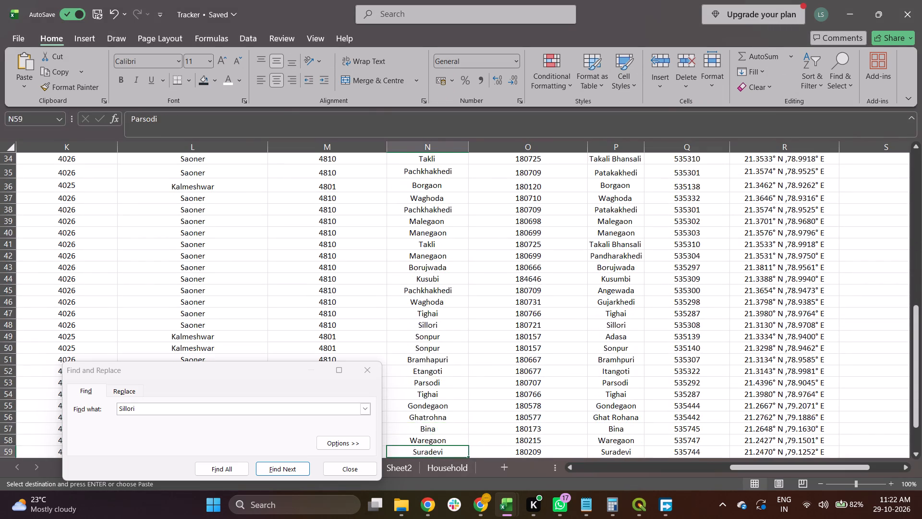
key(Down)
key(Down)
key(Down)
key(Up)
key(Up)
key(Up)
key(alt+Tab)
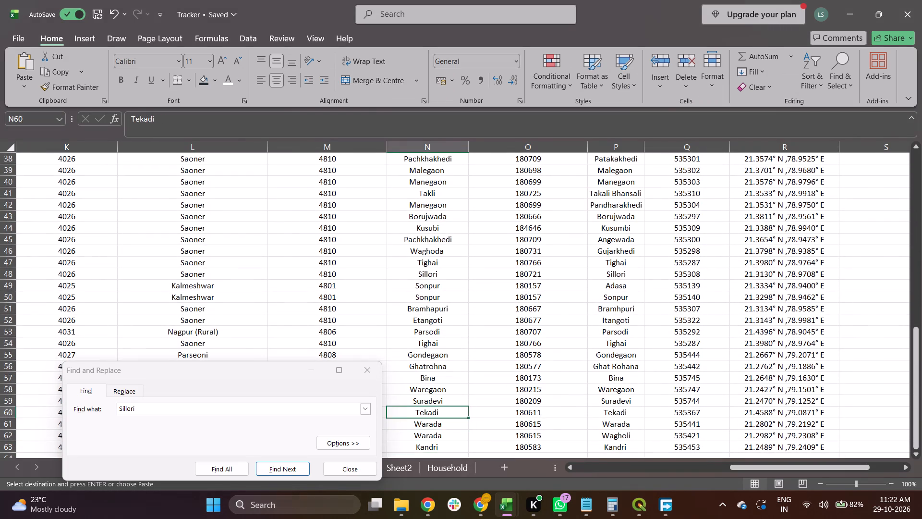
Locate Tamaswadi in the Mapping sheet's village column P and compare its column N entry with the Gram Panchayat name in E15.
key(Down)
key(Down)
key(alt+Tab)
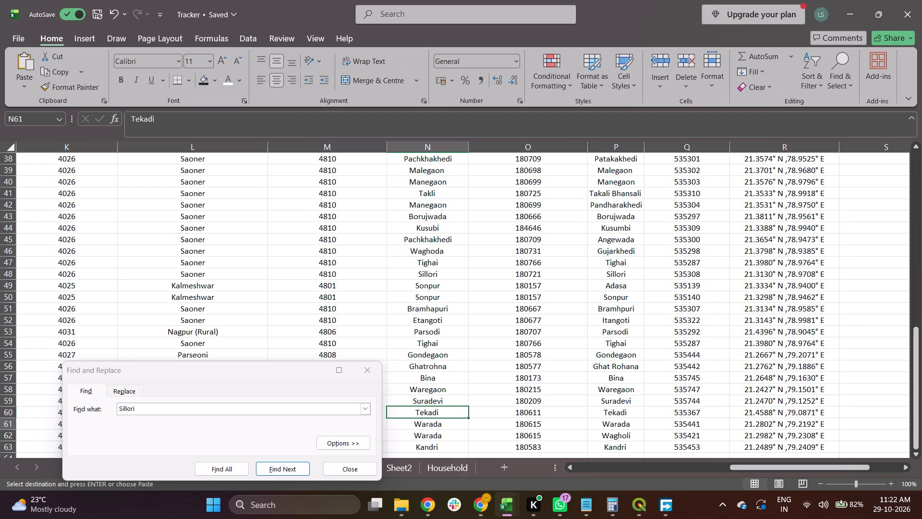
key(Down)
key(Down)
key(Down)
key(Down)
key(Down)
key(Down)
key(Up)
key(Up)
key(Up)
key(Up)
key(Up)
key(Up)
key(Up)
key(Up)
key(Up)
key(Up)
key(Up)
key(Up)
key(Up)
key(Up)
key(Up)
key(Up)
key(Up)
key(Up)
key(Up)
key(Up)
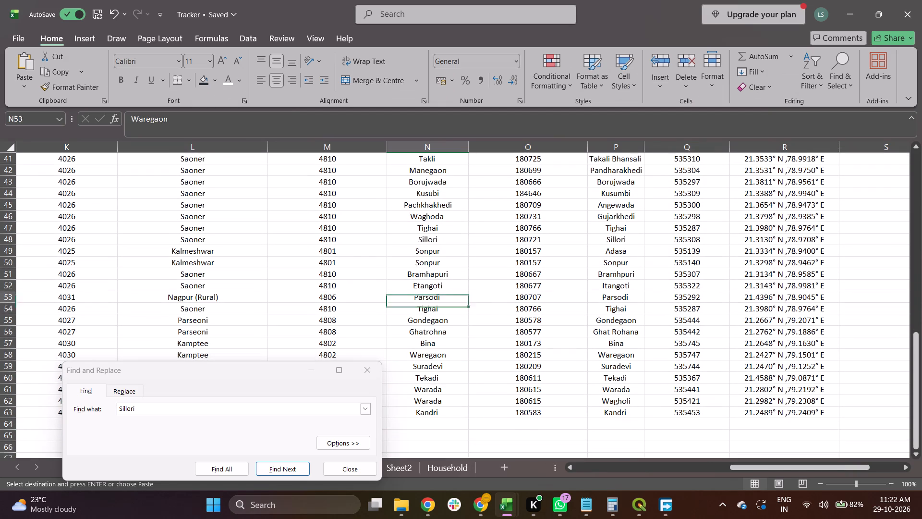
key(Right)
key(Right)
key(Up)
key(Up)
key(Up)
key(Up)
key(Up)
key(Up)
key(Up)
key(Up)
key(Up)
key(Up)
key(Up)
key(Up)
key(Up)
key(Up)
key(Up)
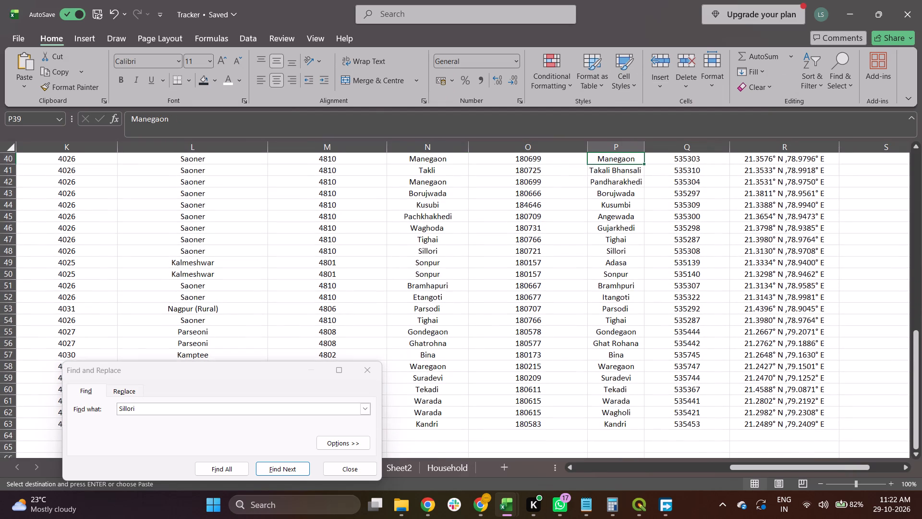
key(Up)
key(Up)
key(Up)
key(Down)
key(Down)
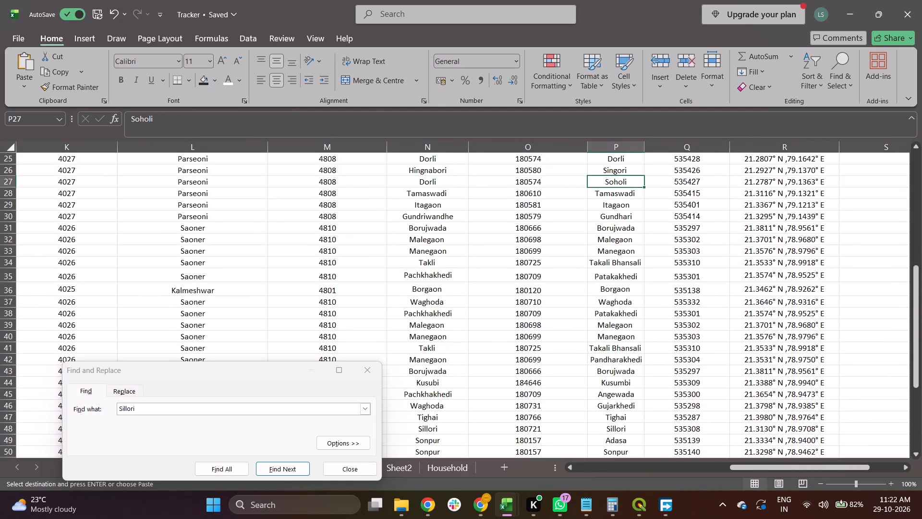
key(Down)
Review the socio-economic worksheet's Gram Panchayat names from E15 back up to Malegaon's entry in E6.
key(alt+Tab)
key(Down)
key(Up)
key(Up)
key(Up)
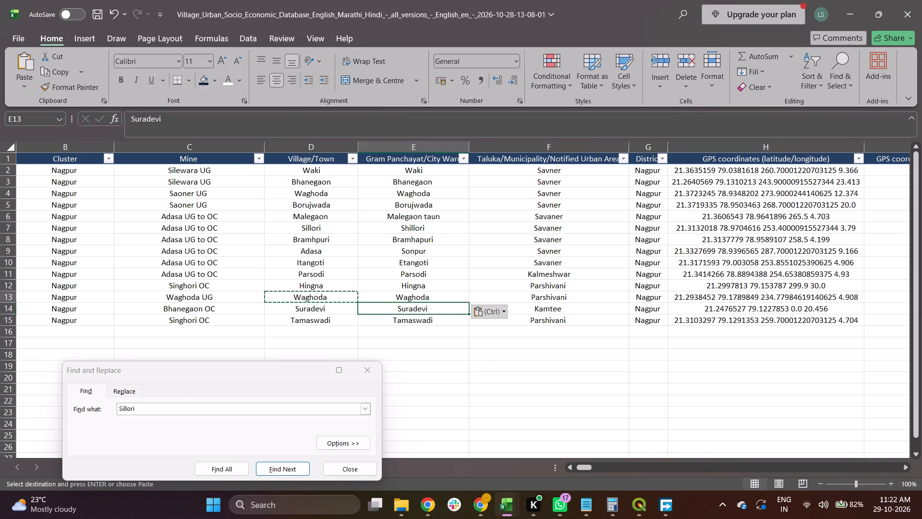
key(Up)
key(Up)
key(Up)
key(Up)
key(Up)
key(Up)
key(Up)
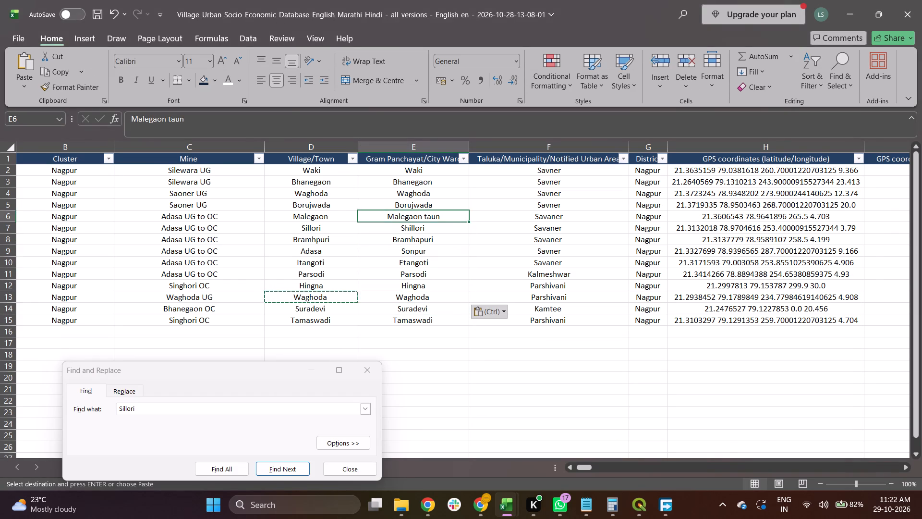
Examine the Tracker's Mapping sheet columns for Sub-District and Block Panchayat names to match against the socio-economic worksheet's taluka column F.
key(alt+Tab)
key(Left)
key(Left)
key(Left)
key(Left)
key(Left)
key(Left)
key(Left)
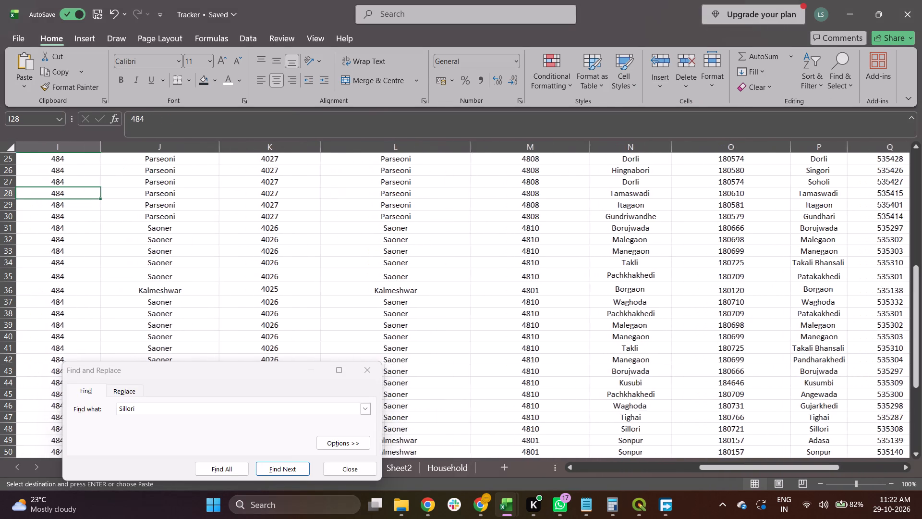
key(Left)
key(Left)
key(Up)
key(Up)
key(Up)
key(Up)
key(Up)
key(Up)
key(Up)
key(Up)
key(Up)
key(Up)
key(Up)
key(Up)
key(Up)
key(Up)
key(Up)
key(Up)
key(Up)
key(Up)
key(Up)
key(Up)
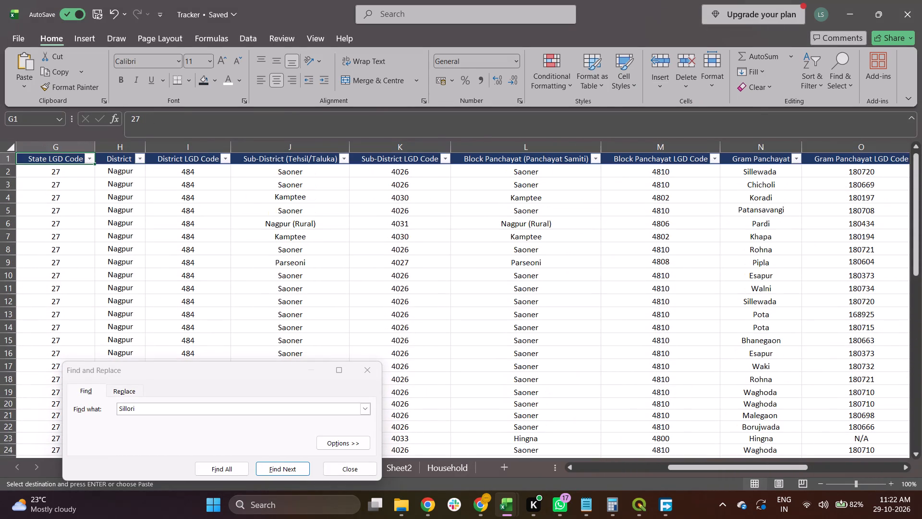
key(Right)
key(Right)
key(Right)
key(Right)
key(Down)
key(Down)
key(Down)
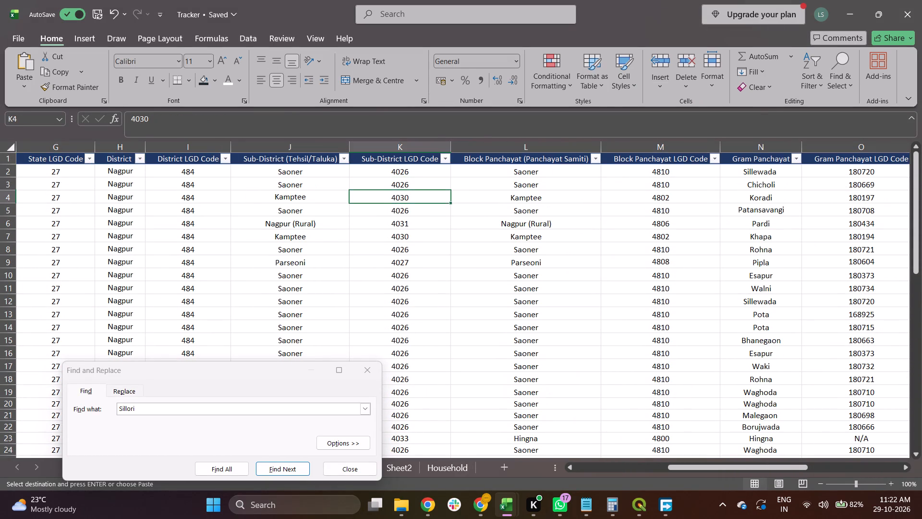
key(Right)
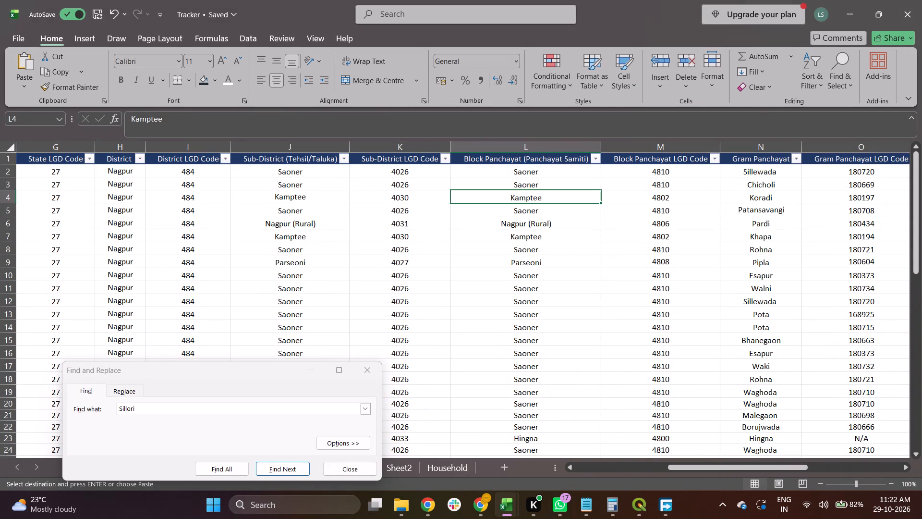
key(alt+Tab)
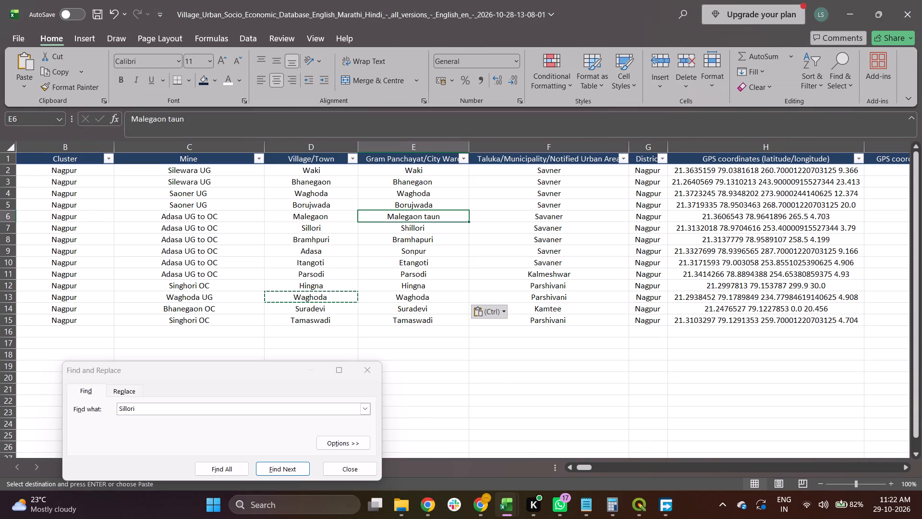
key(alt+Tab)
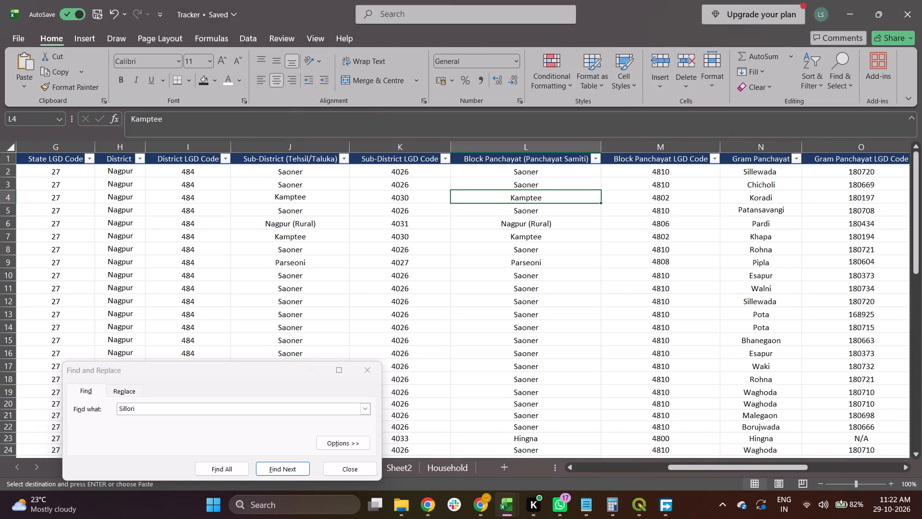
Copy Waghoda's Block Panchayat name "Saoner" from L19 of the Mapping sheet over the taluka entry in F13 of the socio-economic worksheet.
key(Right)
key(Right)
key(Right)
key(Right)
key(Right)
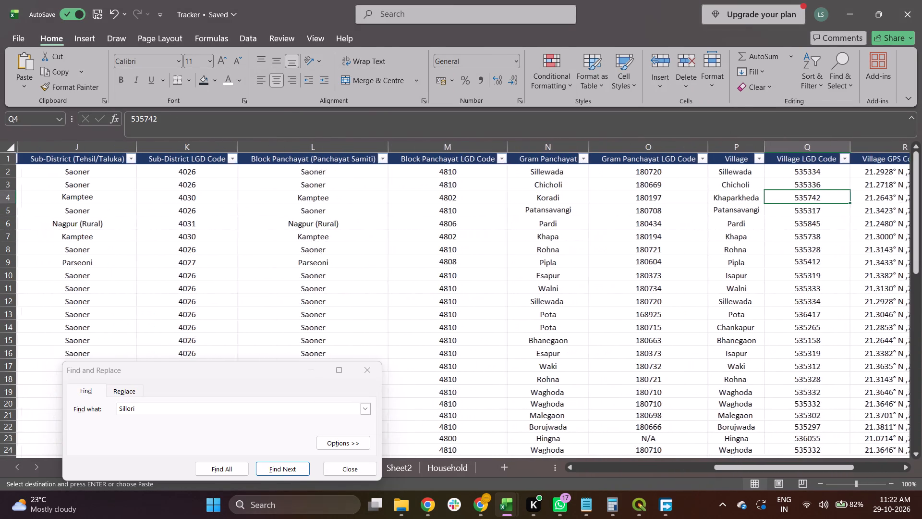
key(Right)
key(Down)
key(Down)
key(Down)
key(Down)
key(Down)
key(Down)
key(Down)
key(Down)
key(Down)
key(Down)
key(Down)
key(Down)
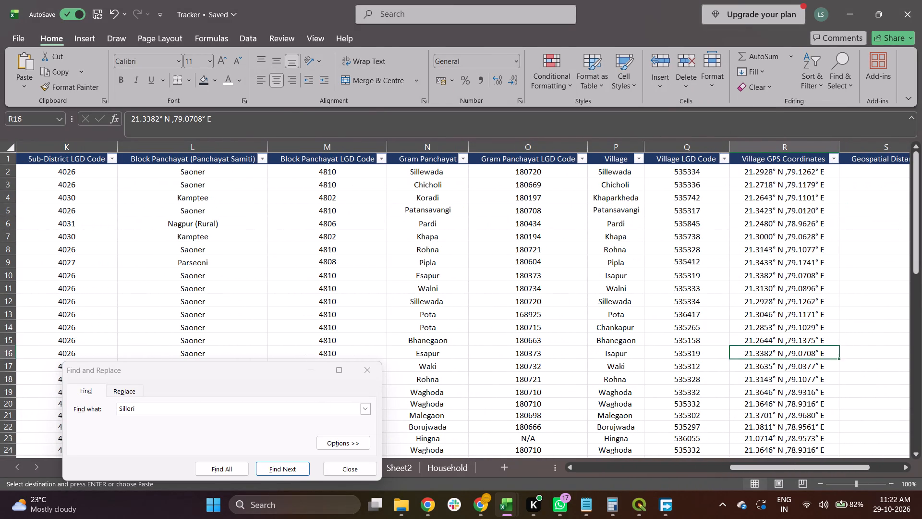
key(Down)
key(Down)
key(Down)
key(Left)
key(Left)
key(Left)
key(Left)
key(Left)
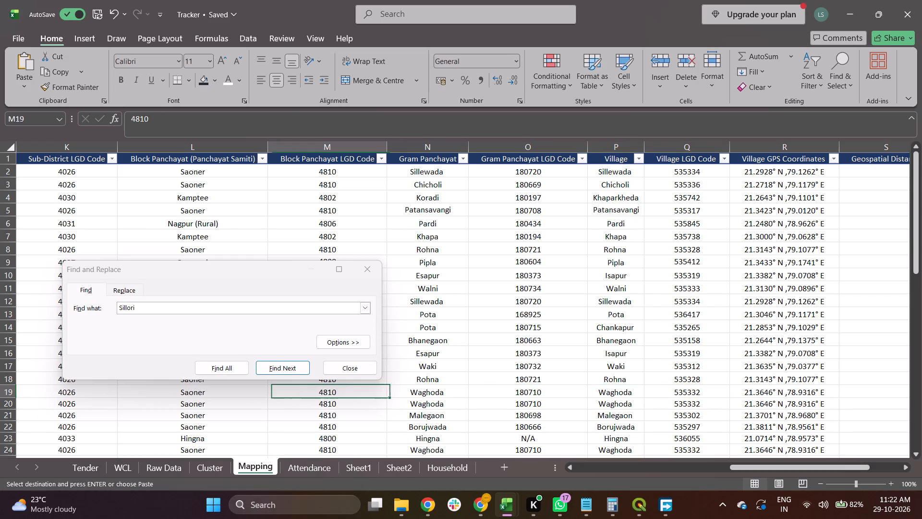
key(Left)
key(alt+Tab)
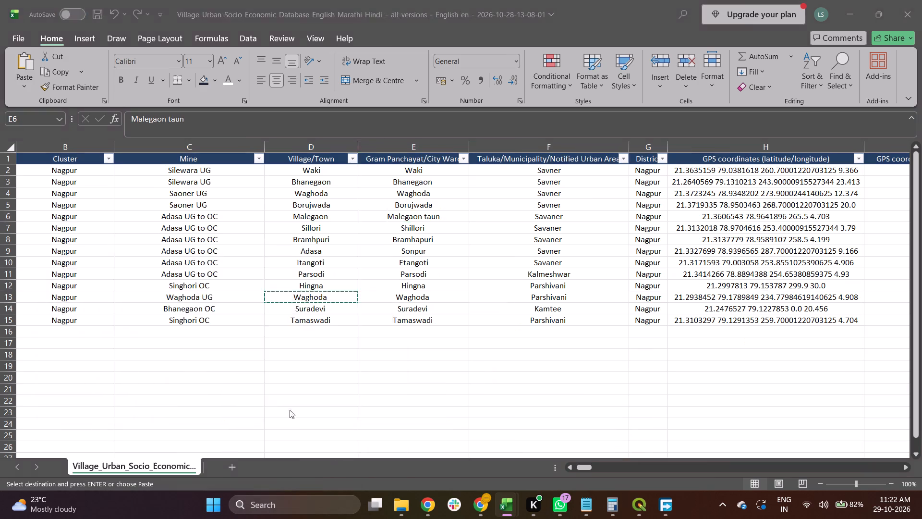
key(alt+Tab)
key(ctrl+c)
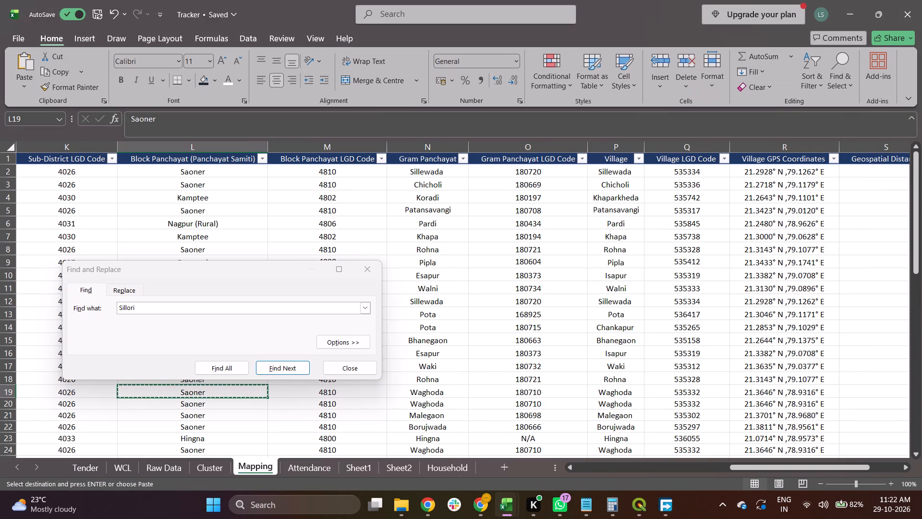
key(alt+Tab)
key(alt+Tab)
key(alt+Tab)
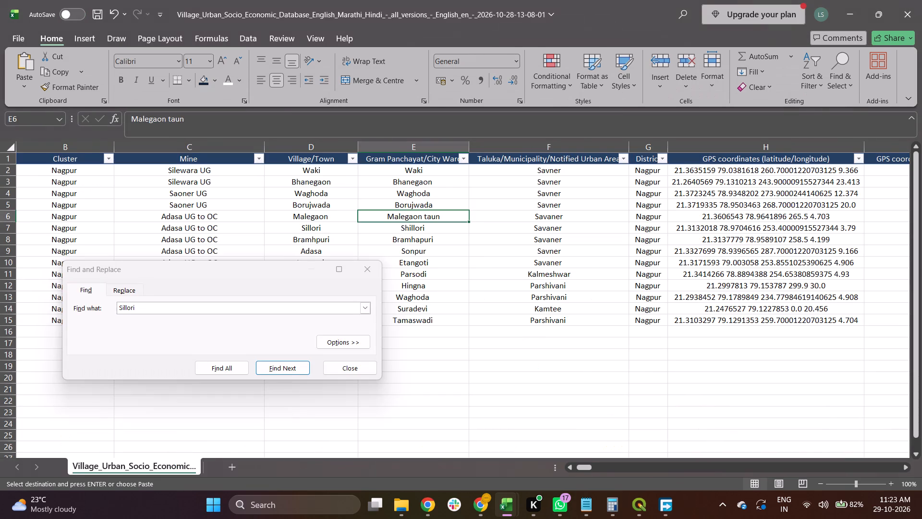
key(Up)
key(Up)
key(Up)
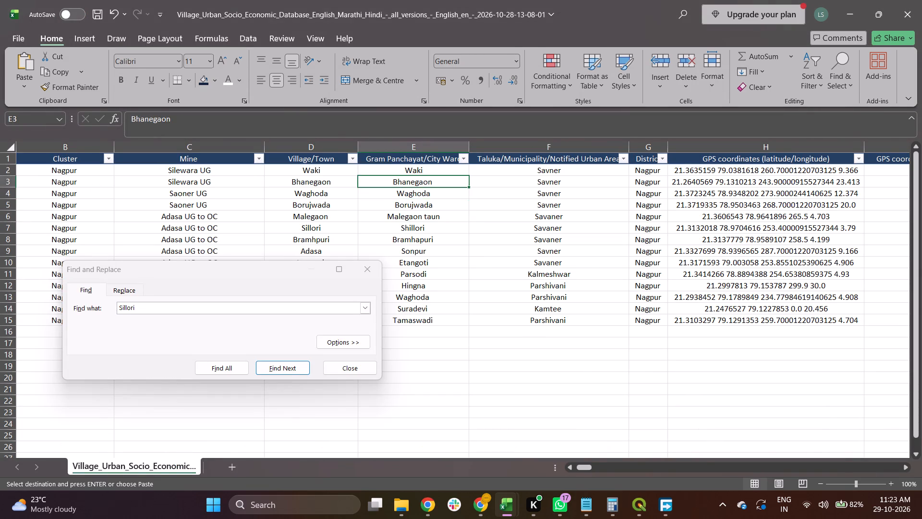
key(Down)
key(Down)
key(Down)
key(Down)
key(Down)
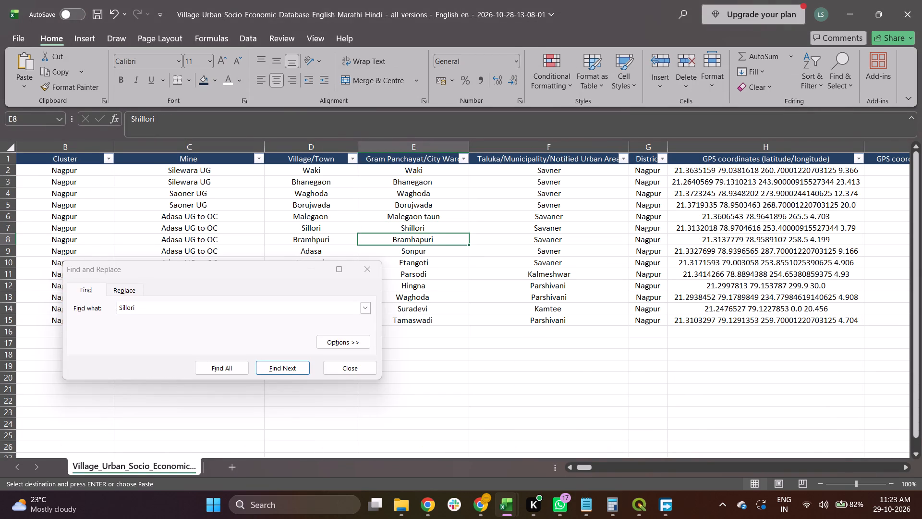
key(Right)
key(Up)
key(Up)
key(Up)
key(Up)
key(Down)
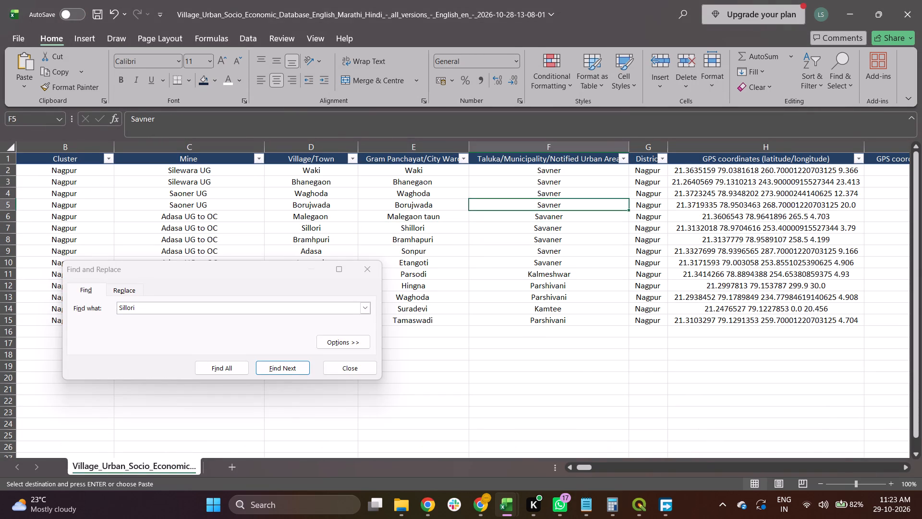
key(Down)
key(Down)
key(Down)
key(Down)
key(Down)
key(Down)
key(Down)
key(Down)
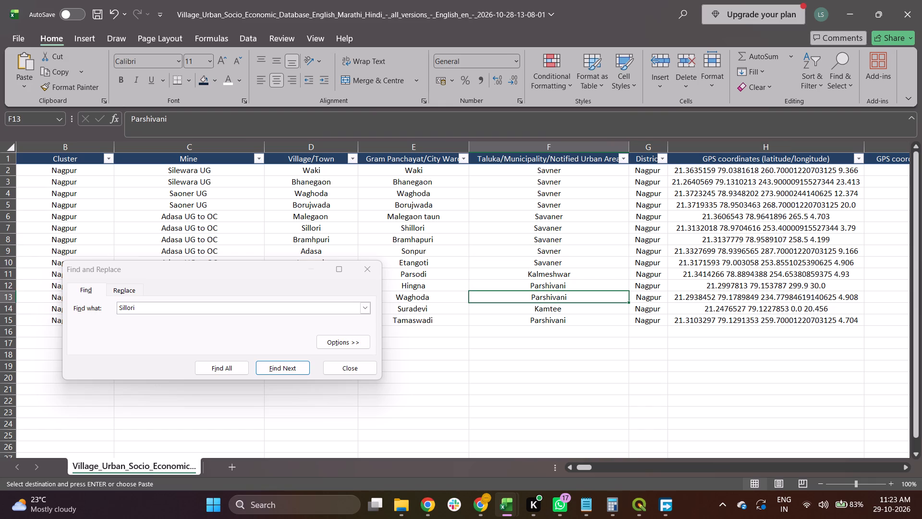
key(ctrl+v)
Replace the taluka entry for Waghoda in F4 with the copied name "Saoner".
key(Up)
key(Up)
key(Up)
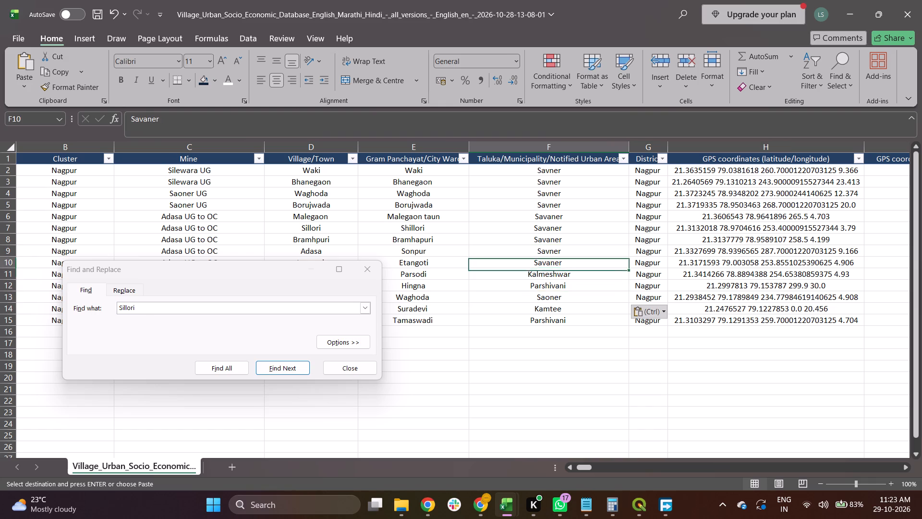
key(Up)
key(Up)
key(Up)
key(Up)
key(Up)
key(Up)
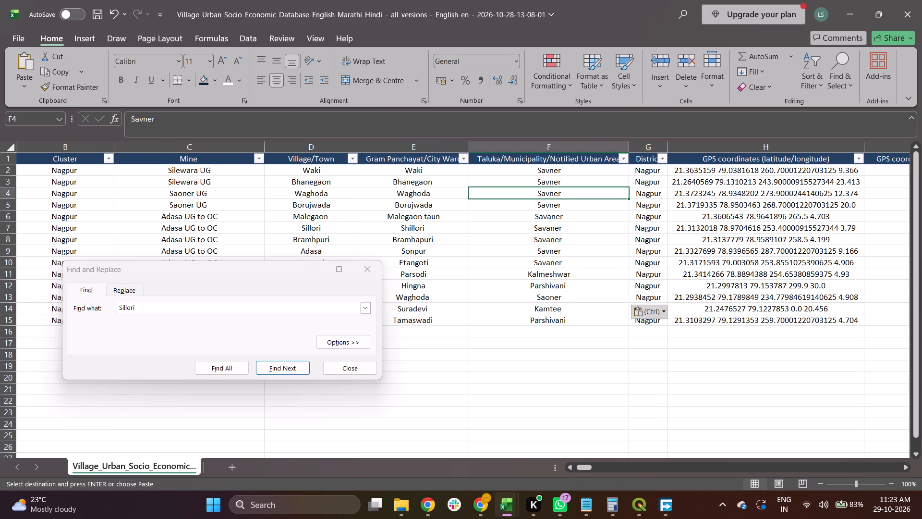
key(ctrl+v)
Replace the taluka entry for Borujwada in F5 with the copied name "Saoner".
key(alt+Tab)
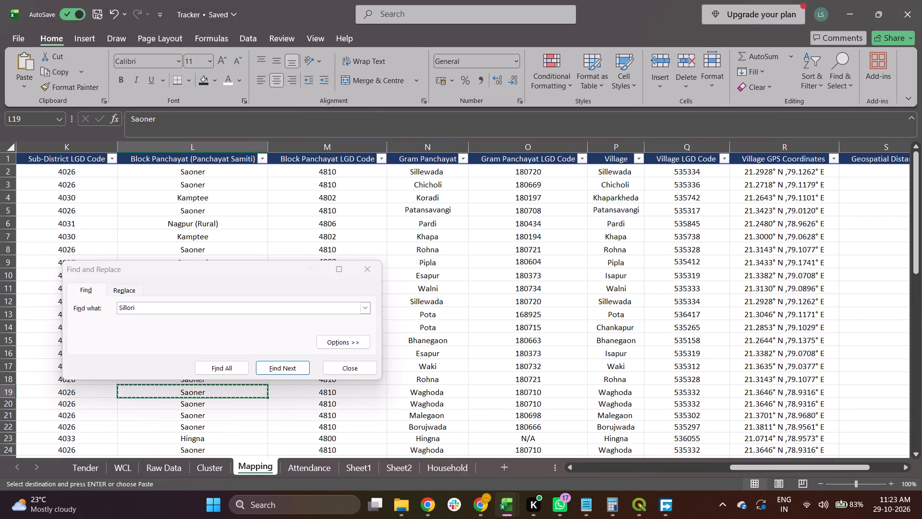
key(alt+Tab)
key(Down)
key(Down)
key(Down)
key(Down)
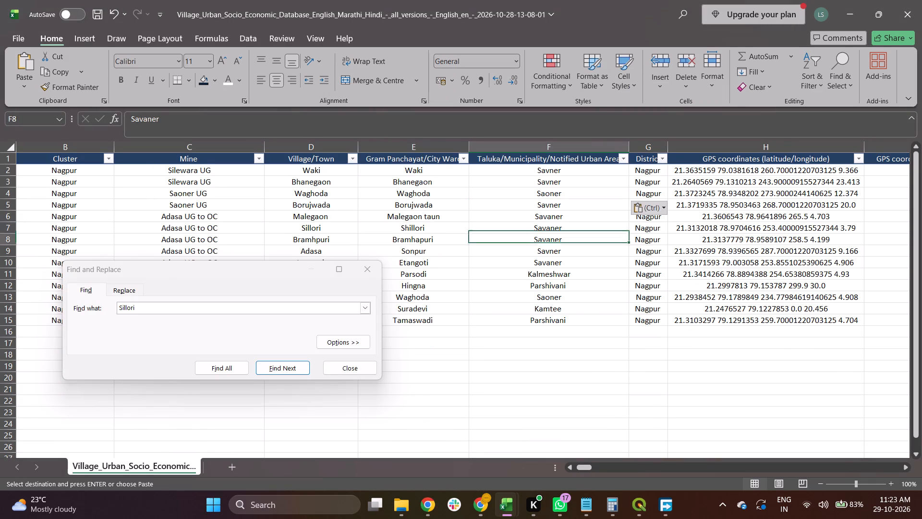
key(Down)
key(Up)
key(Up)
key(Up)
key(Up)
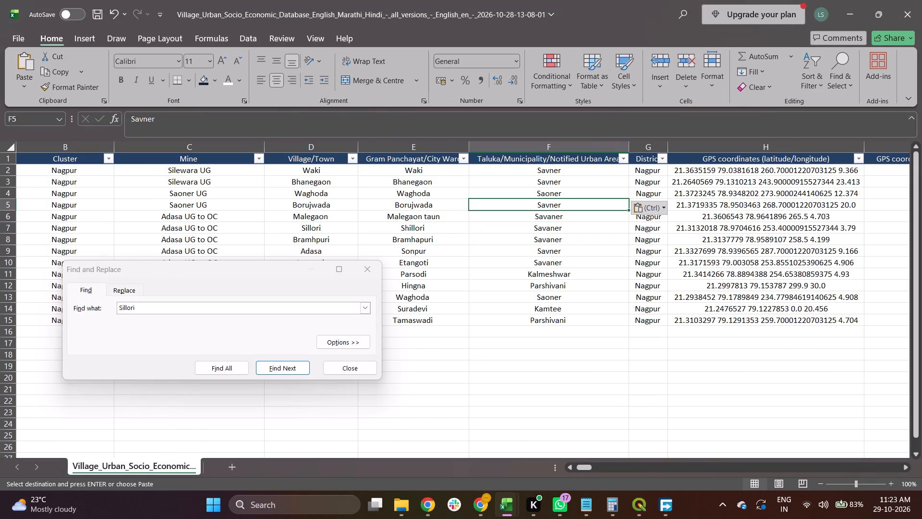
key(ctrl+v)
Copy Hingna's Sub-District name "Hingna" from J23 of the Mapping sheet over the taluka entry in F12 of the socio-economic worksheet.
key(alt+Tab)
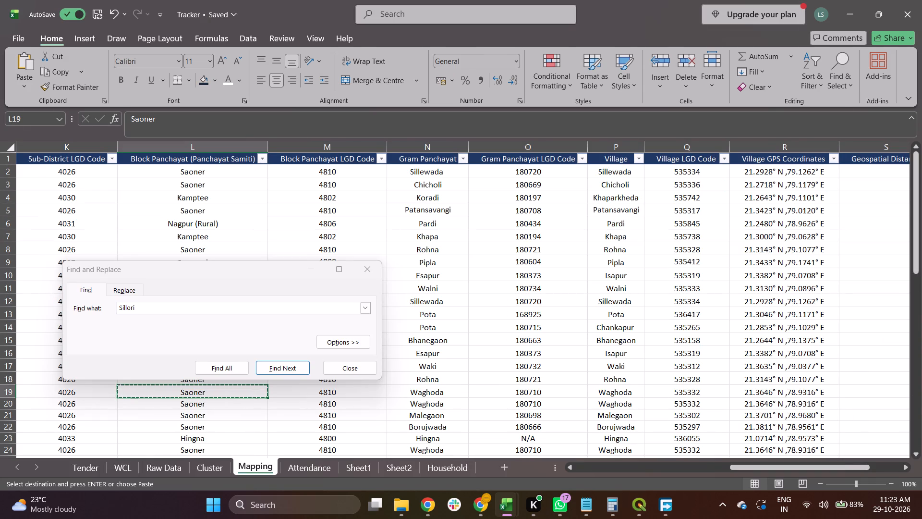
key(Down)
key(Down)
key(Down)
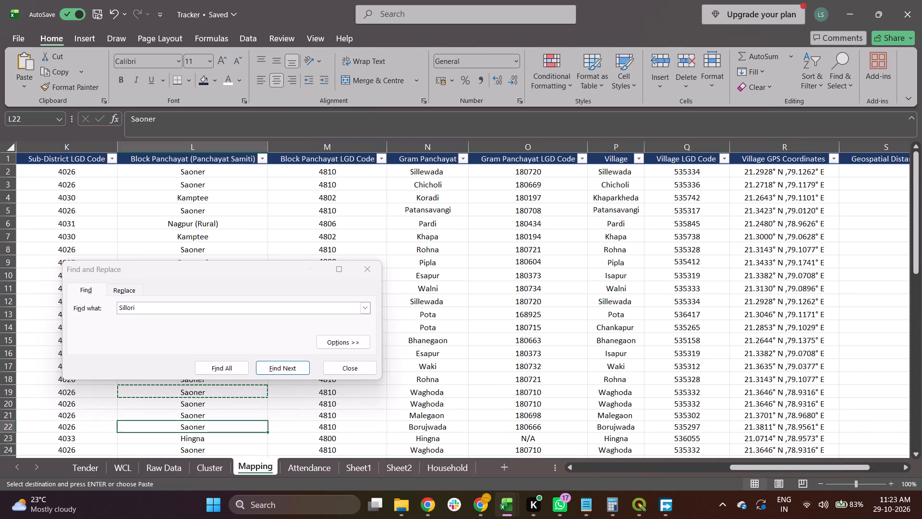
key(Down)
key(Left)
key(Left)
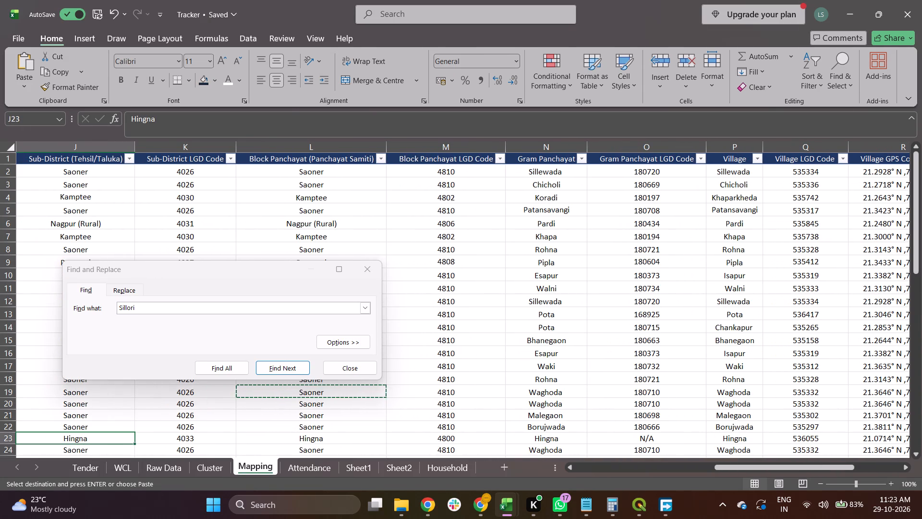
key(ctrl+c)
key(alt+Tab)
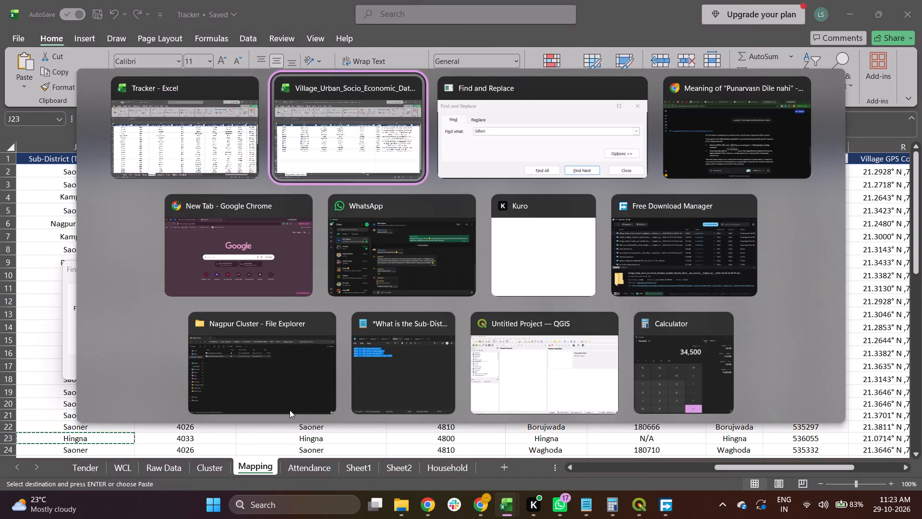
key(Down)
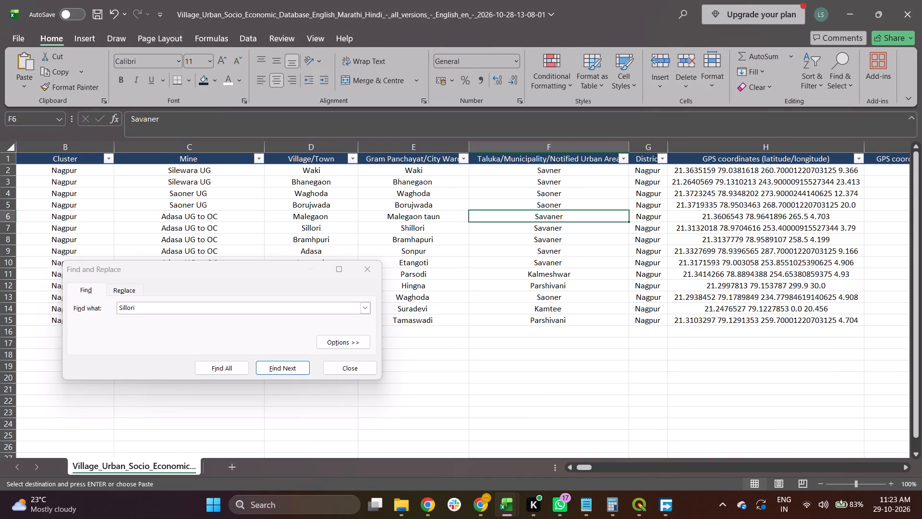
key(Down)
key(Down)
key(Down)
key(Down)
key(Down)
key(Down)
key(ctrl+v)
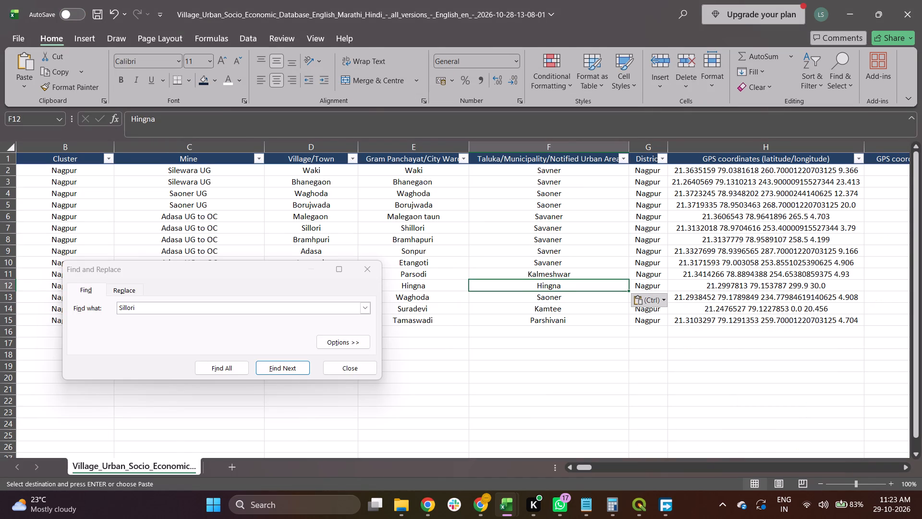
Copy Parsodi's Block Panchayat name "Nagpur (Rural)" from L53 of the Mapping sheet over the taluka entry in F12 of the socio-economic worksheet.
key(alt+Tab)
key(alt+Tab)
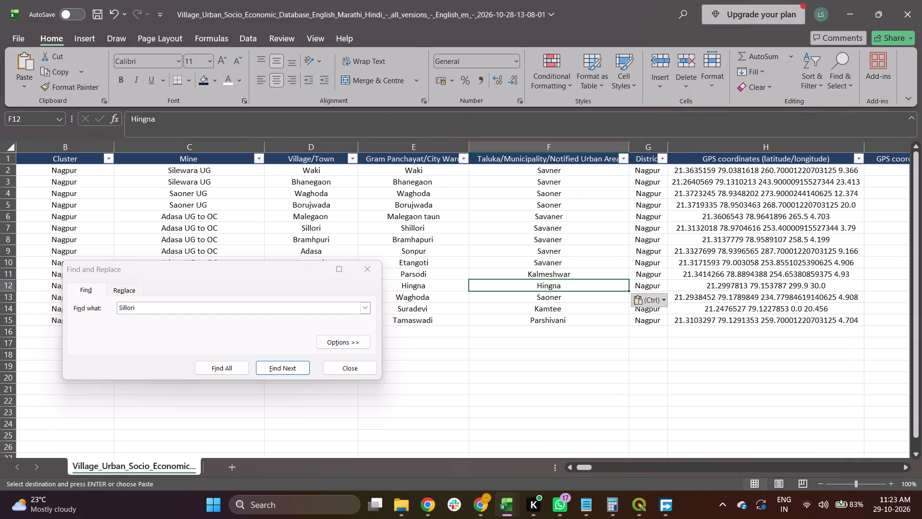
key(alt+Tab)
key(Down)
key(Down)
key(Right)
key(Right)
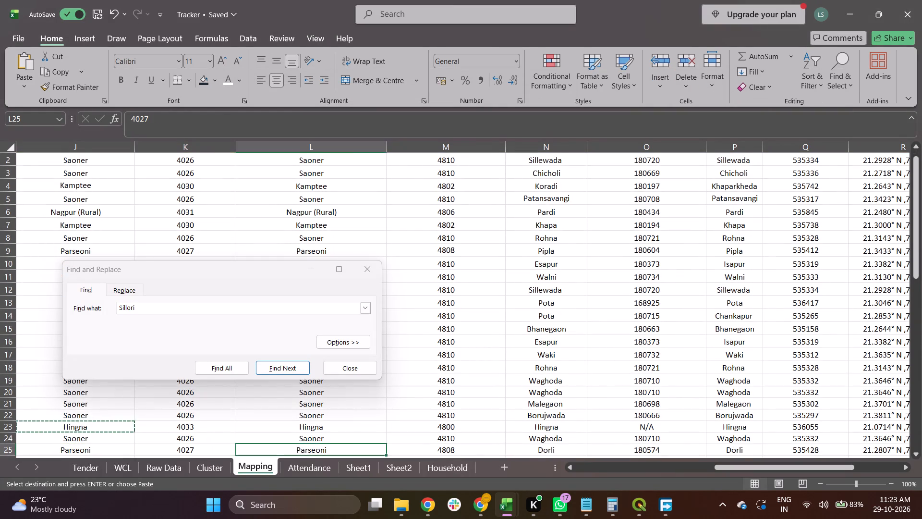
key(Down)
key(Down)
key(Down)
key(Down)
key(Down)
key(Down)
key(Down)
key(Down)
key(Down)
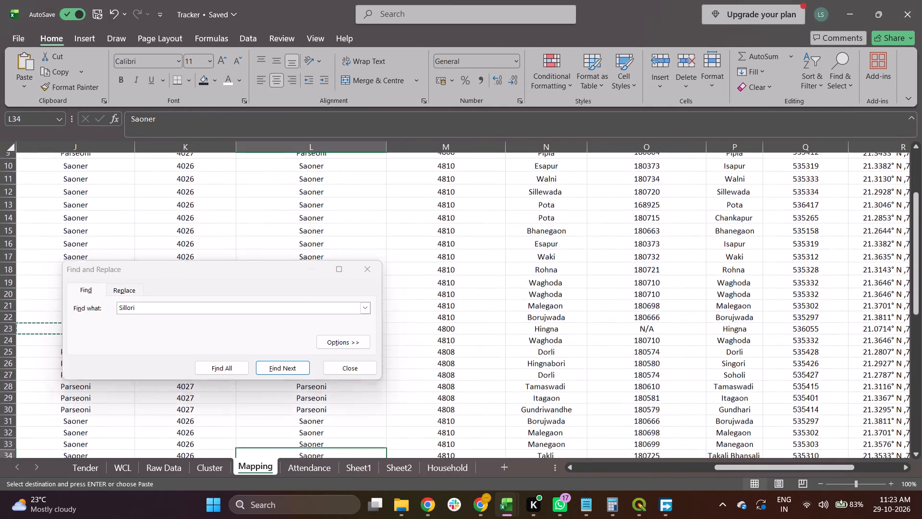
key(Down)
key(Down)
key(Down)
key(Down)
key(Down)
key(Down)
key(Down)
key(Down)
key(Down)
key(Down)
key(Down)
key(Down)
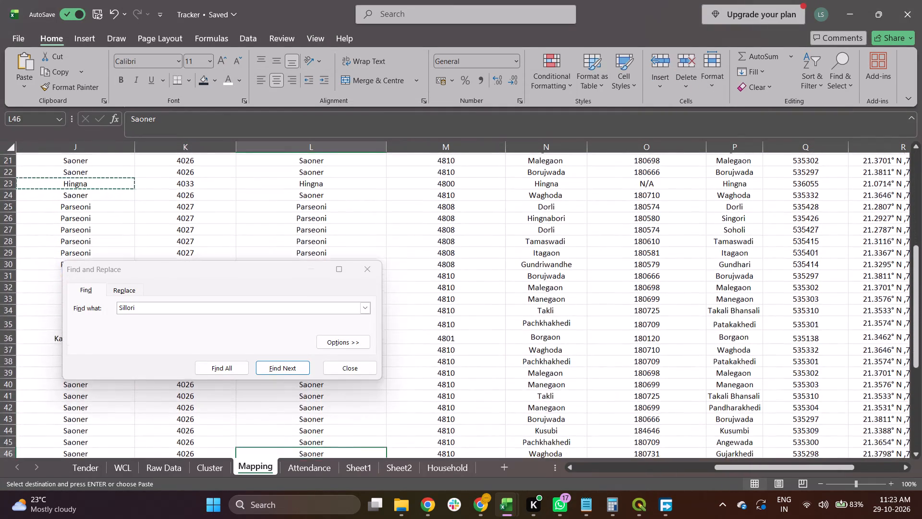
key(Down)
key(Down)
key(Down)
key(Down)
key(Down)
key(Down)
key(Down)
key(Down)
key(Down)
key(Down)
key(Up)
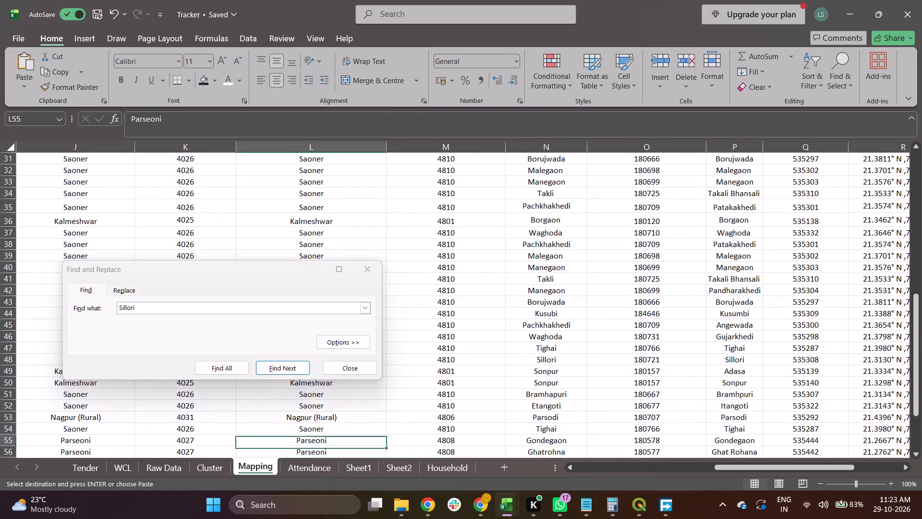
key(Up)
key(Up)
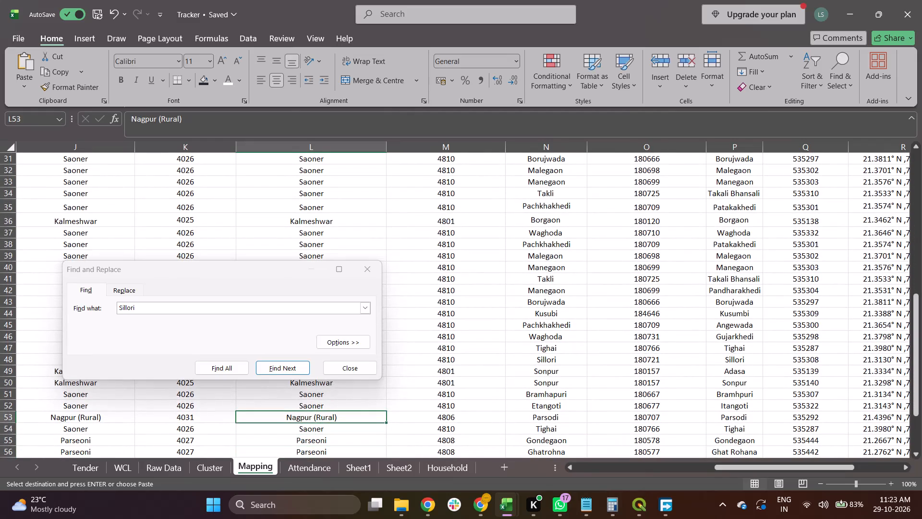
key(ctrl+c)
key(alt+Tab)
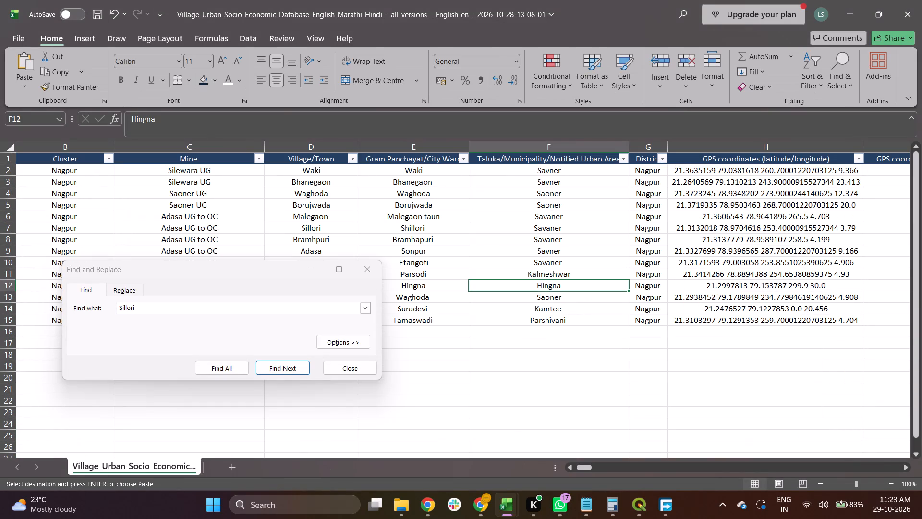
key(ctrl+v)
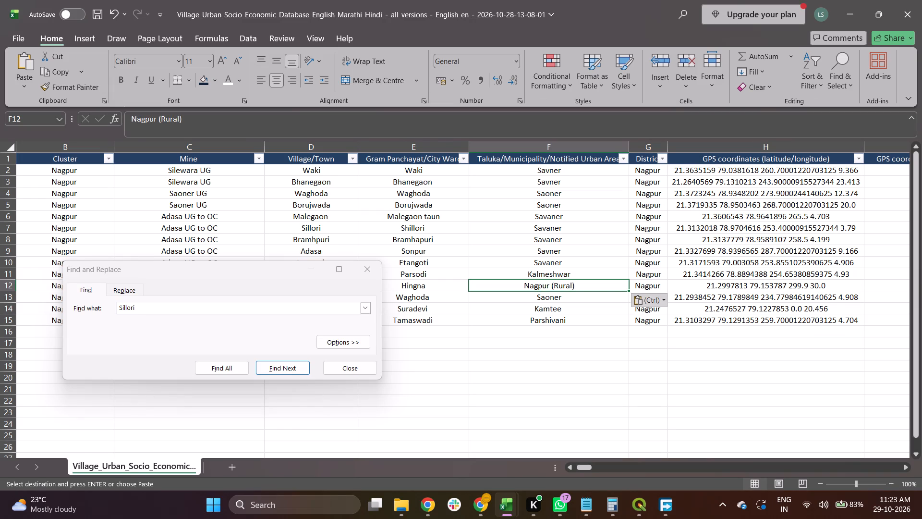
Copy Suradevi's Block Panchayat name "Kamptee" from L59 of the Mapping sheet over the taluka entry in F14 of the socio-economic worksheet.
key(Down)
key(Down)
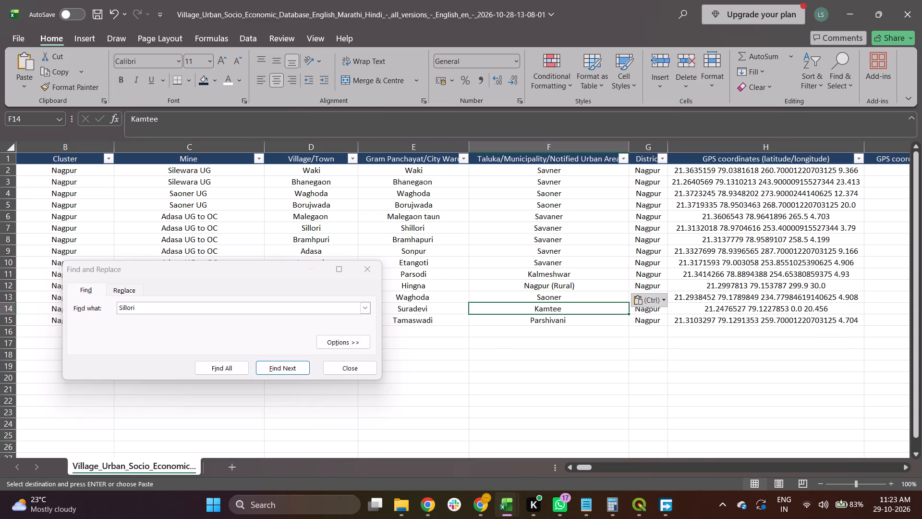
key(alt+Tab)
key(Down)
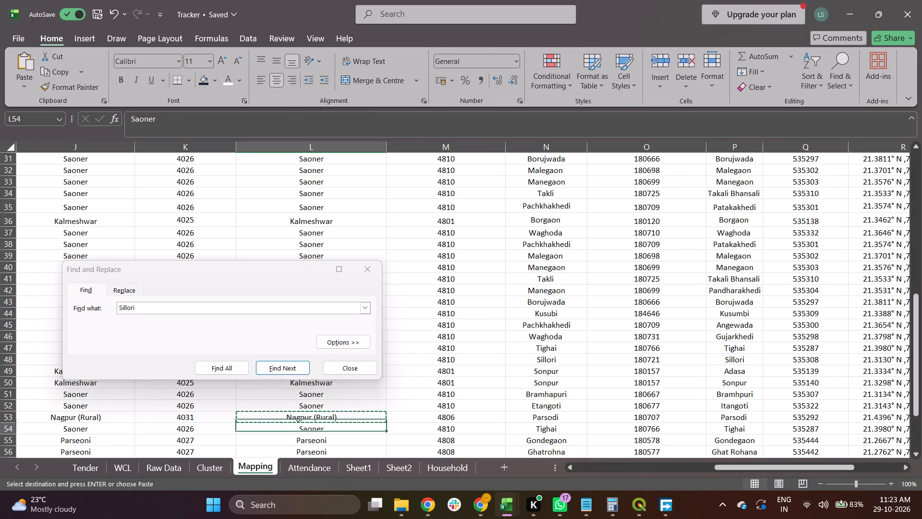
key(Down)
key(Down)
key(Down)
key(Down)
key(Down)
key(Down)
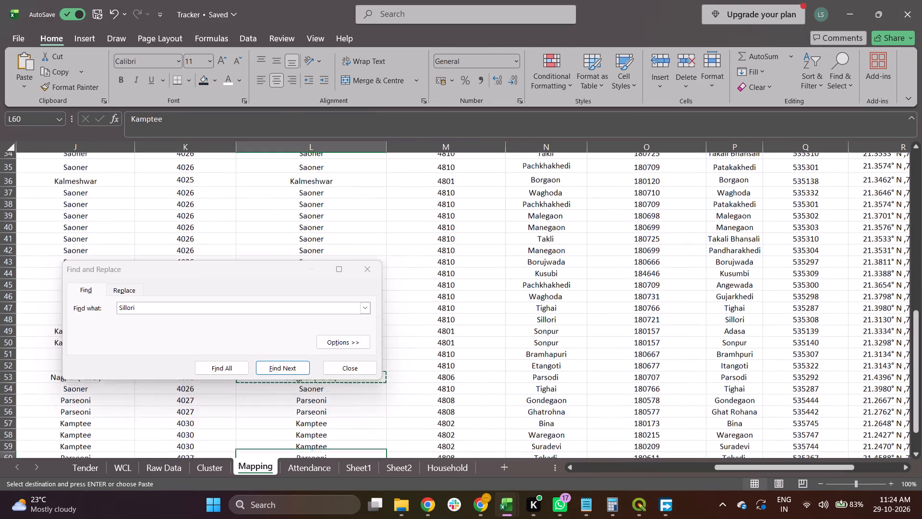
key(Down)
key(Up)
key(Up)
key(ctrl+c)
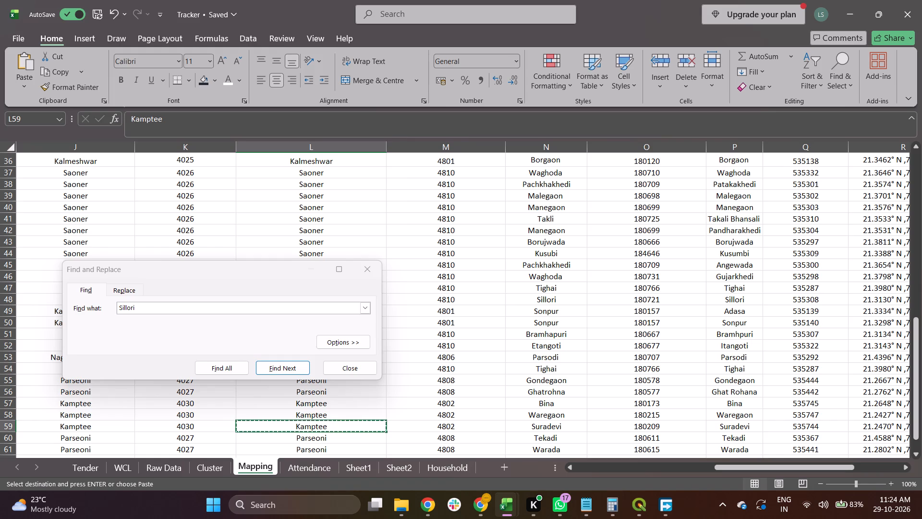
key(alt+Tab)
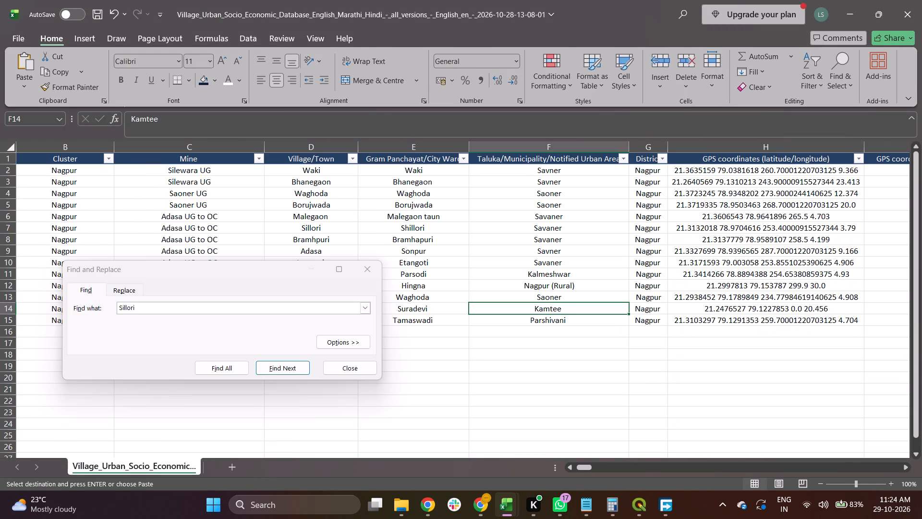
key(ctrl+v)
Copy Tamaswadi's Block Panchayat name "Parseoni" from L28 of the Mapping sheet over the taluka entry in F15 of the socio-economic worksheet.
key(alt+Tab)
key(Down)
key(Down)
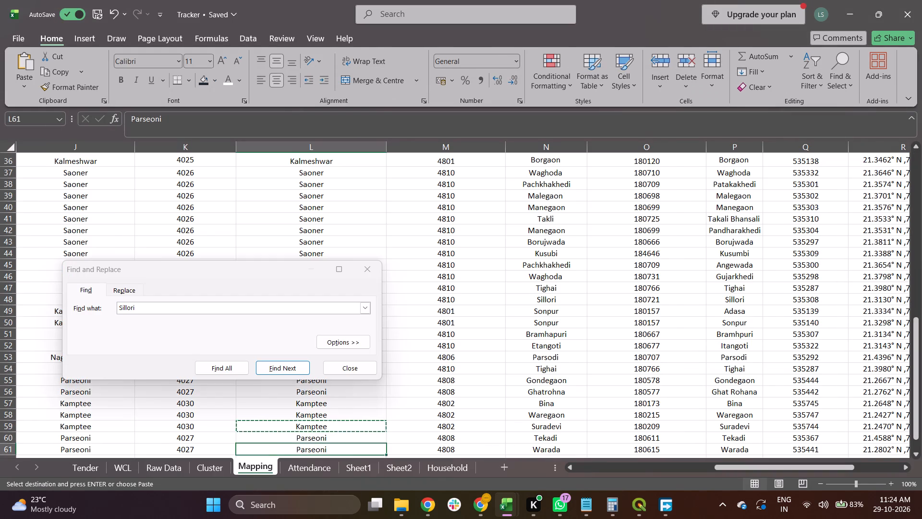
key(Down)
key(Down)
key(Up)
key(Up)
key(Up)
key(Up)
key(Up)
key(Up)
key(Up)
key(Up)
key(Up)
key(Up)
key(Up)
key(Up)
key(Up)
key(Up)
key(Up)
key(Up)
key(Up)
key(Up)
key(Up)
key(Up)
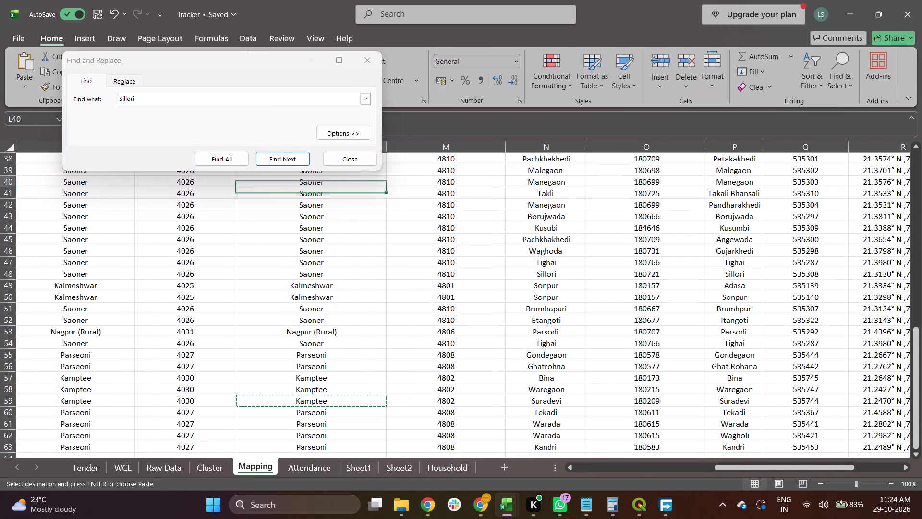
key(Up)
key(Up)
key(Up)
key(Up)
key(Up)
key(Up)
key(Up)
key(Up)
key(Up)
key(Up)
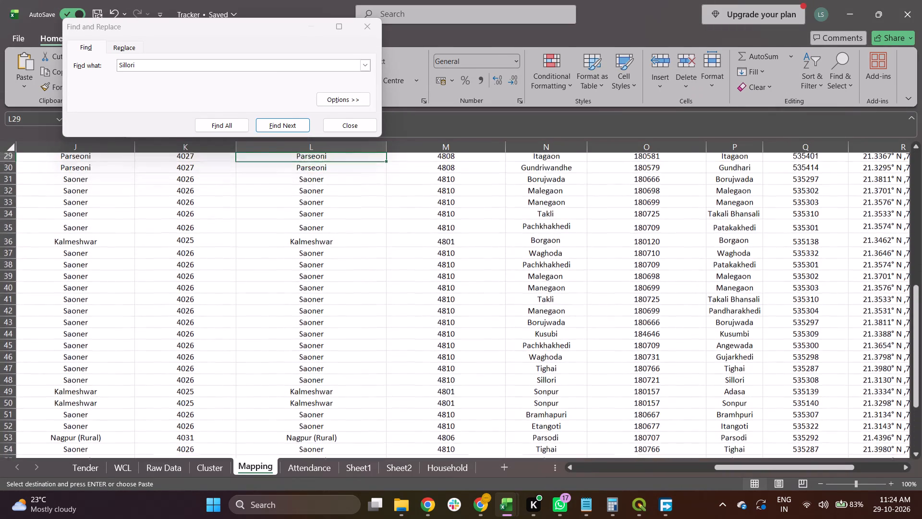
key(Up)
key(Up)
key(Up)
key(Down)
key(Down)
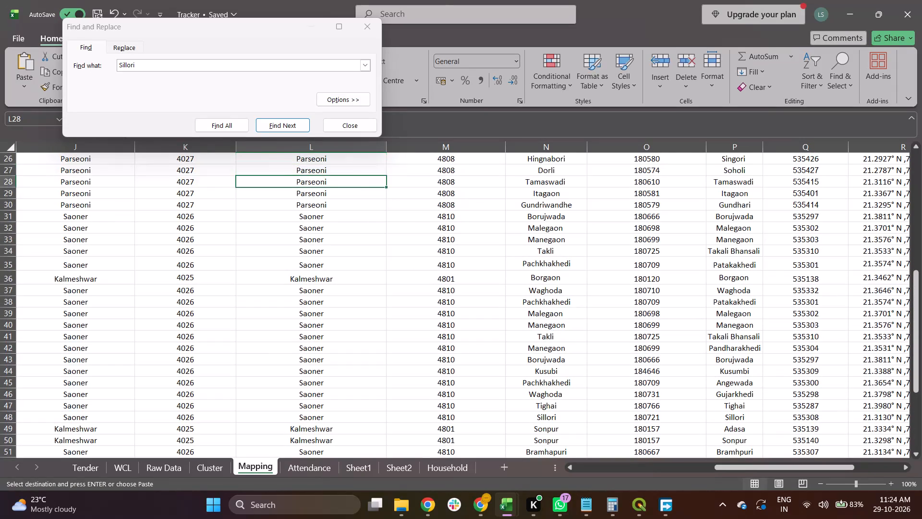
key(ctrl+c)
key(alt+Tab)
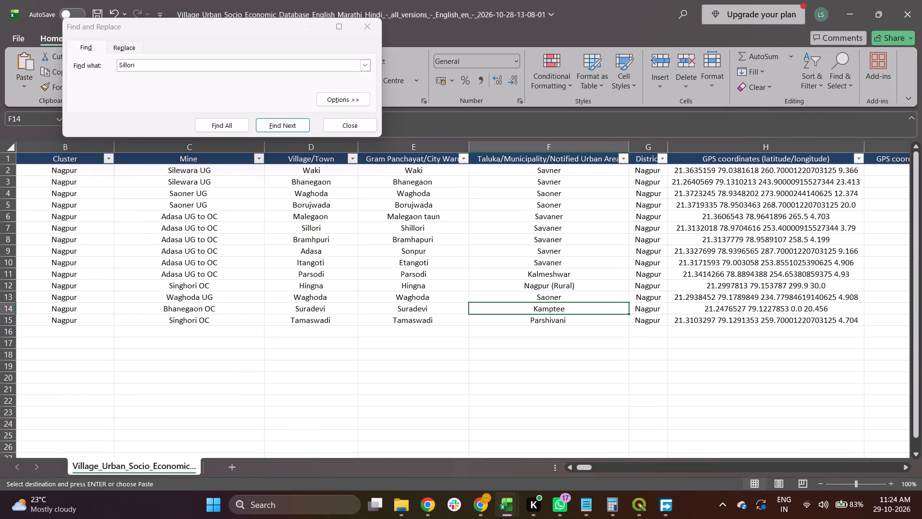
key(Down)
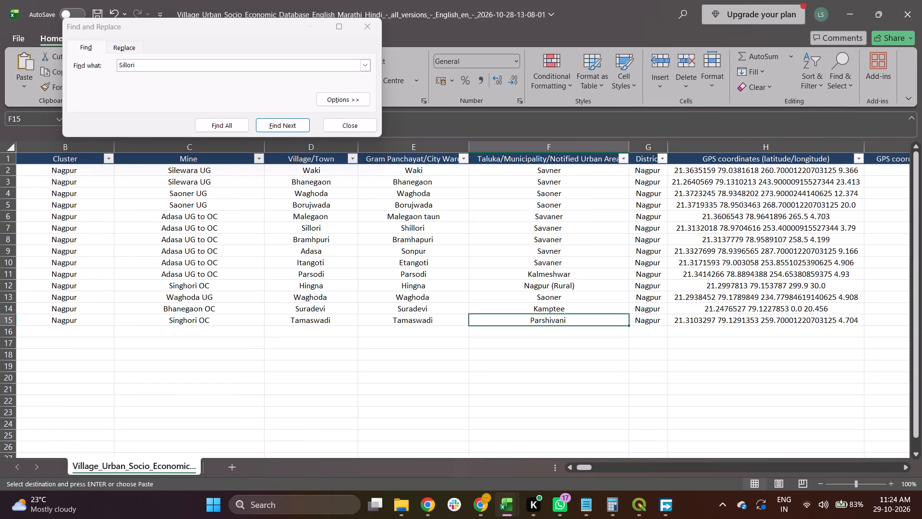
key(ctrl+v)
Look through the Block Panchayat column of the Tracker's Mapping sheet for the taluka of Itangoti, row 10 of the socio-economic worksheet.
key(Up)
key(Up)
key(Up)
key(Up)
key(Up)
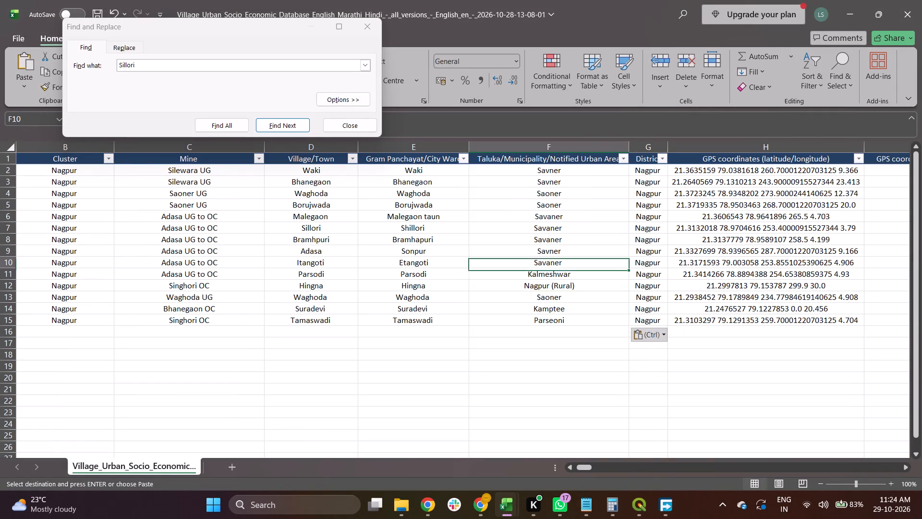
key(alt+Tab)
key(Down)
key(Down)
key(Down)
key(Down)
key(Down)
key(Down)
key(Down)
key(Down)
key(Down)
key(Down)
key(Down)
key(Down)
key(Down)
key(Down)
key(Down)
key(Down)
key(Down)
key(Down)
key(Down)
key(Down)
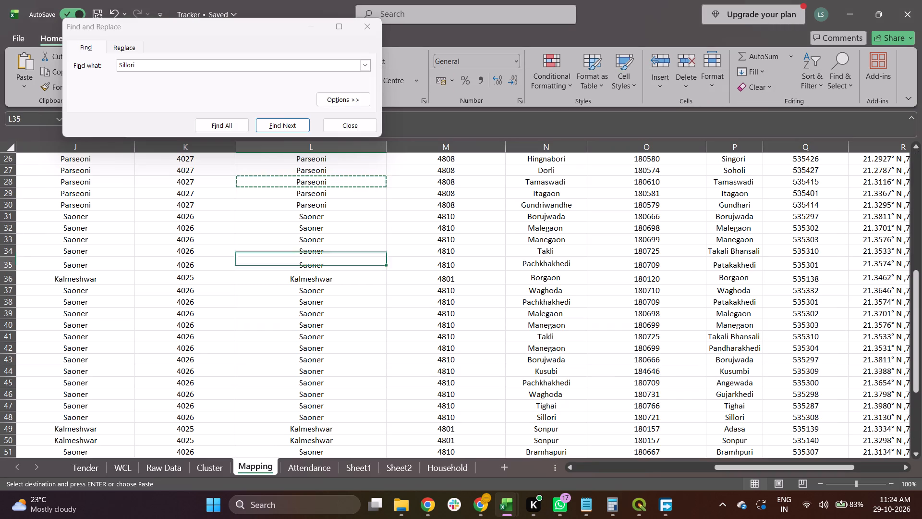
key(Down)
key(Down)
key(Down)
key(Down)
key(Down)
key(Down)
key(Down)
key(Down)
key(Down)
key(Down)
key(Down)
key(Down)
key(Down)
key(Down)
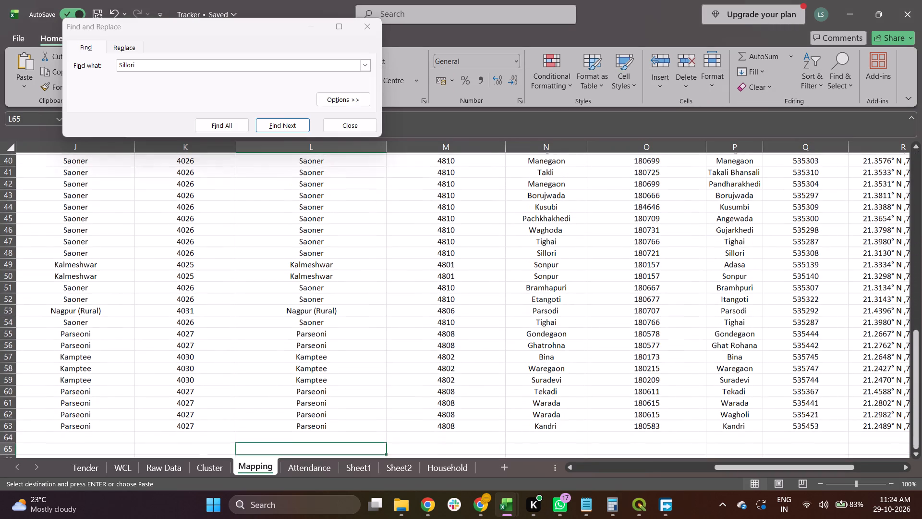
key(Down)
key(Up)
key(Up)
key(Up)
key(Up)
key(Up)
key(Up)
key(Up)
key(Up)
key(Up)
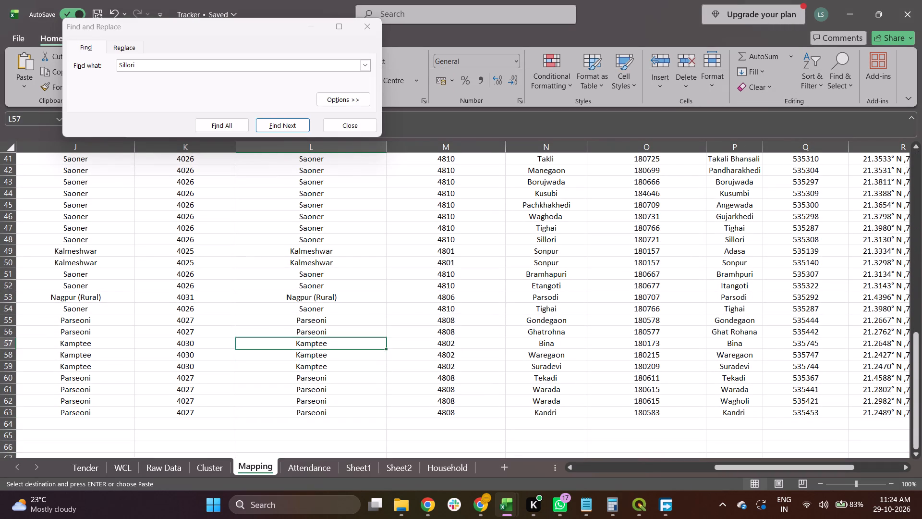
key(Up)
key(Up)
key(Up)
key(Up)
key(Up)
key(Up)
key(Up)
key(Up)
key(Up)
key(Up)
key(Up)
key(Up)
key(Up)
key(Up)
key(Up)
key(Up)
key(Up)
key(Up)
key(Up)
key(Up)
key(Up)
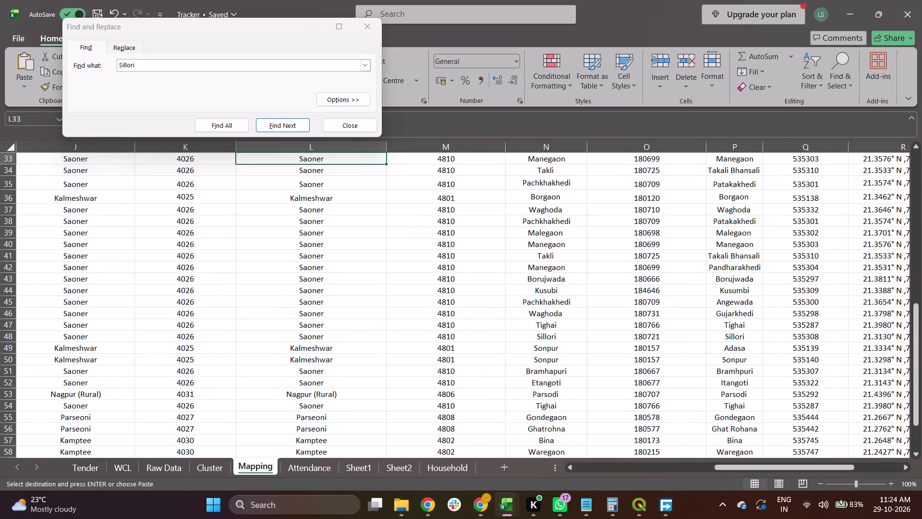
key(Up)
key(Up)
key(Up)
key(Up)
key(Up)
key(Up)
key(Up)
key(Up)
key(Up)
key(Up)
key(Up)
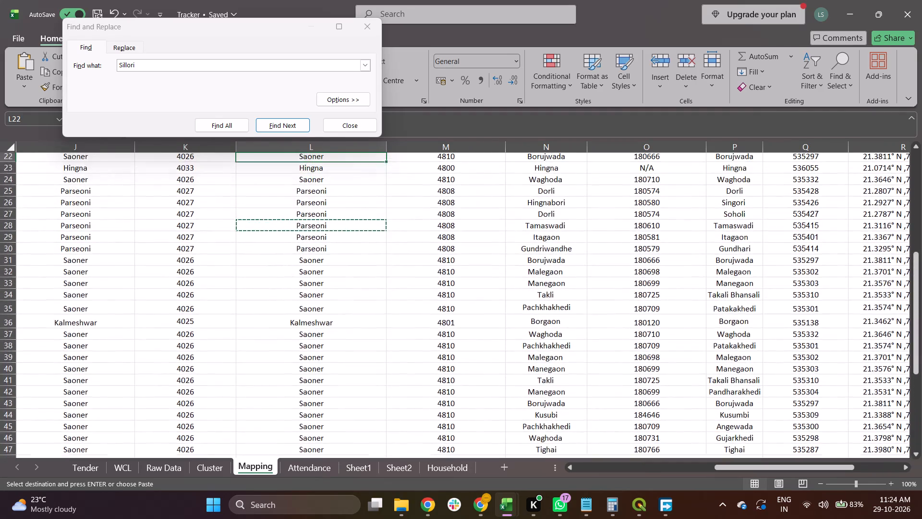
key(Up)
key(Up)
key(Up)
key(Up)
key(Up)
key(Up)
key(Up)
key(Up)
key(Up)
key(Up)
key(Up)
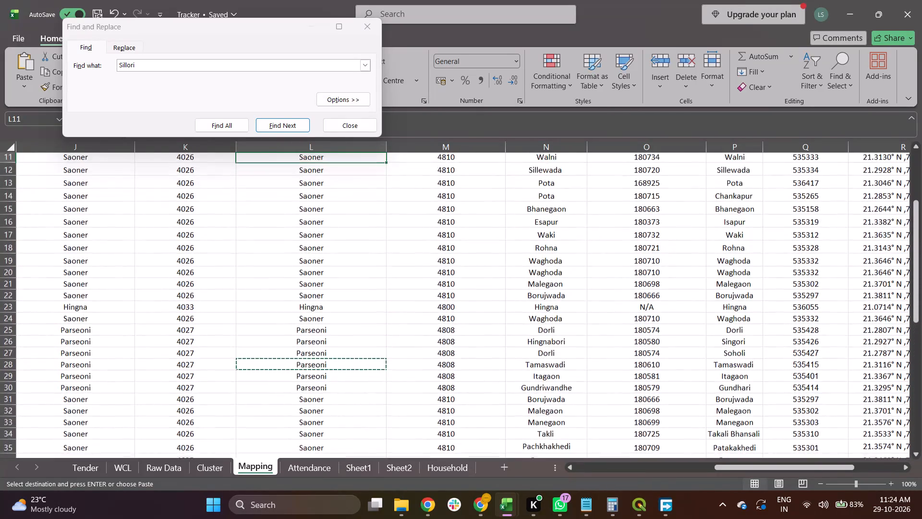
key(Up)
key(Up)
key(Up)
key(Up)
key(Up)
key(Up)
key(Up)
key(Up)
key(Up)
key(Up)
key(Up)
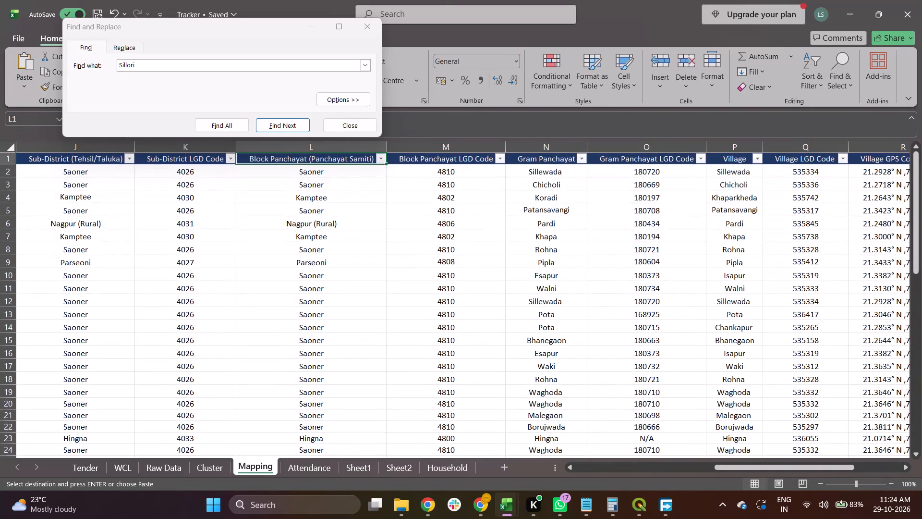
Look down the Tracker's Mapping sheet, through the Block Panchayat and Gram Panchayat columns, for the entry of Itangoti (Gram Panchayat Etangoti).
key(Down)
key(Down)
key(Down)
key(Down)
key(Down)
key(Down)
key(Down)
key(Down)
key(Down)
key(Down)
key(Down)
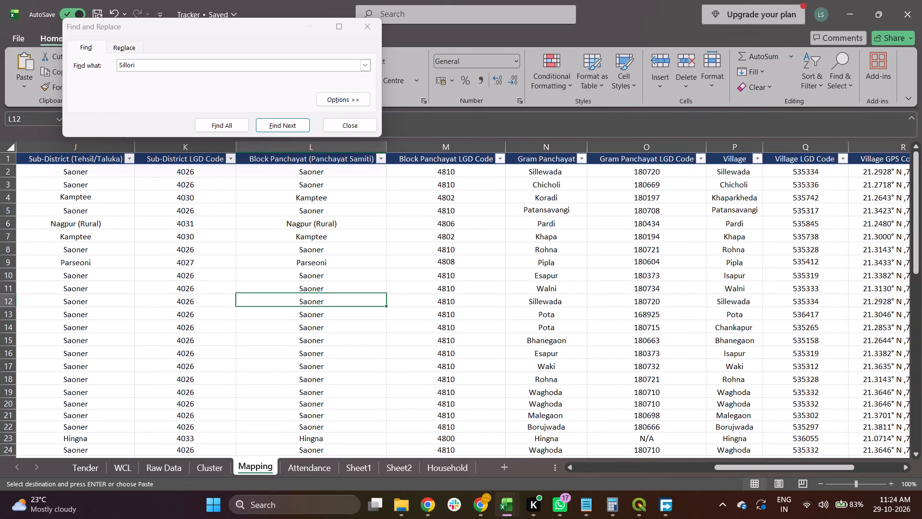
key(Down)
key(Down)
key(Down)
key(Down)
key(Down)
key(Down)
key(Down)
key(Right)
key(Right)
key(Down)
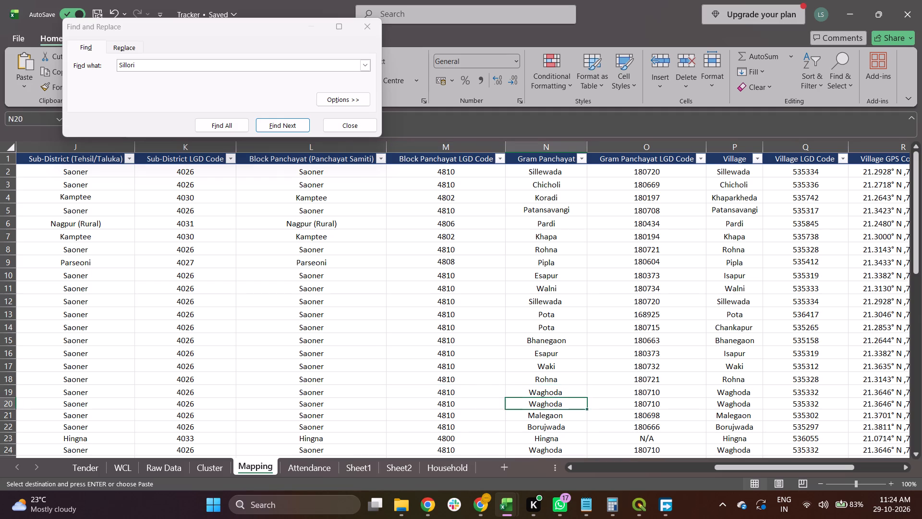
key(Down)
key(Down)
key(Down)
key(Down)
key(Down)
key(Down)
key(Down)
key(Down)
key(Down)
key(Down)
key(Down)
key(Down)
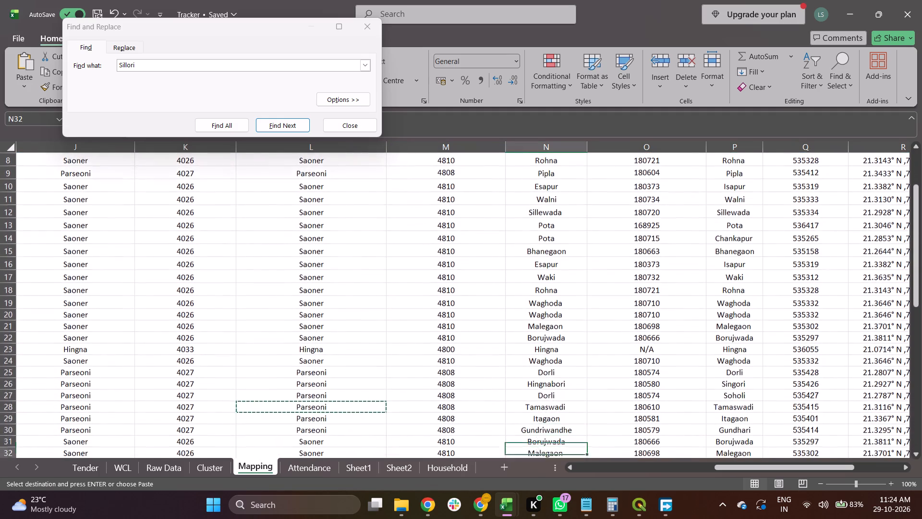
key(Down)
key(Down)
key(Down)
key(Down)
key(Down)
key(Down)
key(Down)
key(Down)
key(Down)
key(Down)
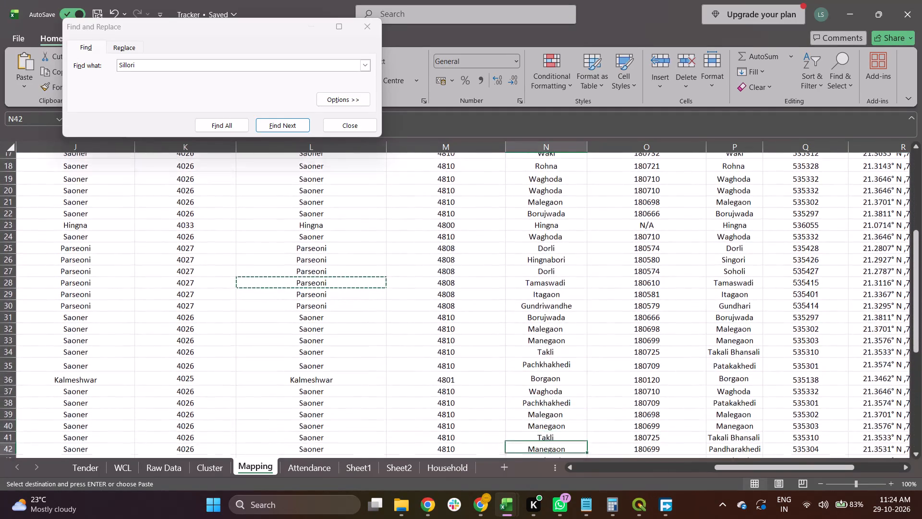
key(Down)
key(Down)
key(Down)
key(Down)
key(Down)
key(Down)
key(Down)
key(Down)
key(Down)
key(Down)
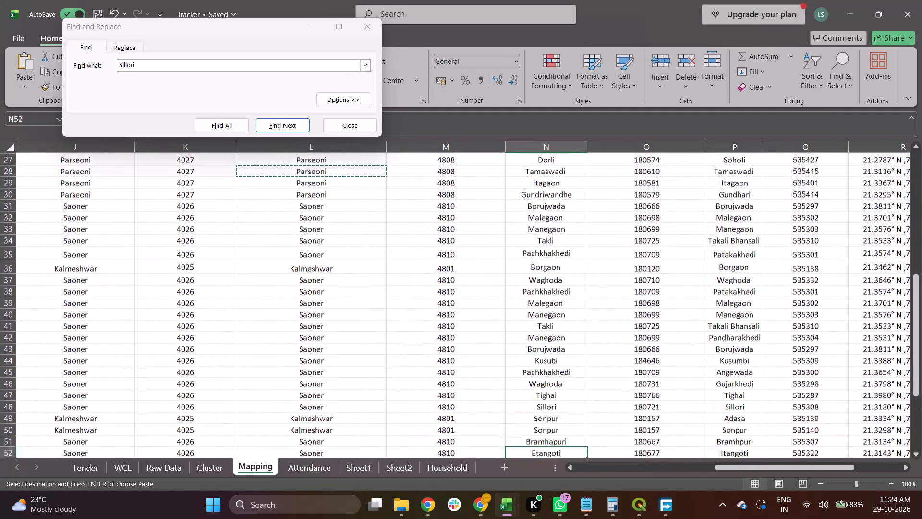
key(Down)
key(Down)
key(Up)
key(Up)
In the socio-economic worksheet, copy the taluka name "Saoner" from Borujwada's F5 over Itangoti's taluka entry in F10.
key(alt+Tab)
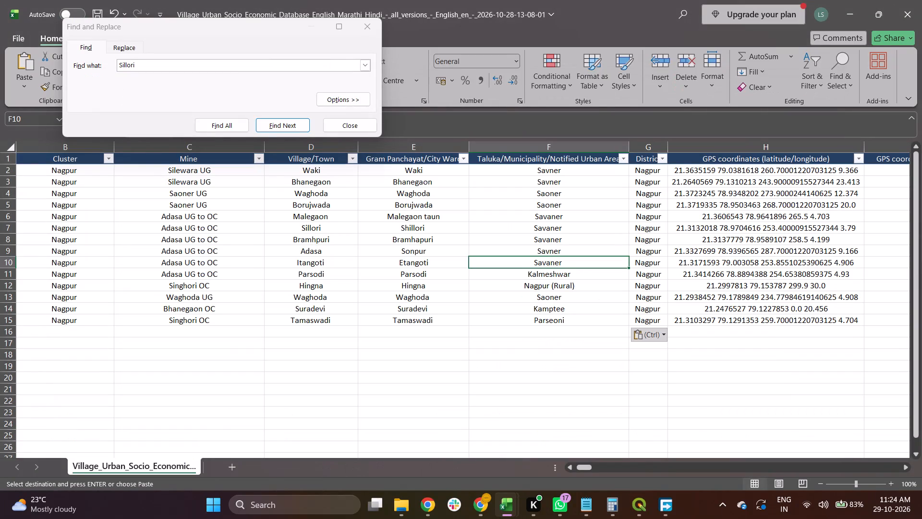
key(Up)
key(Down)
key(Up)
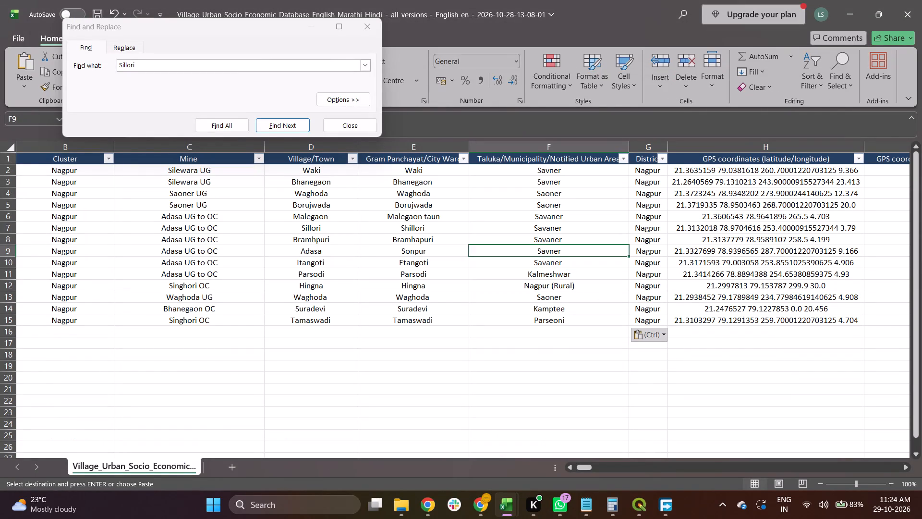
key(Up)
key(Up)
key(Up)
key(Up)
key(ctrl+c)
key(Down)
key(Down)
key(Down)
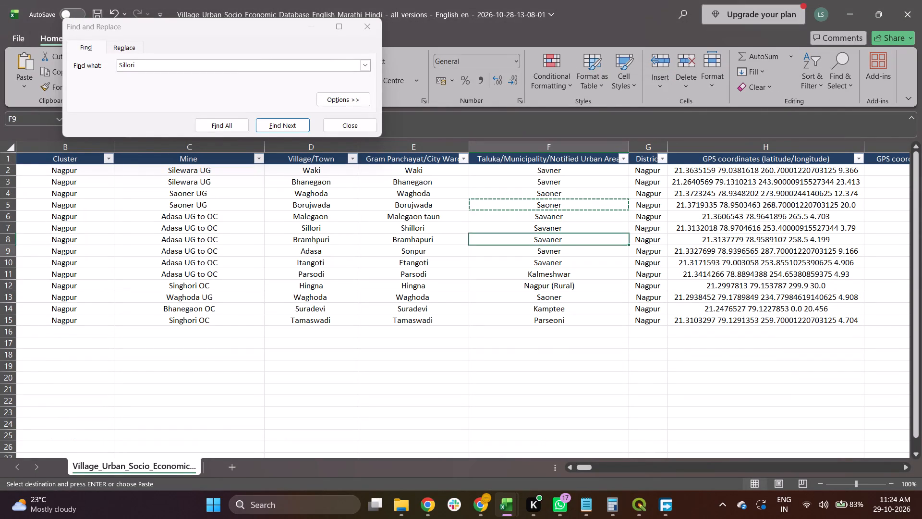
key(Down)
key(Down)
key(ctrl+v)
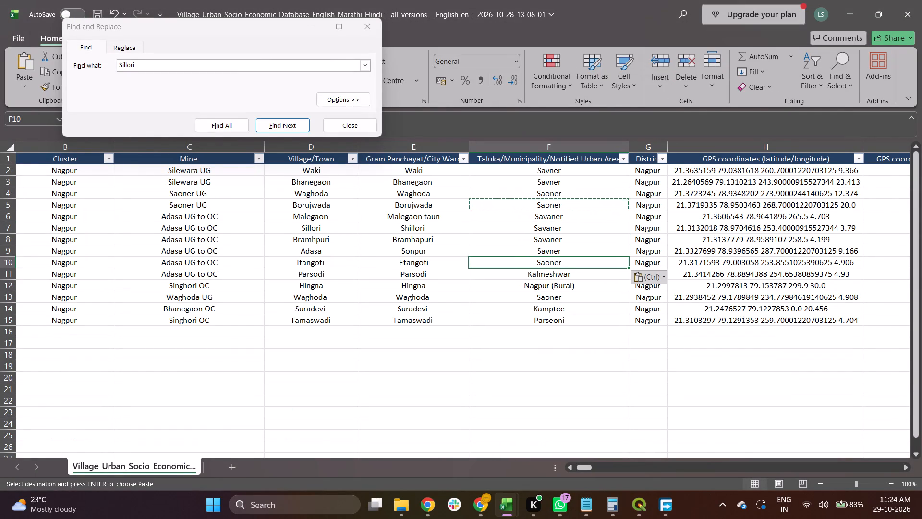
Copy Adasa's Block Panchayat name "Kalmeshwar" from L49 of the Mapping sheet over the taluka entry in F9 of the socio-economic worksheet.
key(alt+Tab)
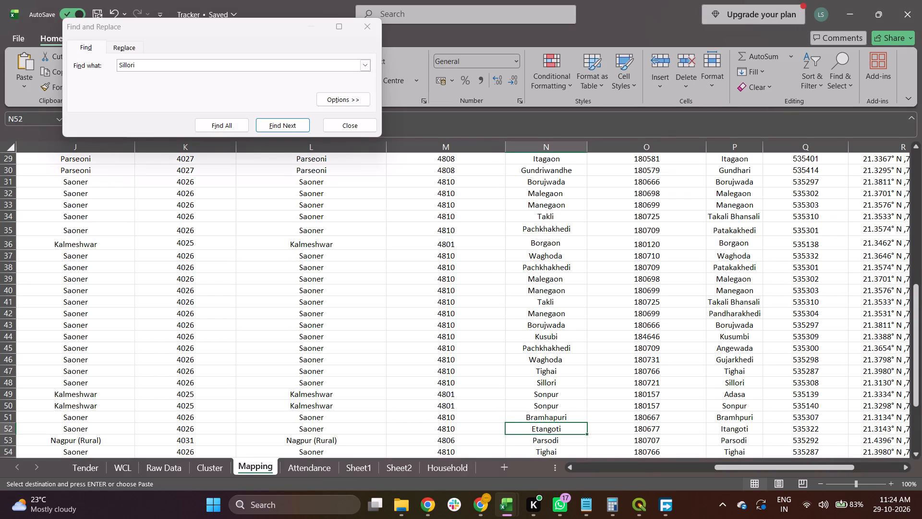
key(Up)
key(Up)
key(Up)
key(Left)
key(Left)
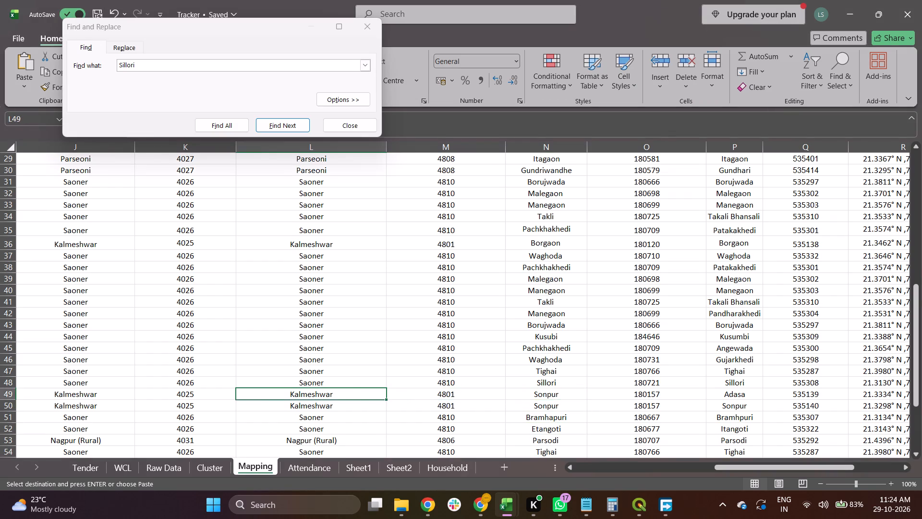
key(ctrl+c)
key(alt+Tab)
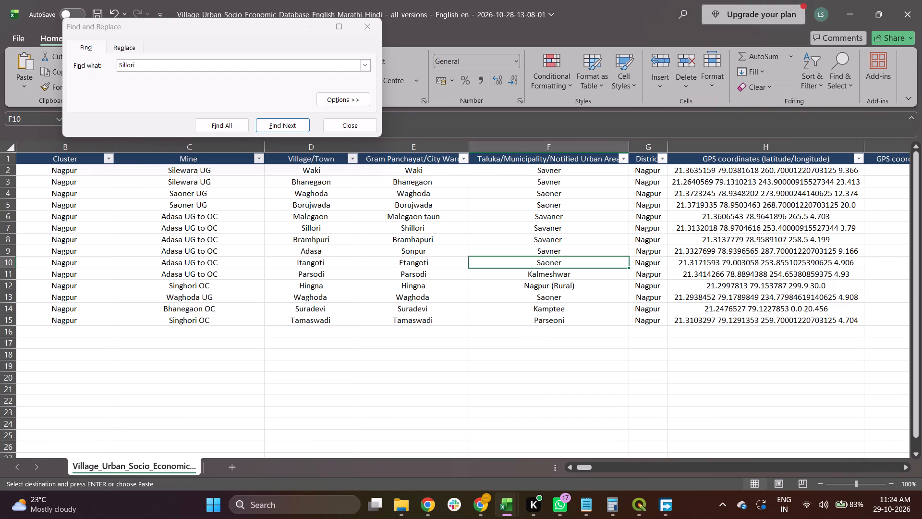
key(Up)
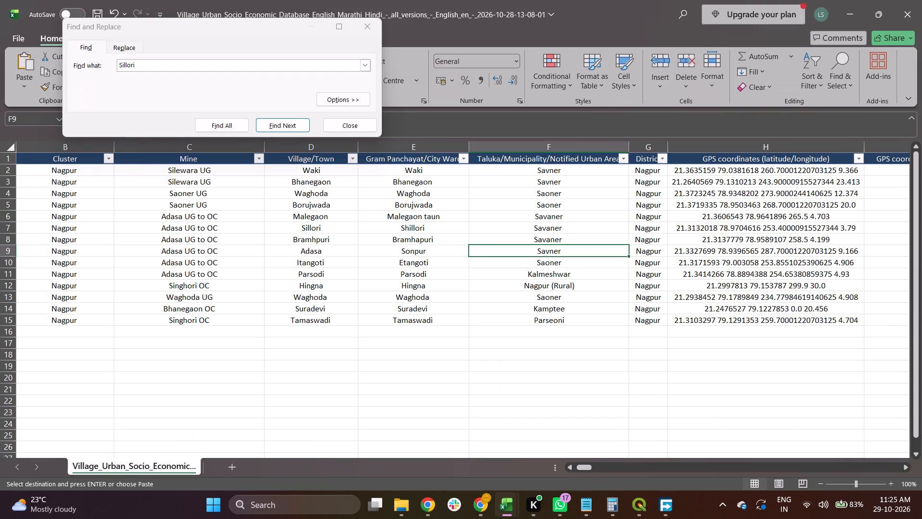
key(ctrl+v)
Copy Parsodi's Block Panchayat name "Nagpur (Rural)" from L53 of the Mapping sheet over the taluka entry in F11 of the socio-economic worksheet.
key(Down)
key(Down)
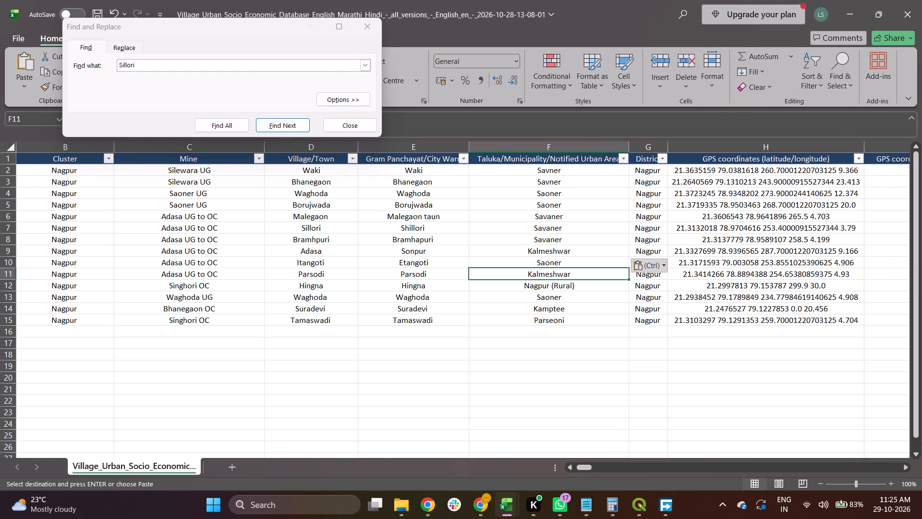
key(alt+Tab)
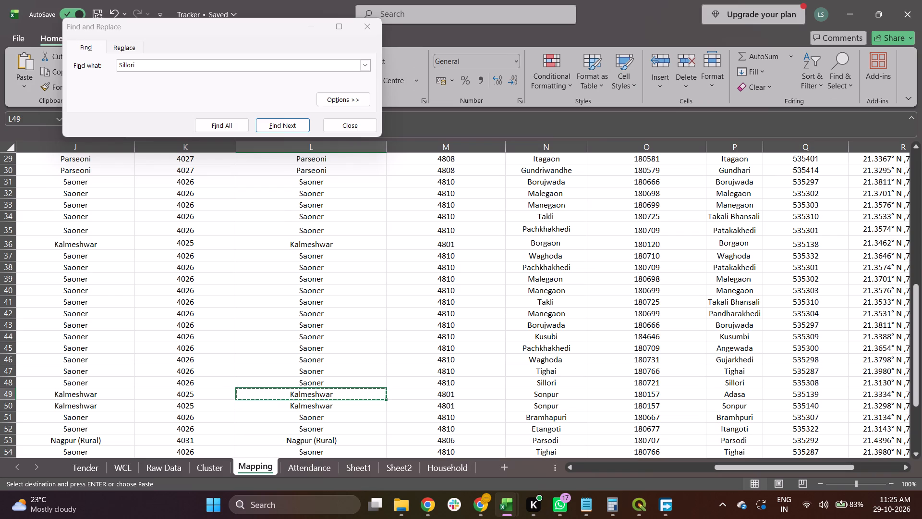
key(Down)
key(Down)
key(Down)
key(Down)
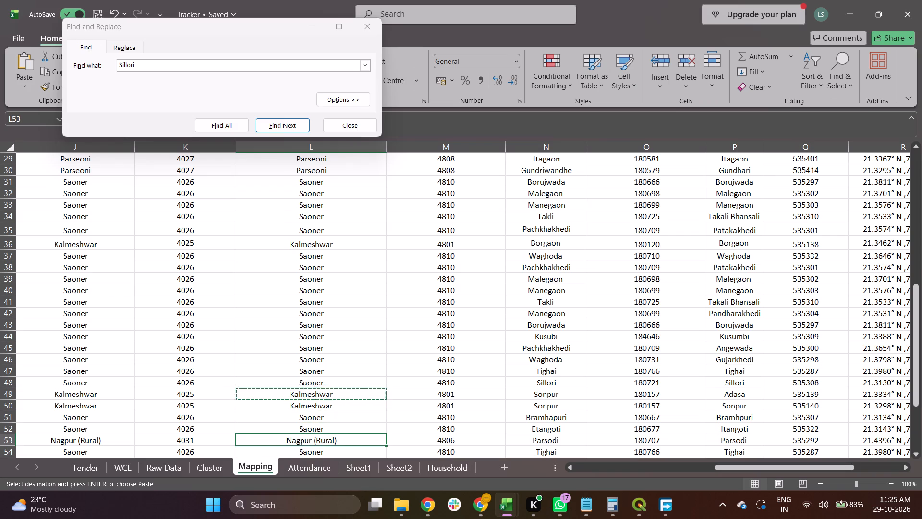
key(ctrl+c)
key(alt+Tab)
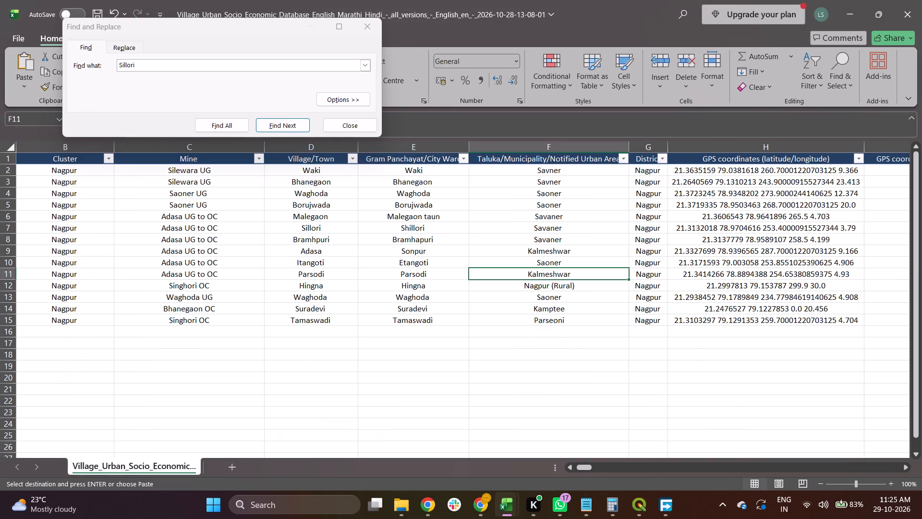
key(ctrl+v)
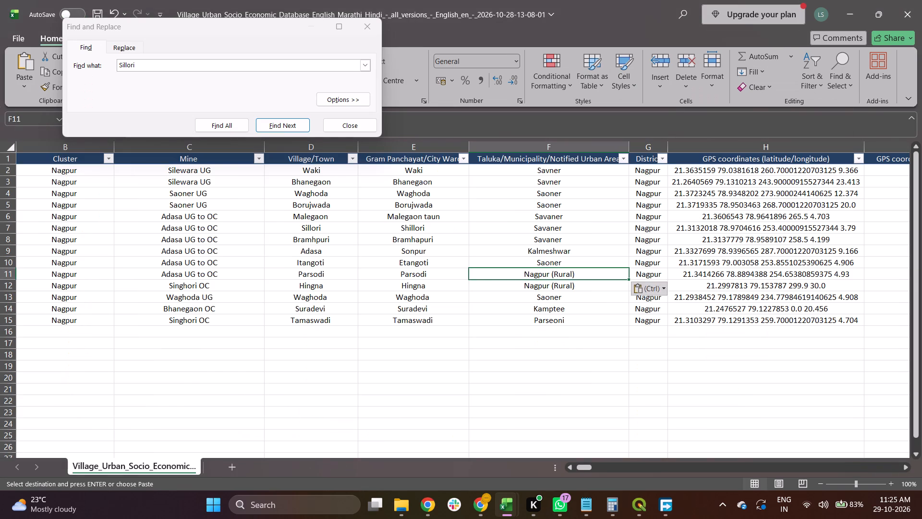
Review the taluka entries in rows 9 to 14 of the socio-economic worksheet against their villages.
key(alt+Tab)
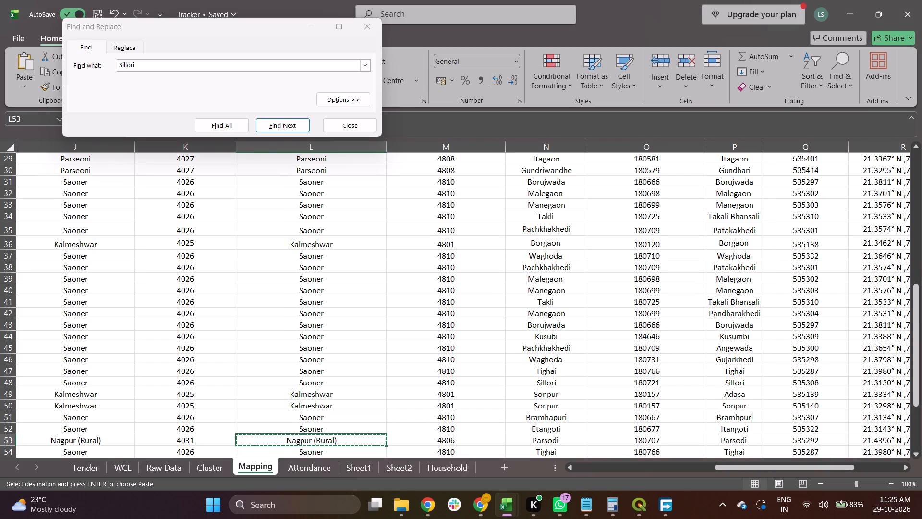
key(alt+Tab)
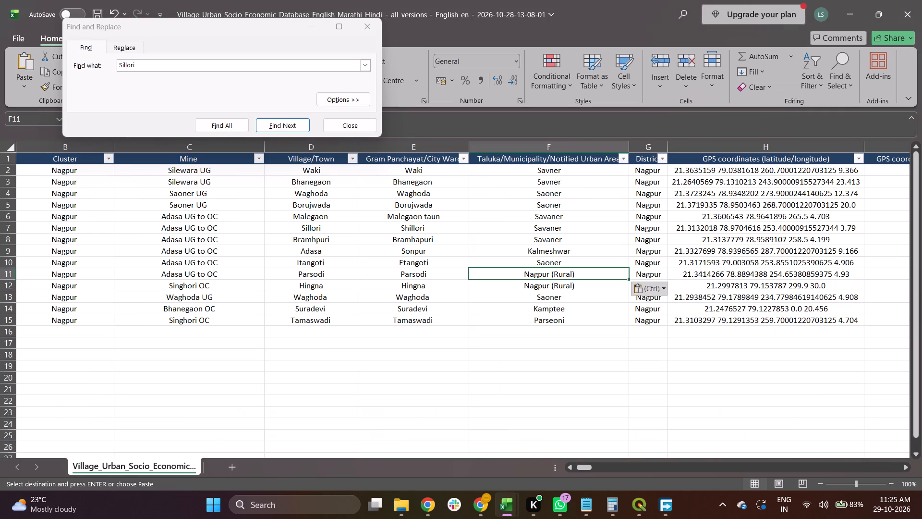
key(Up)
key(Up)
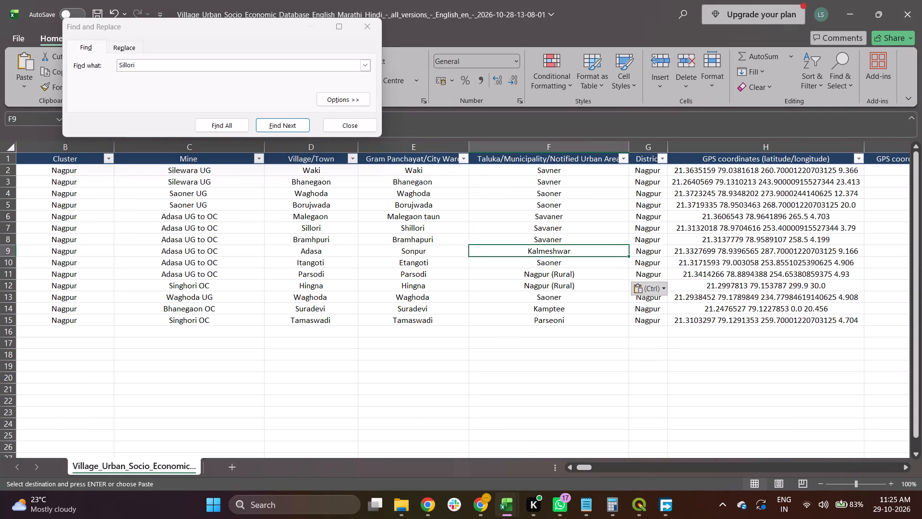
key(Down)
key(Down)
key(Down)
key(Down)
key(Down)
key(Up)
key(Up)
key(Up)
key(Up)
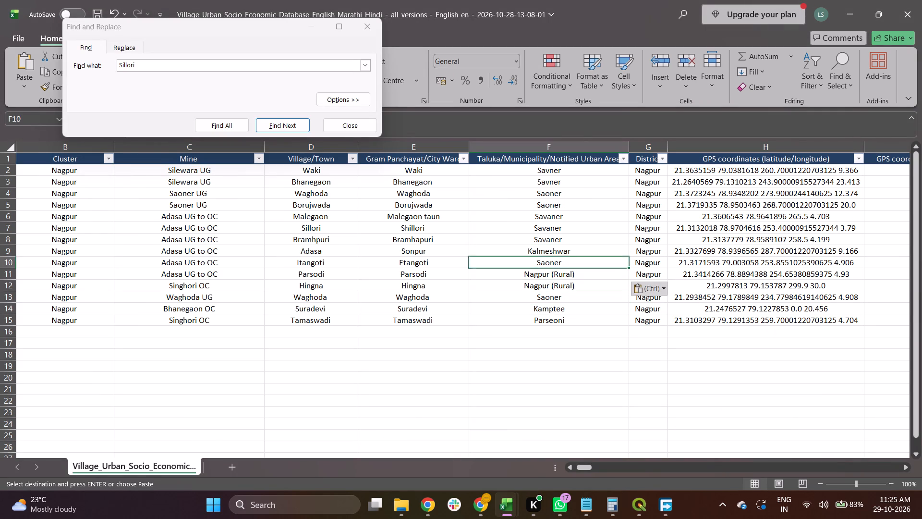
Copy Bramhpuri's Block Panchayat name "Saoner" from L51 of the Mapping sheet over the taluka entry in F8 of the socio-economic worksheet.
key(Up)
key(Up)
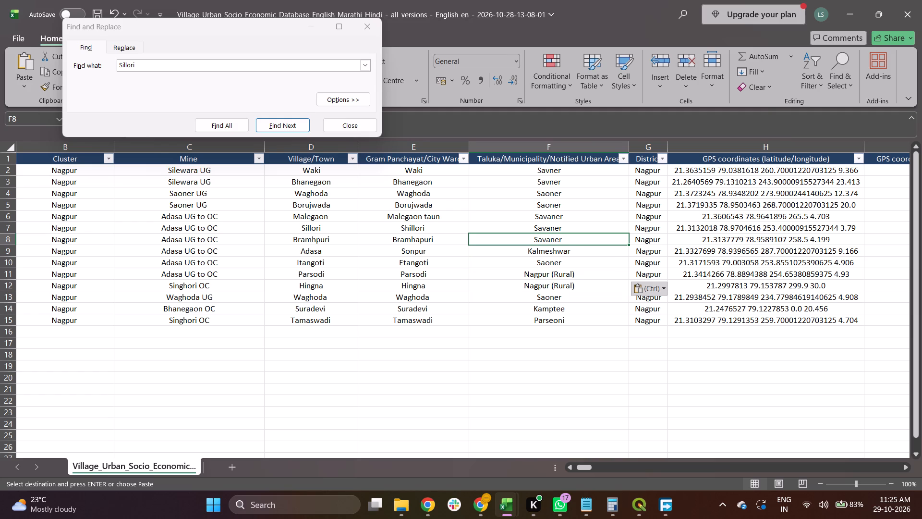
key(alt+Tab)
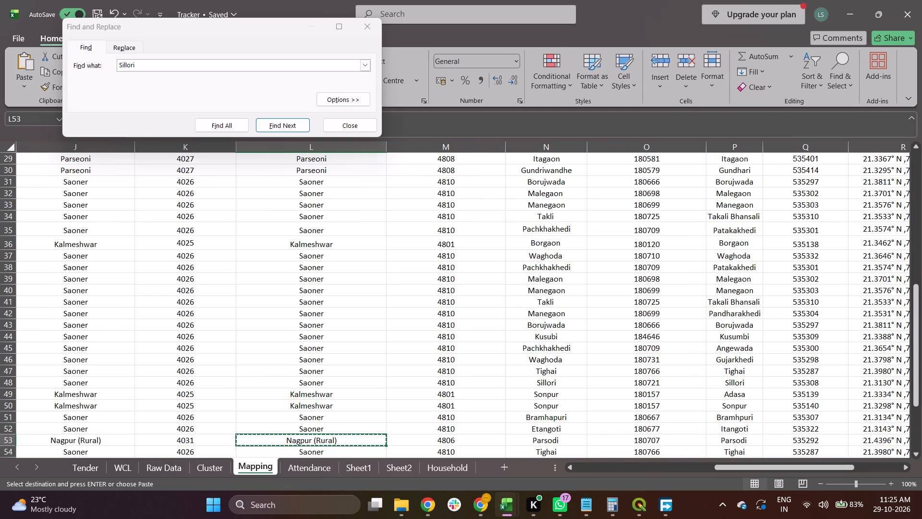
key(Up)
key(Up)
key(alt+Tab)
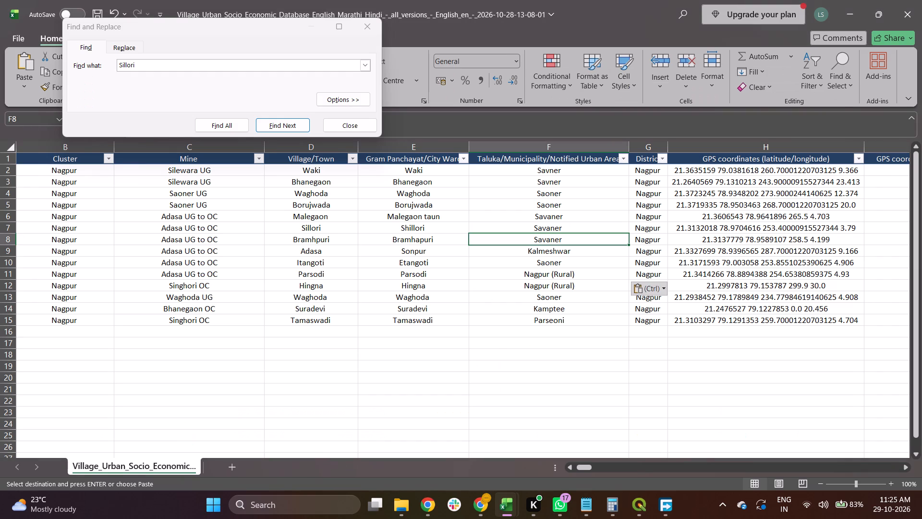
key(alt+Tab)
key(ctrl+c)
key(alt+Tab)
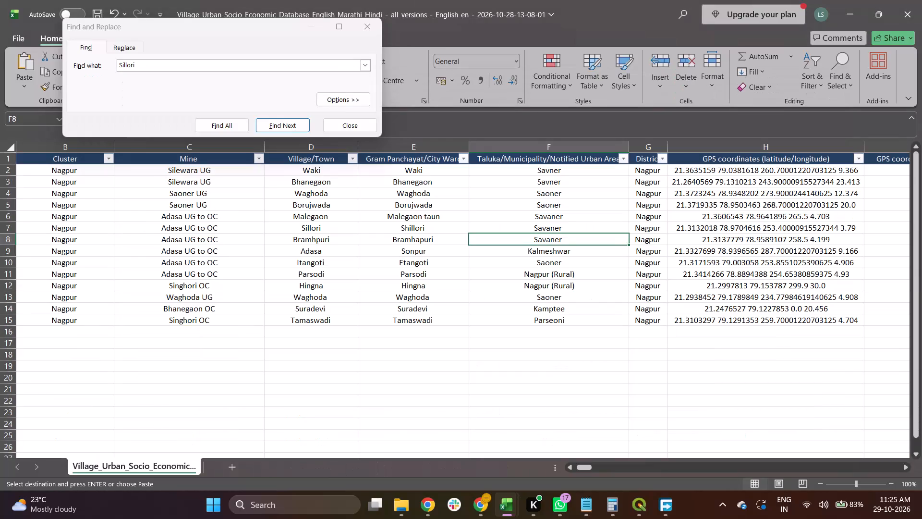
key(ctrl+v)
Paste the copied Block Panchayat name "Saoner" over Sillori's taluka entry in F7 of the socio-economic worksheet.
key(Up)
key(alt+Tab)
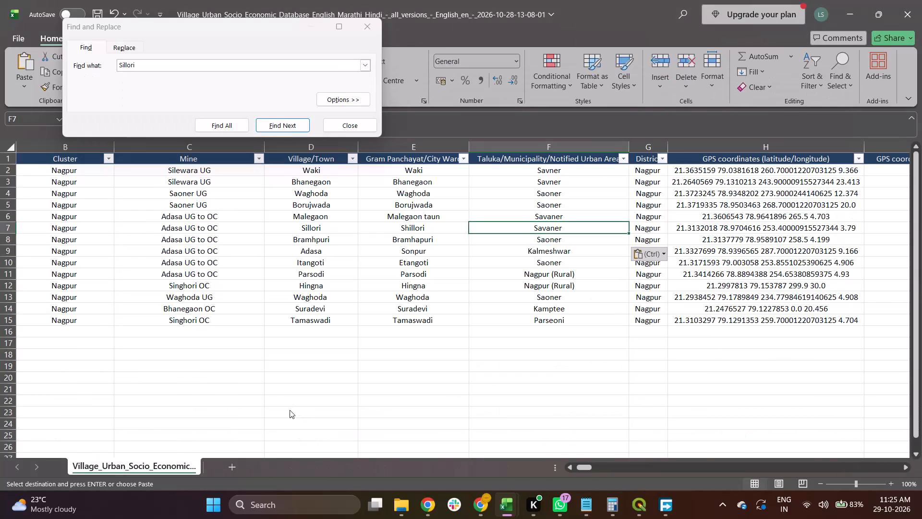
key(Up)
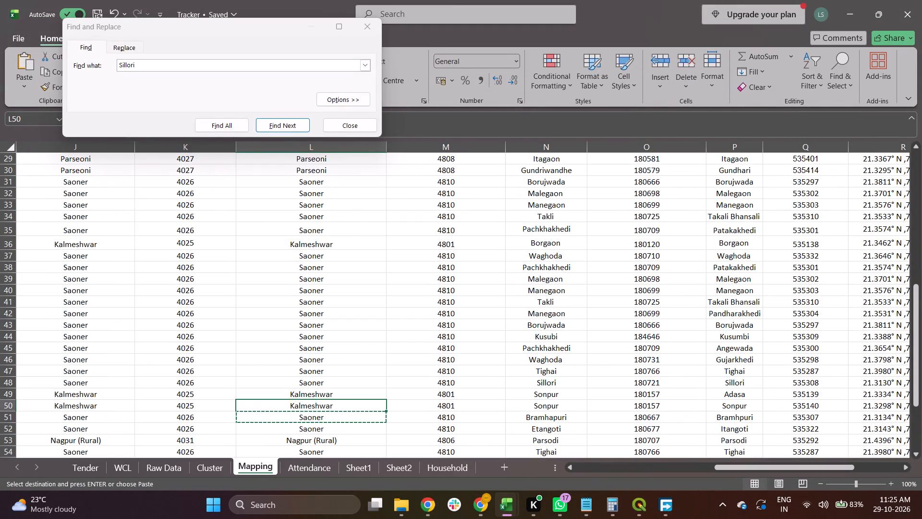
key(alt+Tab)
key(Up)
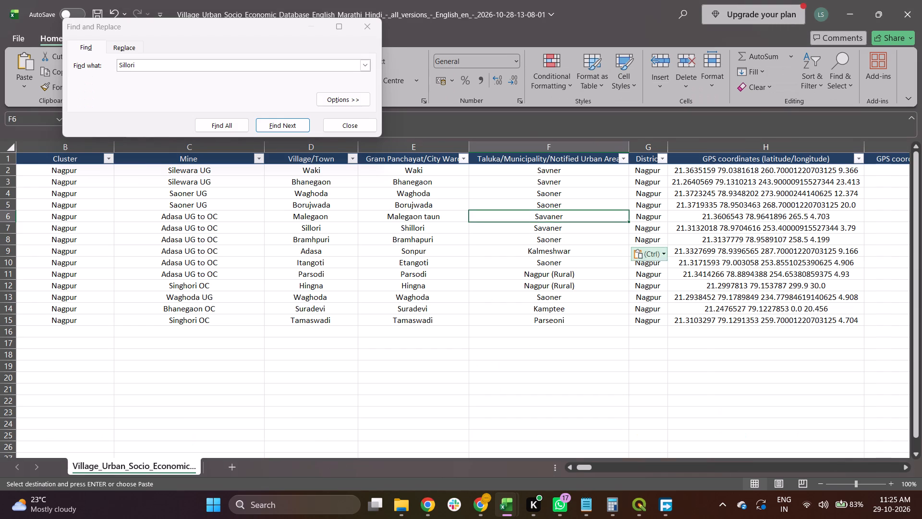
key(Down)
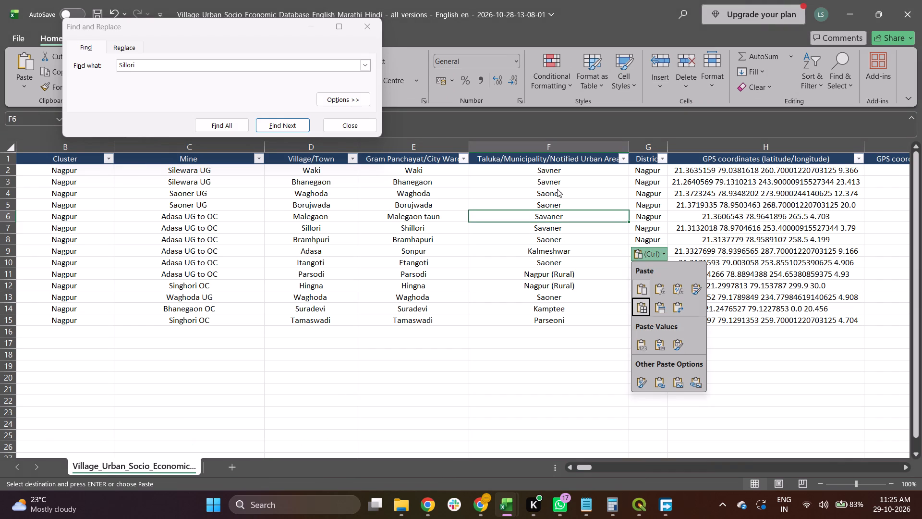
click(553, 224)
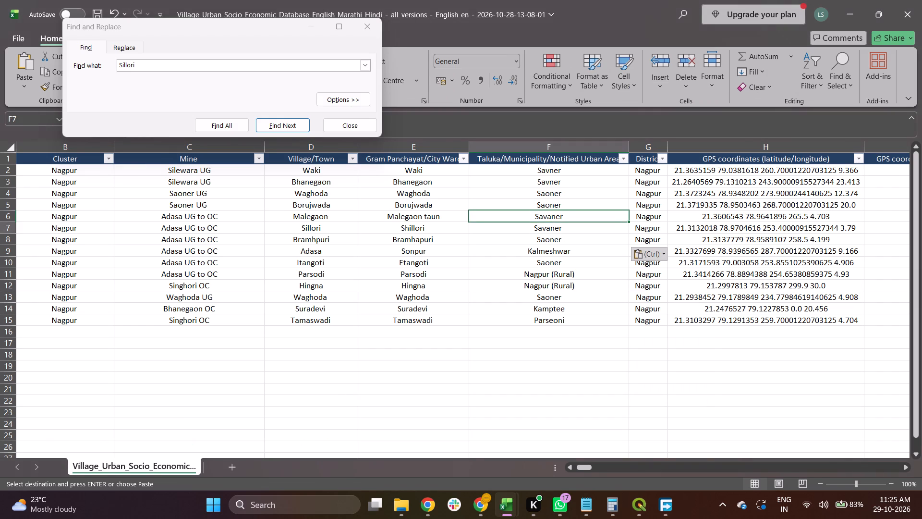
key(Down)
key(ctrl+v)
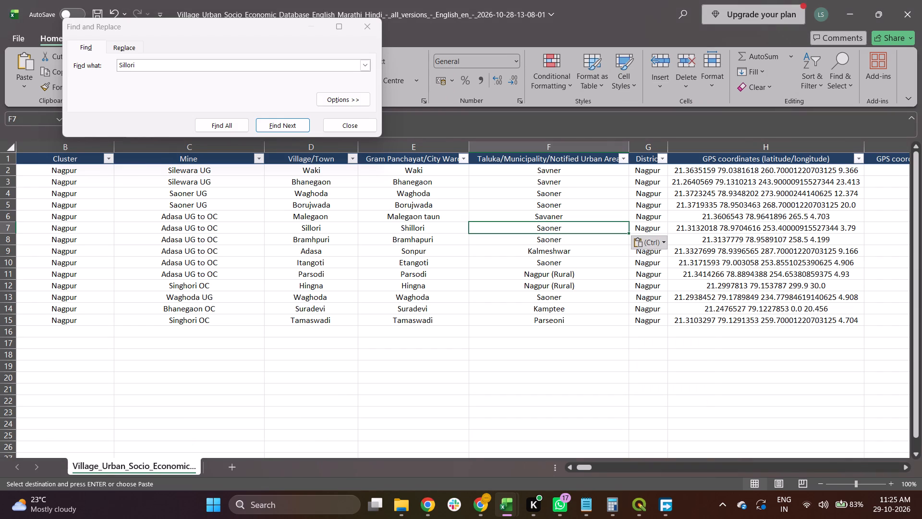
Paste the copied Block Panchayat name "Saoner" over Malegaon's taluka entry in F6 and return to the Tracker's Mapping sheet.
key(alt+Tab)
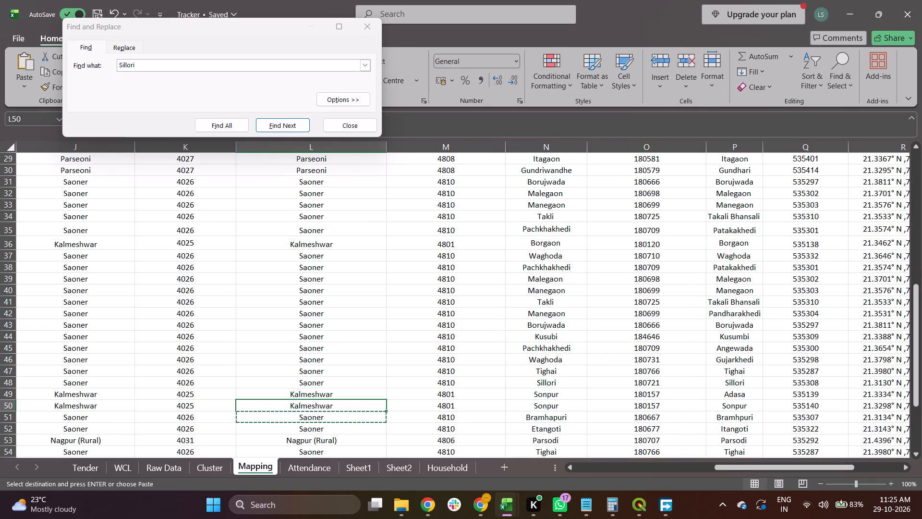
key(alt+Tab)
key(Up)
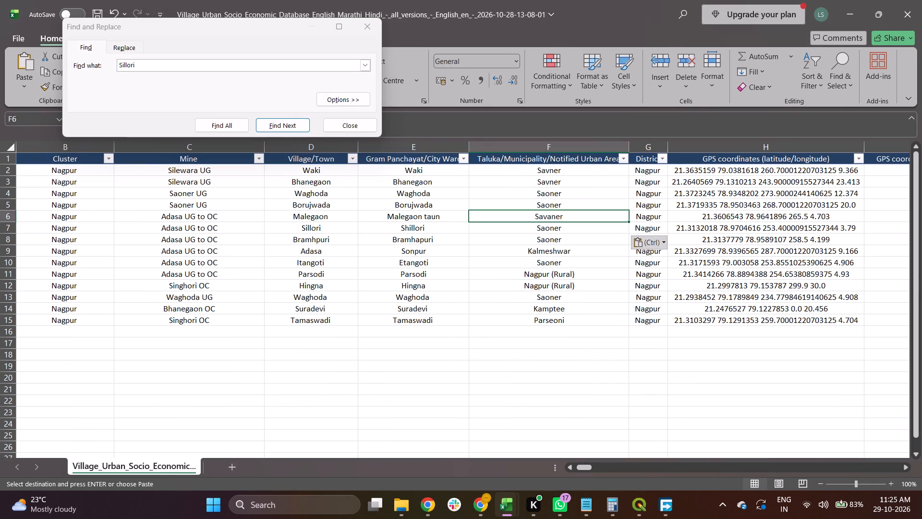
key(ctrl+v)
key(alt+Tab)
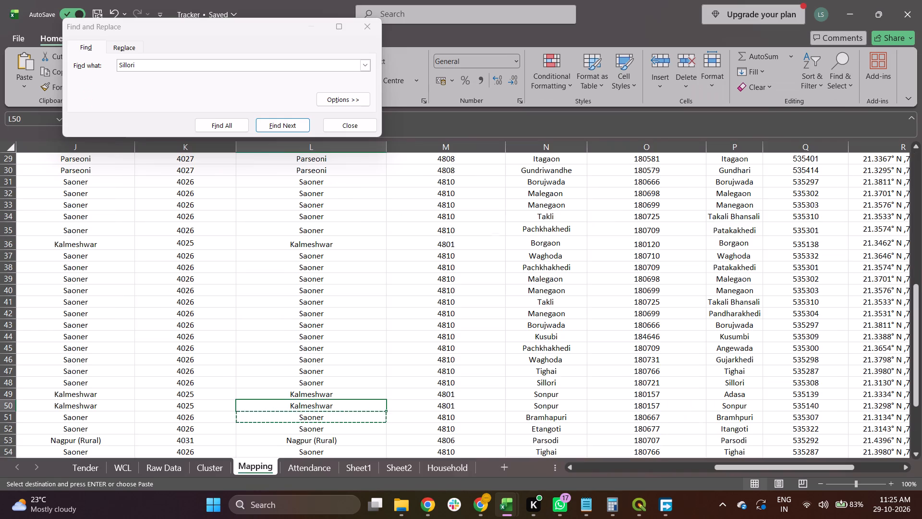
Examine the Block Panchayat names in the Mapping sheet from row 50 up to Waki's entry in row 17.
key(Up)
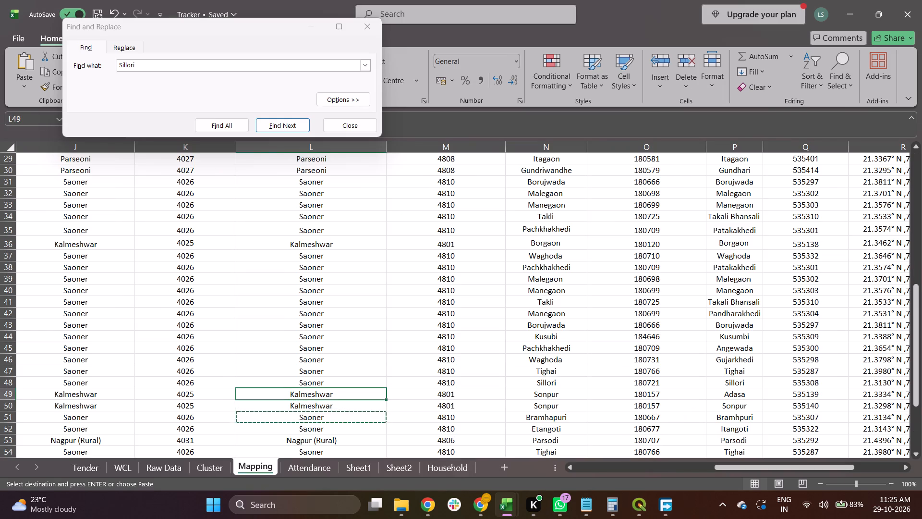
key(Down)
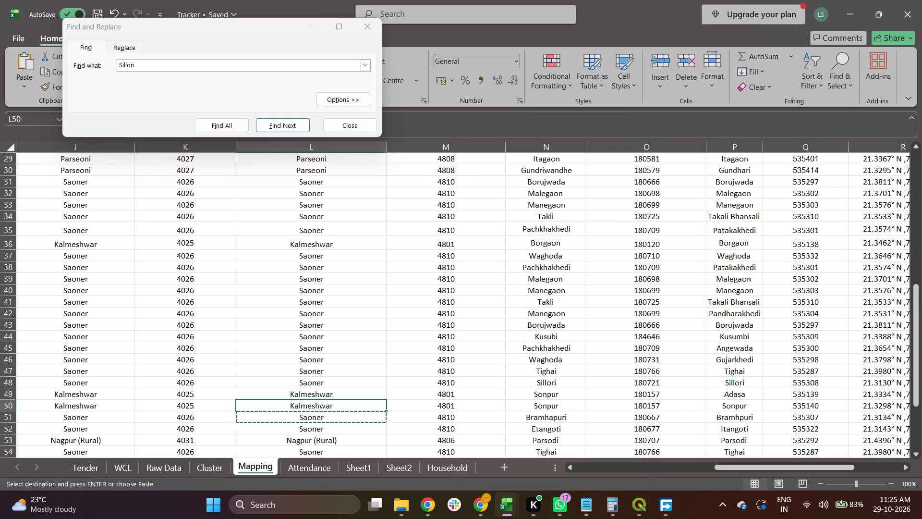
key(Up)
key(Up)
key(Up)
key(Up)
key(Up)
key(Up)
key(Up)
key(Up)
key(Up)
key(Up)
key(Up)
key(Up)
key(Up)
key(Up)
key(Up)
key(Up)
key(Up)
key(Up)
key(Up)
key(Up)
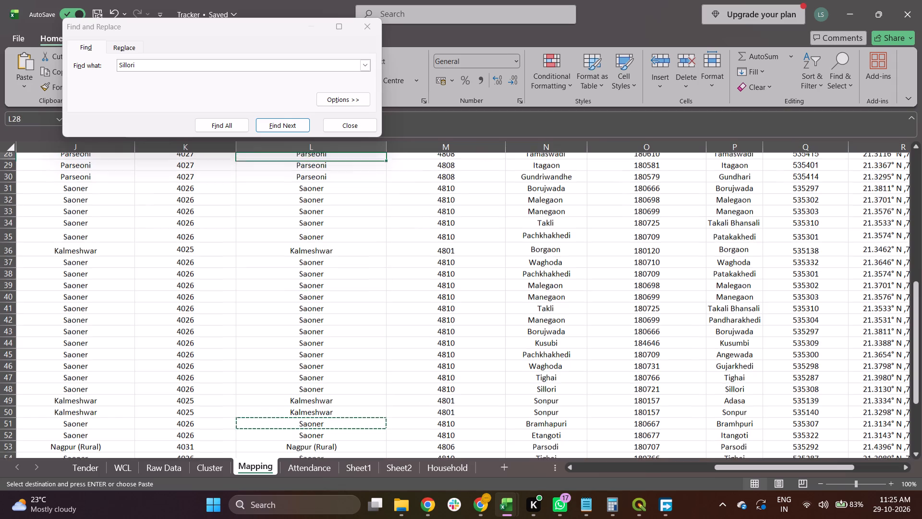
key(Right)
key(Right)
key(Right)
key(Up)
key(Up)
key(Up)
key(Up)
key(Up)
key(Up)
key(Up)
key(Up)
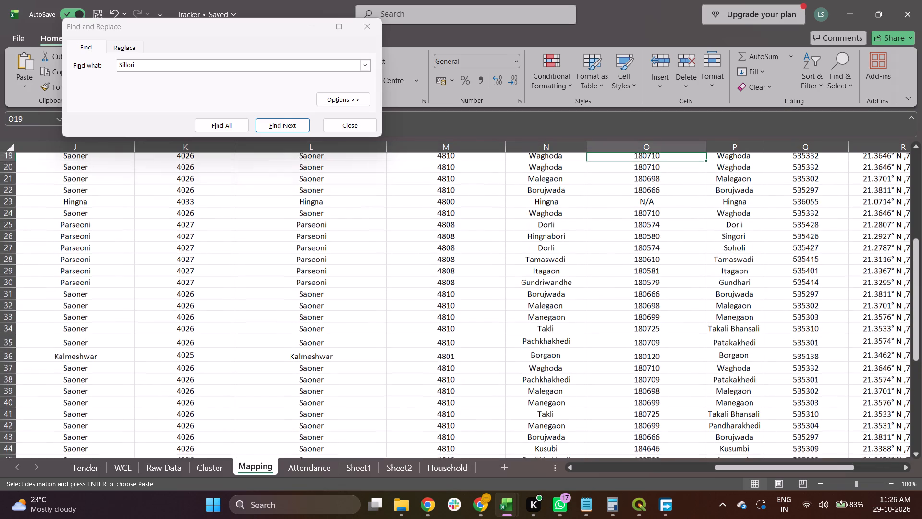
key(Up)
key(Up)
key(Up)
key(Up)
key(Down)
key(Down)
key(Left)
key(Left)
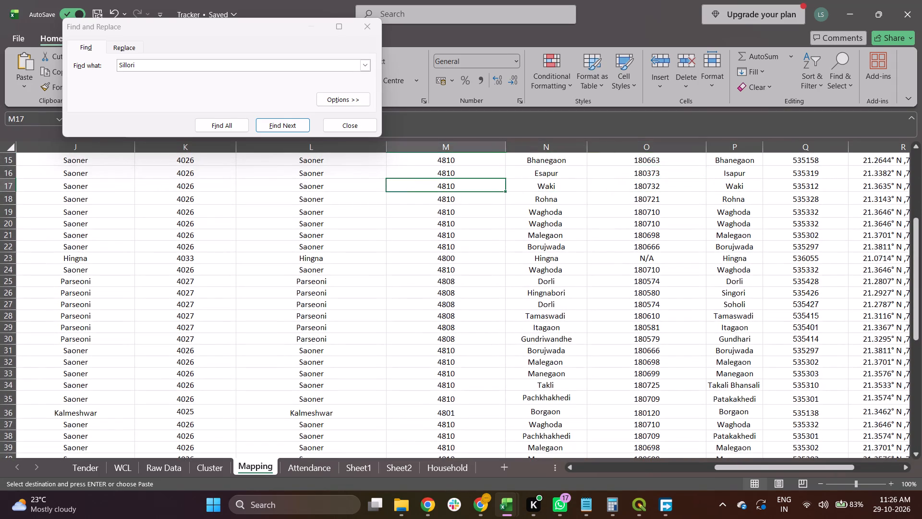
Paste the copied Block Panchayat name "Saoner" over Waki's taluka entry in F2 of the socio-economic worksheet.
key(alt+Tab)
key(Up)
key(Up)
key(Up)
key(Up)
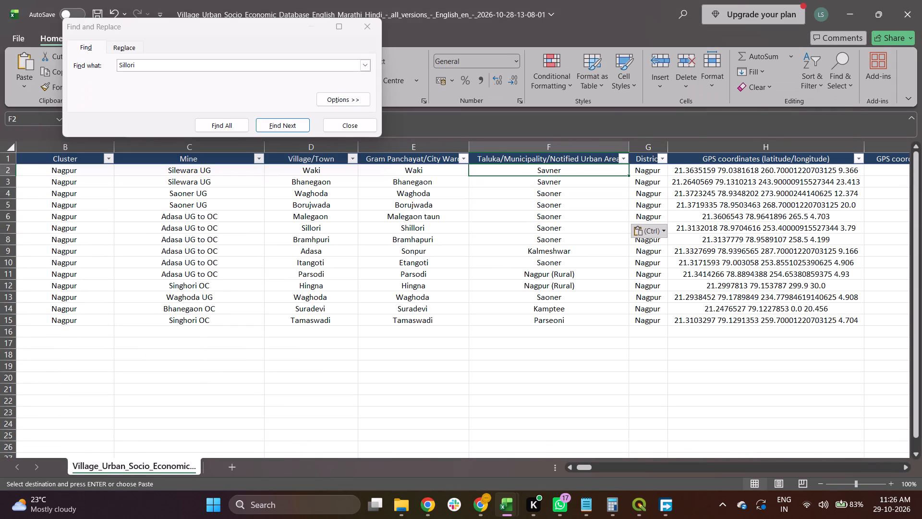
key(ctrl+v)
Copy the village name "Malegaon" from D6 over its Gram Panchayat entry in E6, and close Find and Replace.
key(Down)
key(Down)
key(Down)
key(Down)
key(Down)
key(Left)
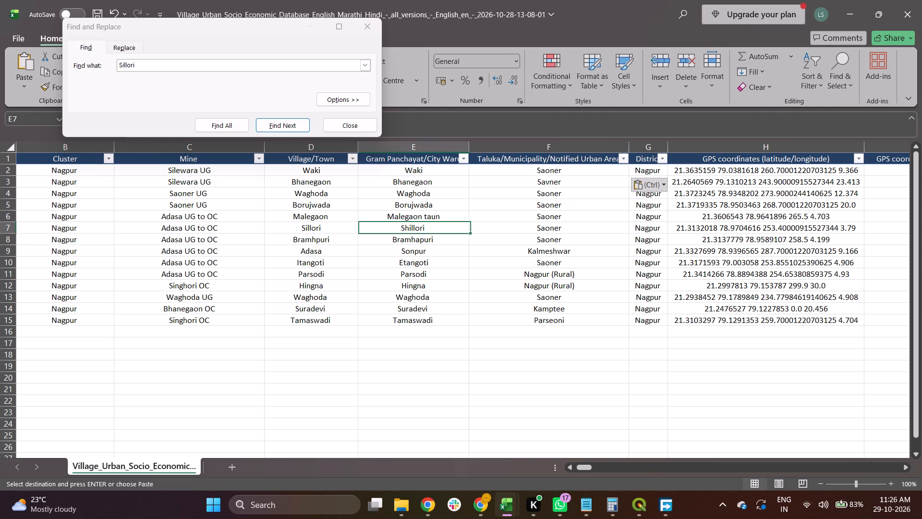
key(Left)
key(Up)
key(ctrl+c)
key(Right)
key(ctrl+v)
key(Down)
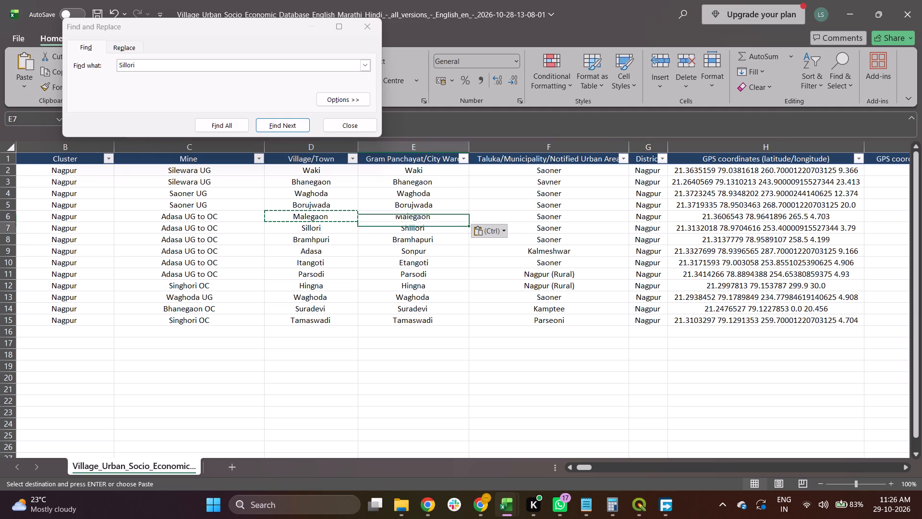
key(Down)
key(Down)
click(361, 32)
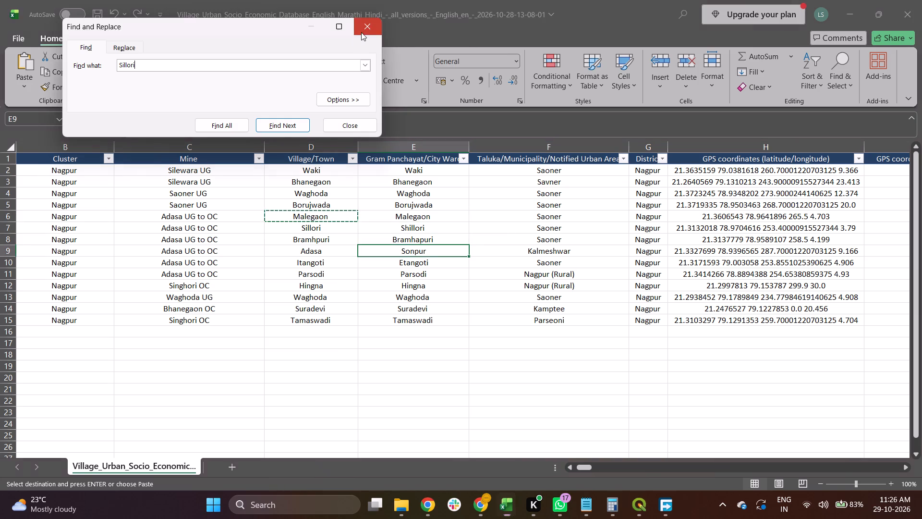
Review the socio-economic worksheet's columns along row 9, from the location and population data through land, occupation and mining employment.
key(Left)
key(Left)
key(Left)
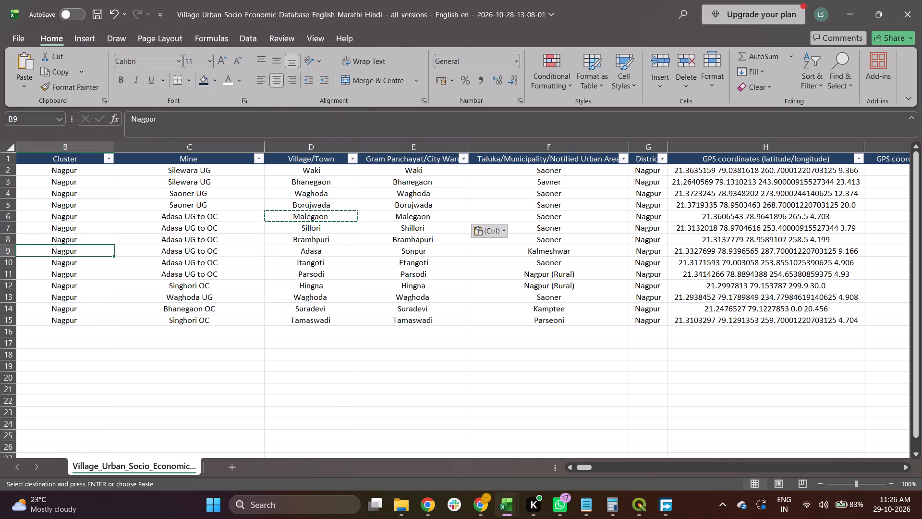
key(Left)
key(Left)
key(Left)
key(Right)
key(Right)
key(Right)
key(Right)
key(Right)
key(Right)
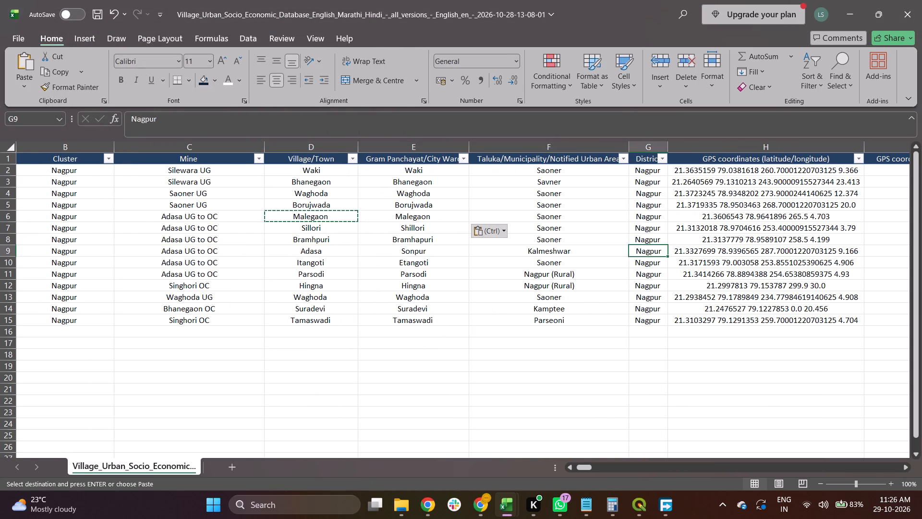
key(Right)
key(Right)
key(Right)
key(Right)
key(Right)
key(Right)
key(Right)
key(Right)
key(Right)
key(Right)
key(Right)
key(Right)
key(Right)
key(Right)
key(Right)
key(Right)
key(Right)
key(Right)
key(Right)
key(Right)
key(Right)
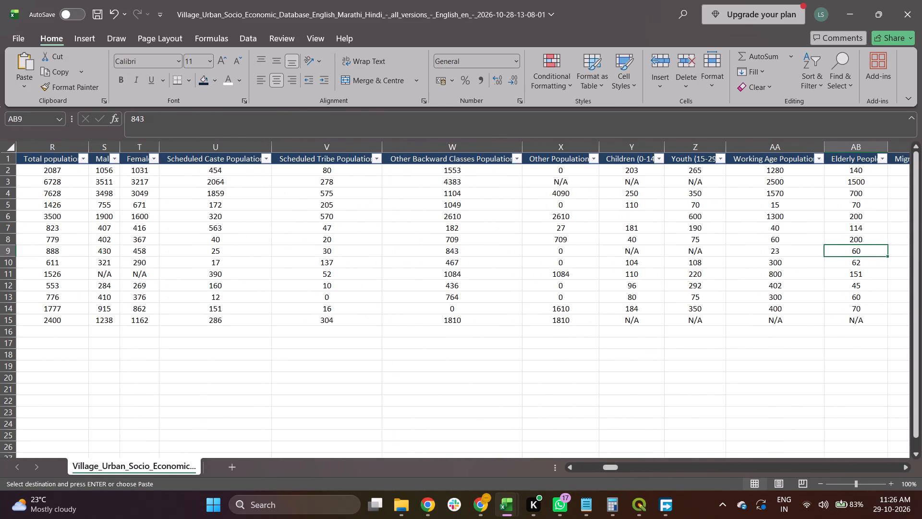
key(Right)
key(Right)
key(Right)
key(Right)
key(Right)
key(Right)
key(Right)
key(Right)
key(Right)
key(Right)
key(Right)
key(Right)
key(Right)
key(Right)
key(Right)
key(Right)
key(Right)
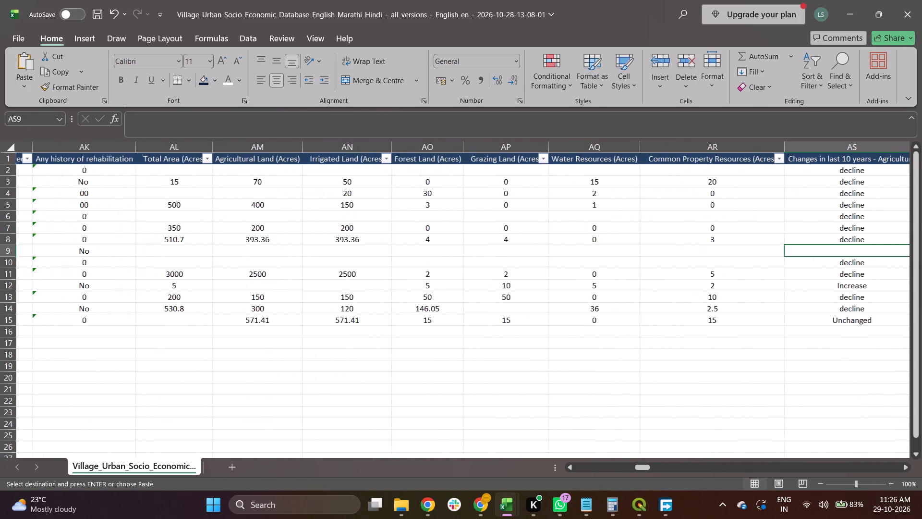
key(Right)
key(Right)
key(Right)
key(Right)
key(Right)
key(Right)
key(Right)
key(Right)
key(Right)
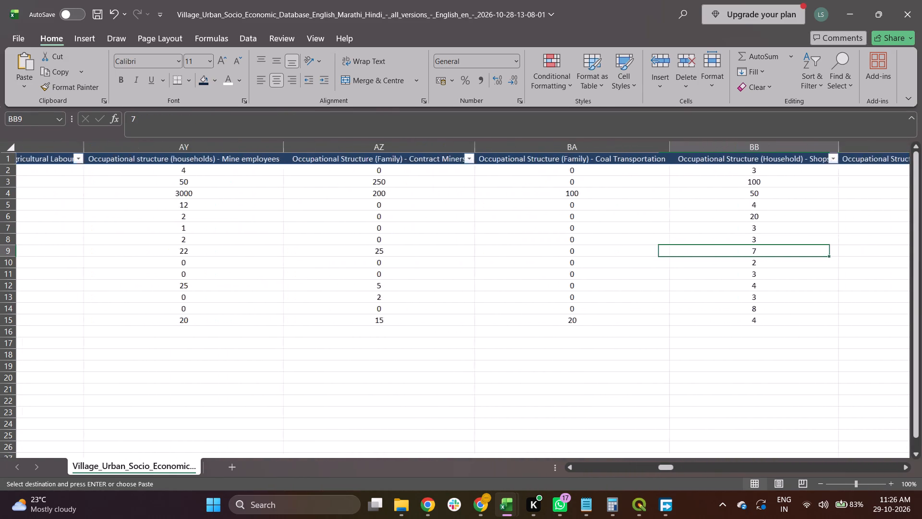
key(Right)
key(Right)
key(Right)
key(Right)
key(Right)
key(Right)
key(Right)
key(Right)
key(Right)
key(Right)
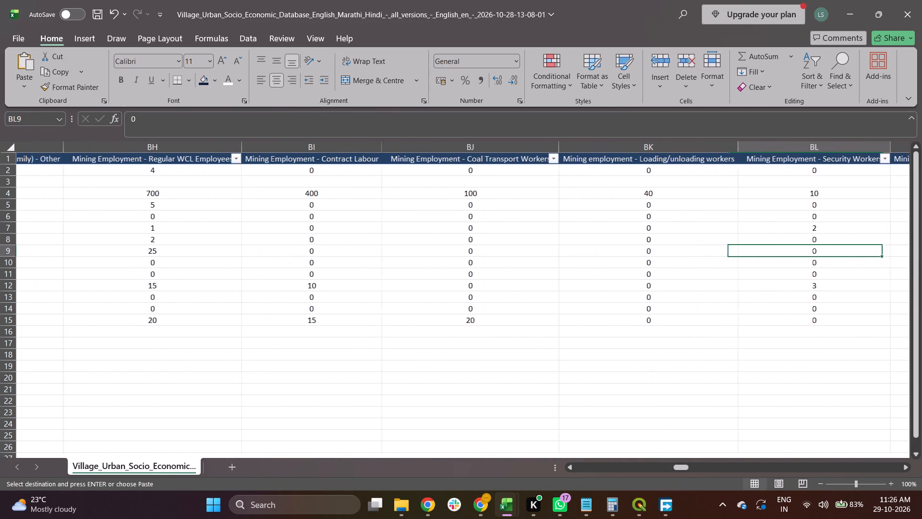
Look back through the occupation, land, rehabilitation and mine-establishment columns, returning to the worksheet's first column.
key(Left)
key(Left)
key(Left)
key(Left)
key(Left)
key(Left)
key(Left)
key(Left)
key(Left)
key(Left)
key(Left)
key(Left)
key(Left)
key(Left)
key(Left)
key(Left)
key(Left)
key(Left)
key(Left)
key(Left)
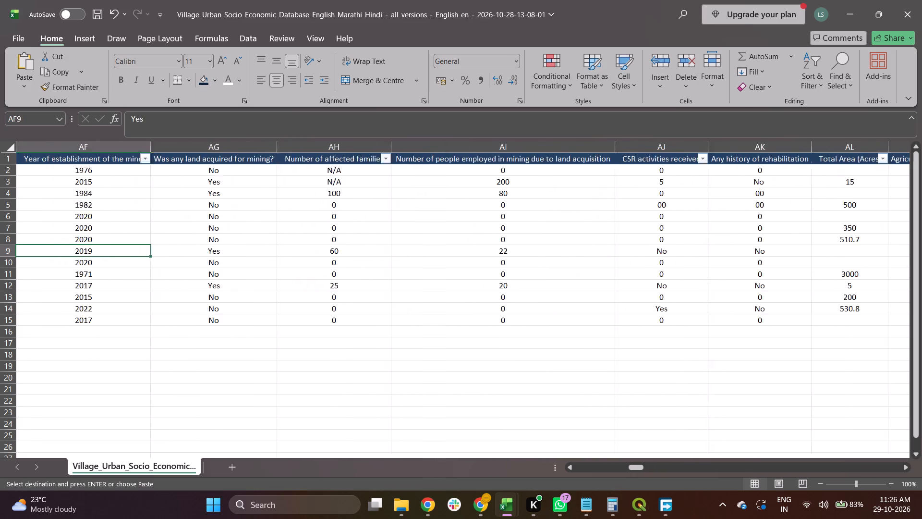
key(Up)
key(Up)
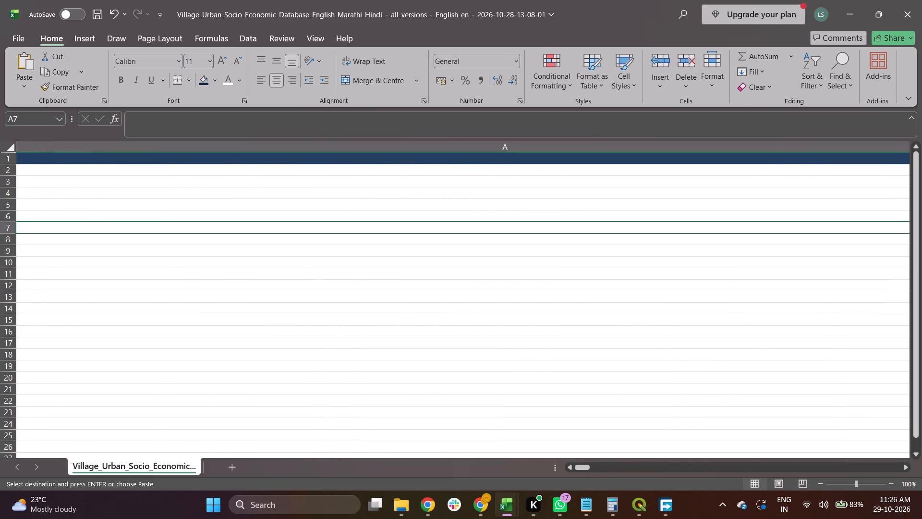
Copy the district "Nagpur" from G2 over the whole District column down to G15.
key(Up)
key(Up)
key(Up)
key(Right)
key(Right)
key(Right)
key(Right)
key(Right)
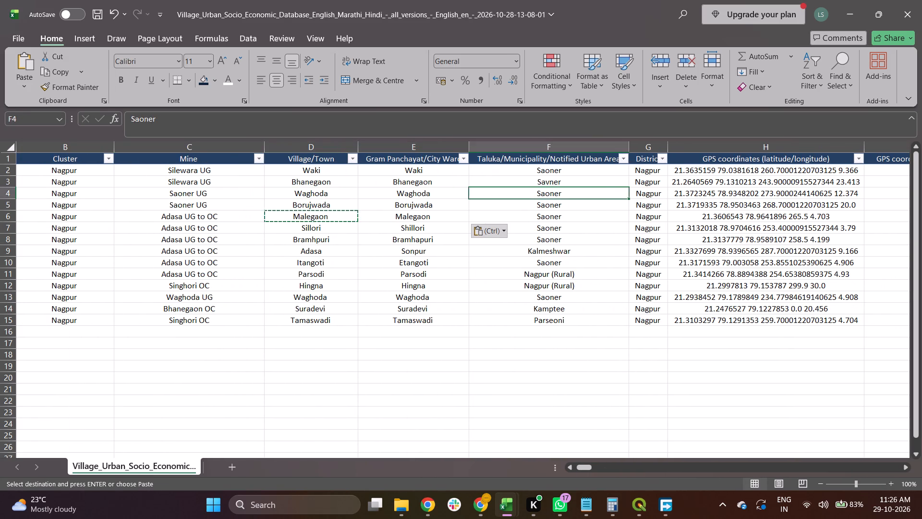
key(Right)
key(Up)
key(Up)
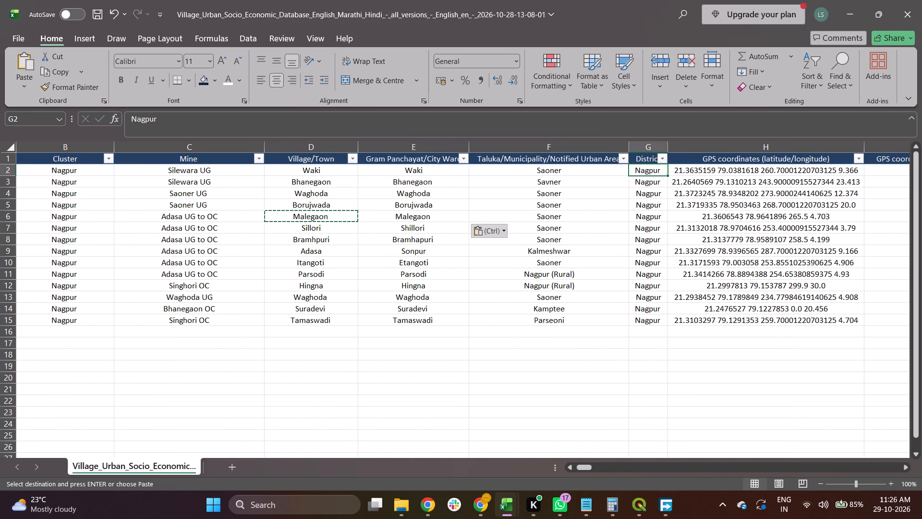
key(ctrl+c)
key(shift+Down)
key(shift+Down)
key(shift+Down)
key(shift+Down)
key(shift+Down)
key(shift+Down)
key(shift+Down)
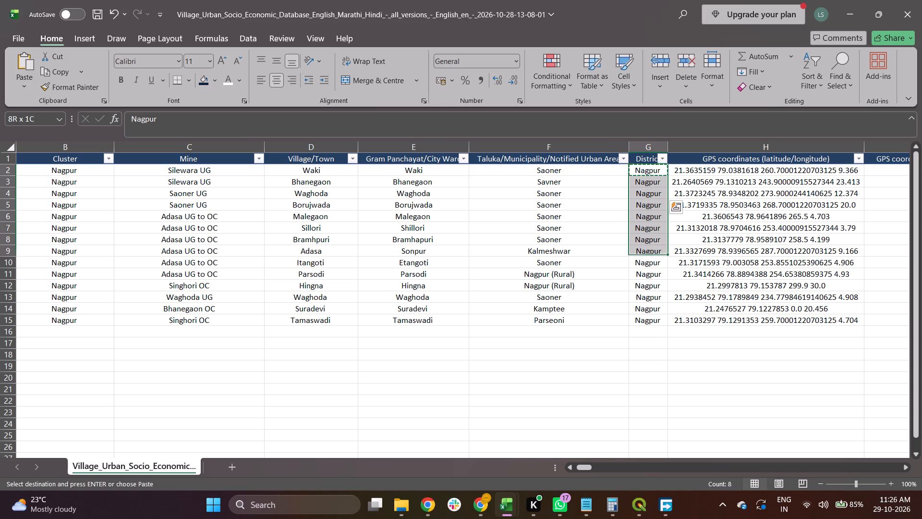
key(shift+Down)
key(shift+Down)
key(shift+Down)
key(shift+Down)
key(shift+Down)
key(shift+Down)
key(ctrl+v)
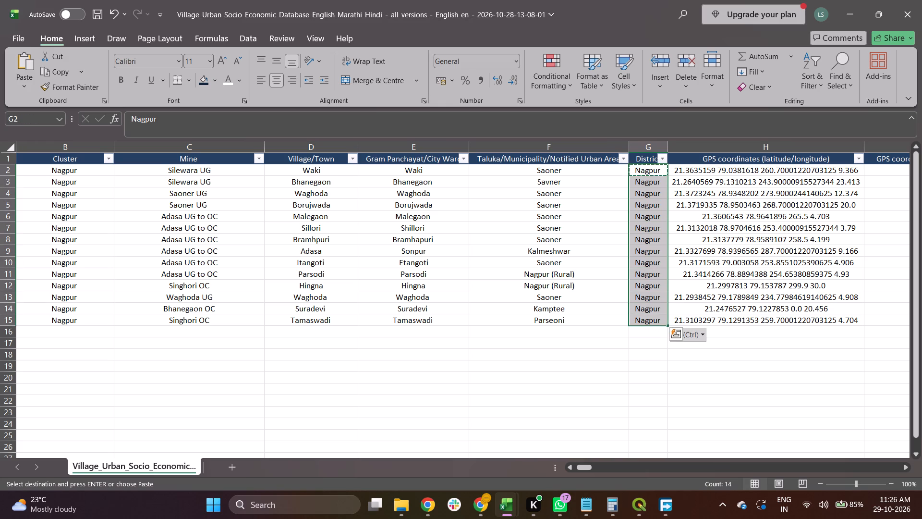
key(Right)
key(Left)
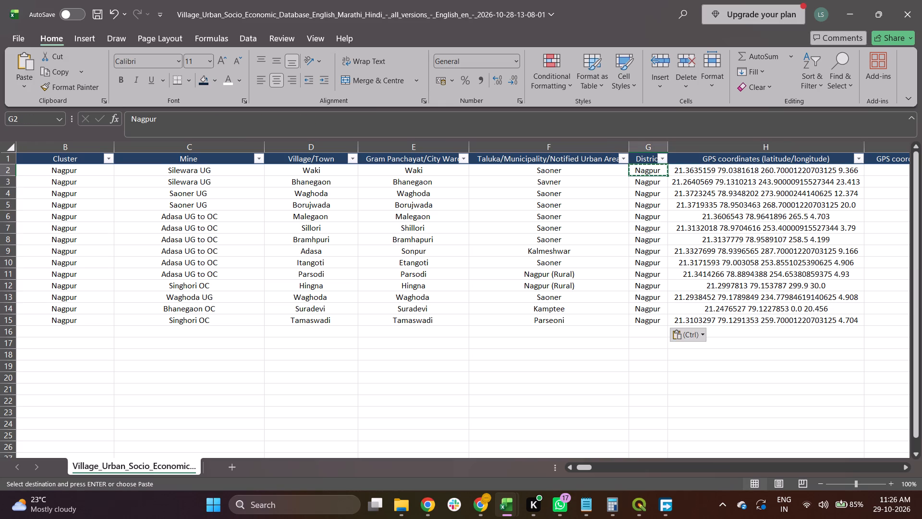
AutoFit the column widths across the whole socio-economic data table.
key(ctrl+a)
text(hoi)
key(Up)
key(Left)
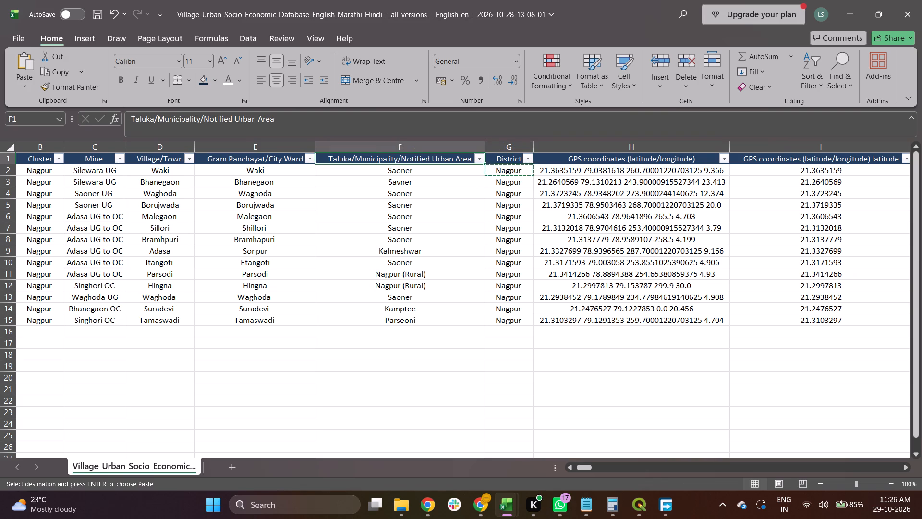
Rewrite the population category in O2 as "Rural" with a capital R.
key(Right)
key(Down)
key(Down)
key(Right)
key(Right)
key(Right)
key(Right)
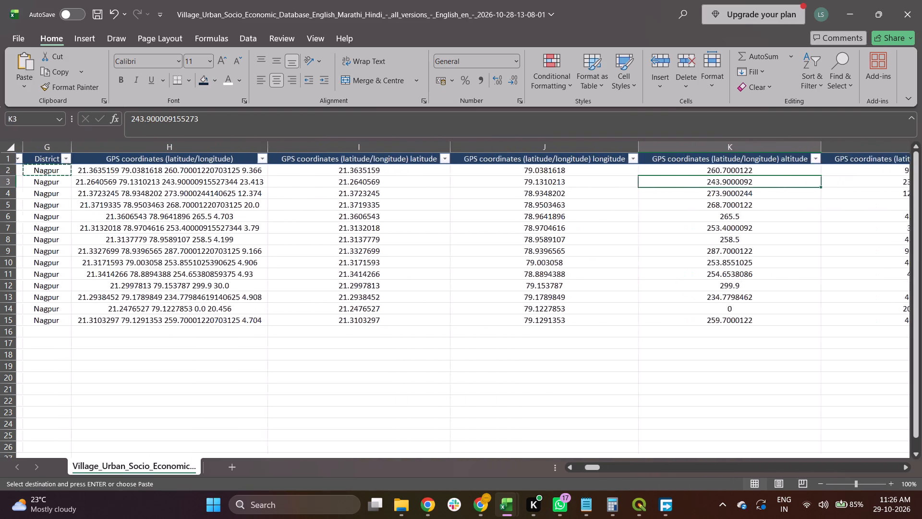
key(Right)
key(Down)
key(Right)
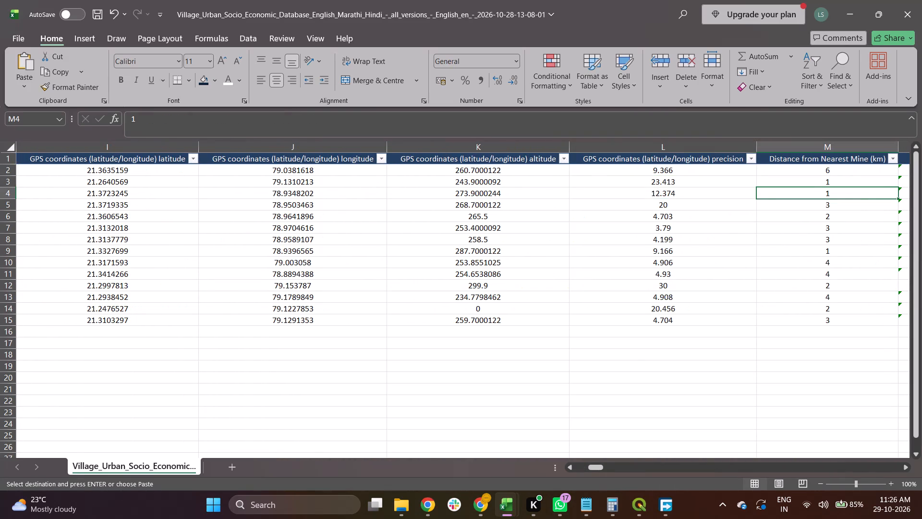
key(Right)
key(Left)
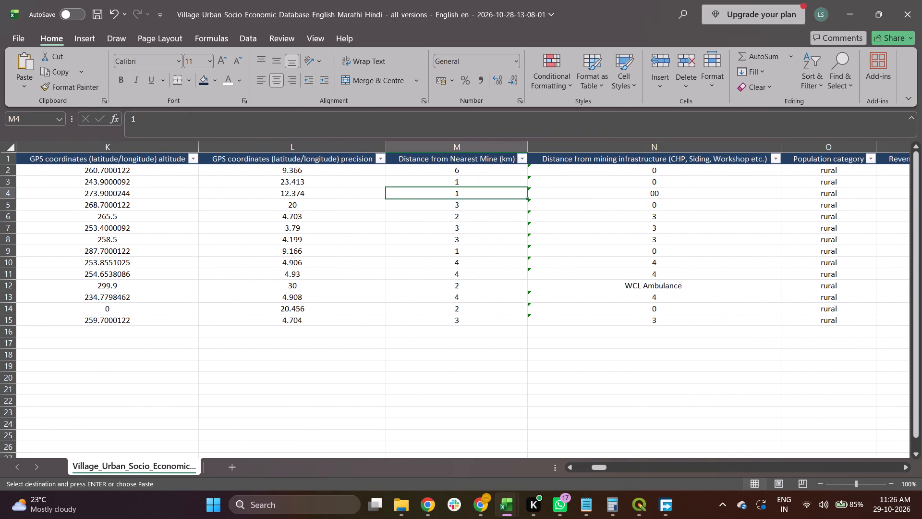
key(Right)
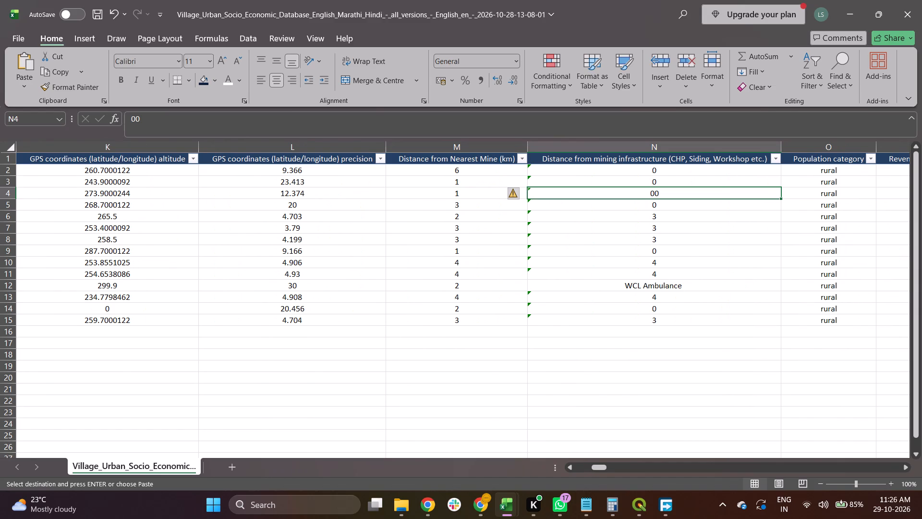
key(Right)
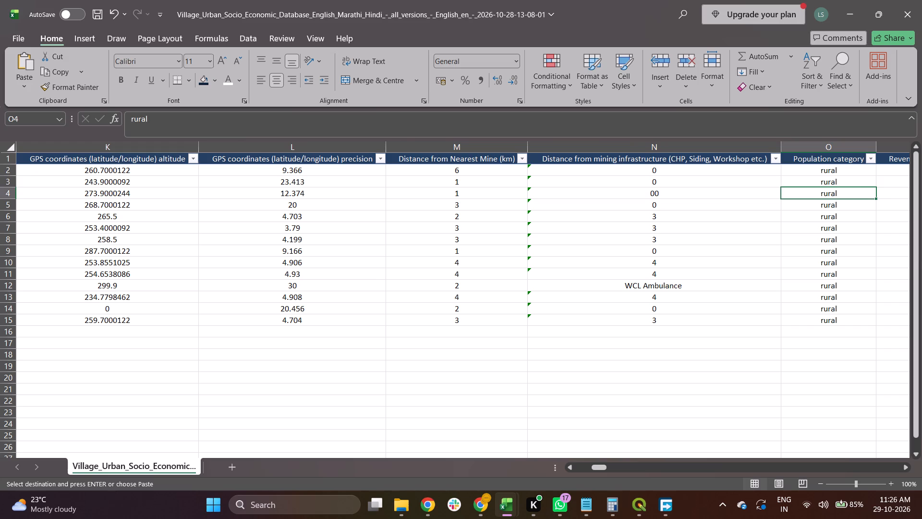
key(Up)
key(Up)
key(shift+r)
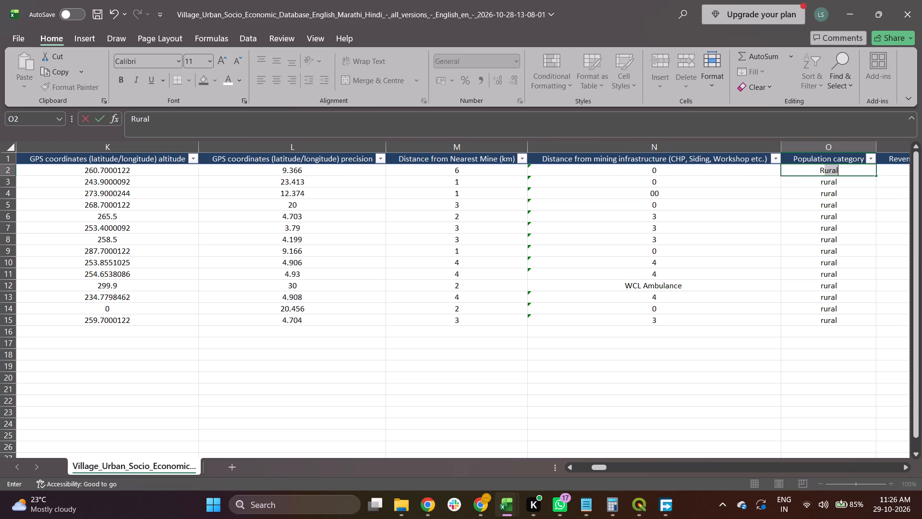
text(ural)
key(Tab)
Copy the population category from O2 over the rest of the column down to O15.
key(Left)
key(ctrl+c)
key(shift+Down)
key(shift+Down)
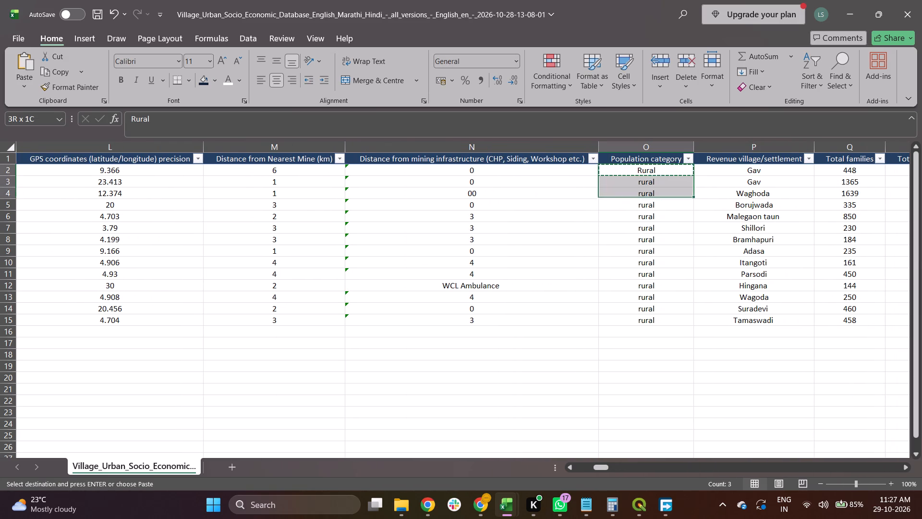
key(shift+Down)
key(shift+Down)
key(shift+Down)
key(shift+Down)
key(shift+Down)
key(shift+Down)
key(shift+Down)
key(shift+Down)
key(shift+Down)
key(shift+Down)
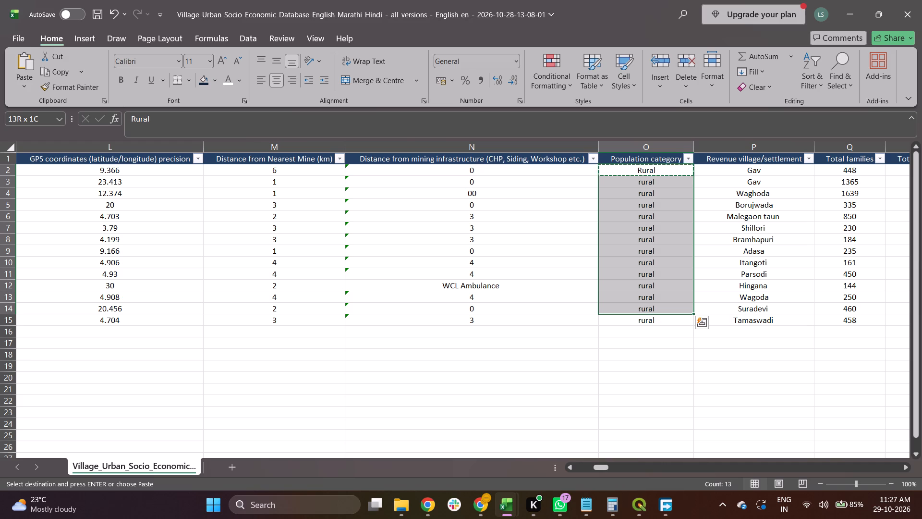
key(shift+Down)
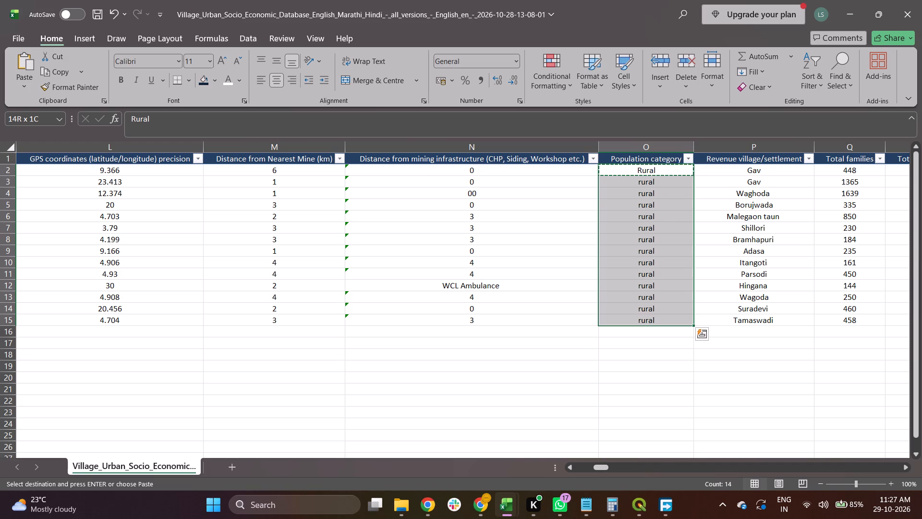
key(ctrl+v)
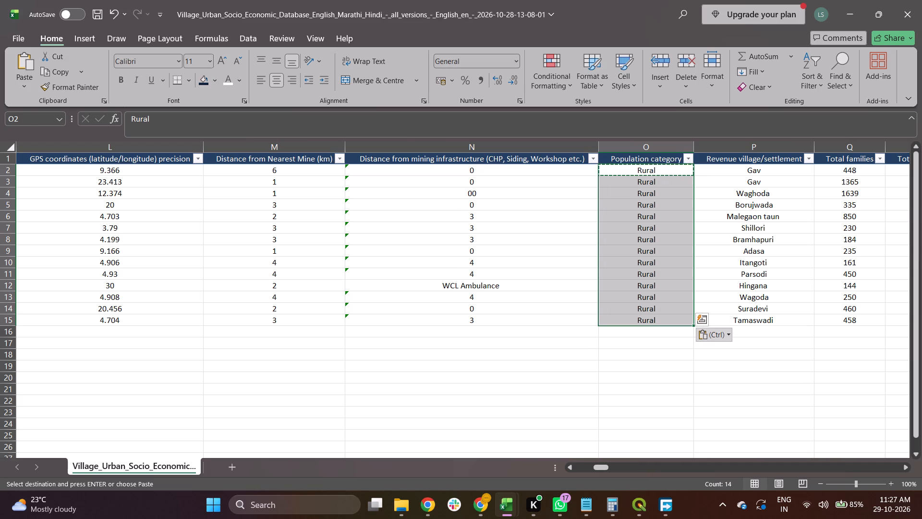
Shorten the revenue village/settlement name in P6 to "Malegaon".
key(Down)
key(Right)
key(Down)
key(Down)
key(Down)
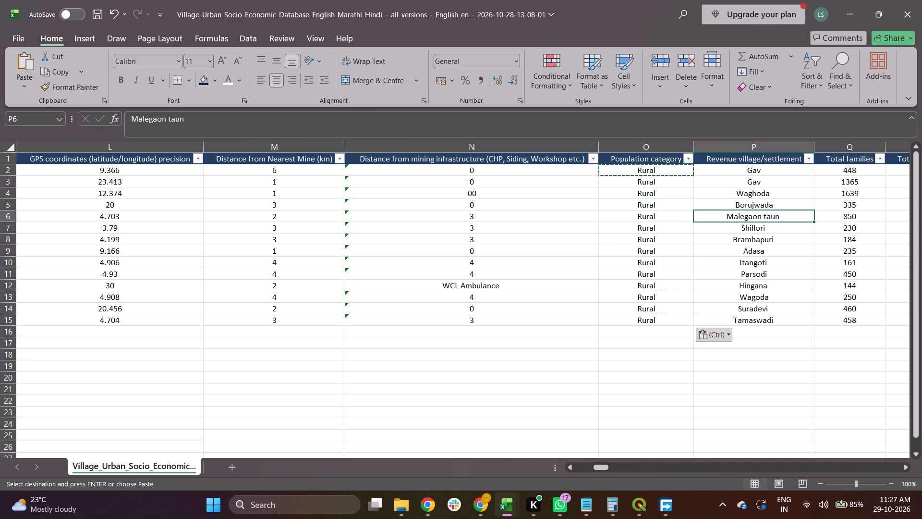
click(365, 134)
key(BackSpace)
key(BackSpace)
key(BackSpace)
key(BackSpace)
key(BackSpace)
key(BackSpace)
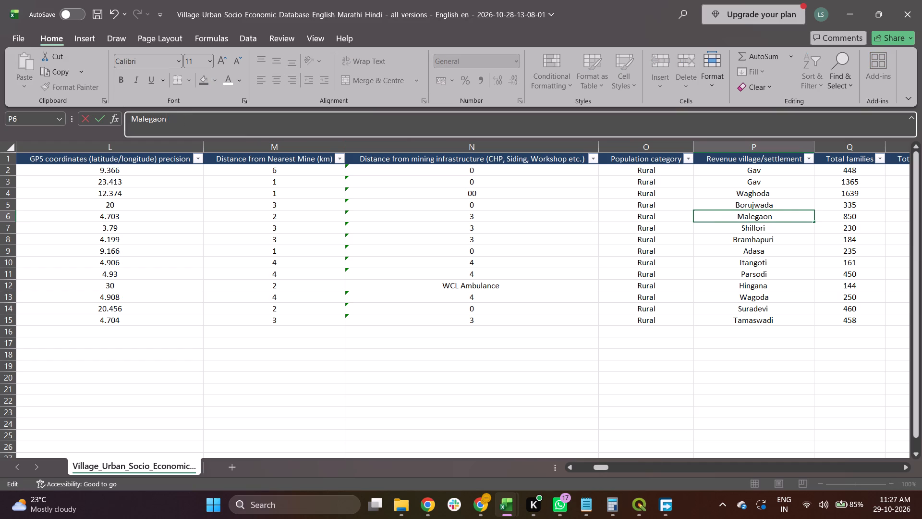
key(Tab)
Correct the revenue village/settlement spelling in P8 to "Bramhpuri".
key(Down)
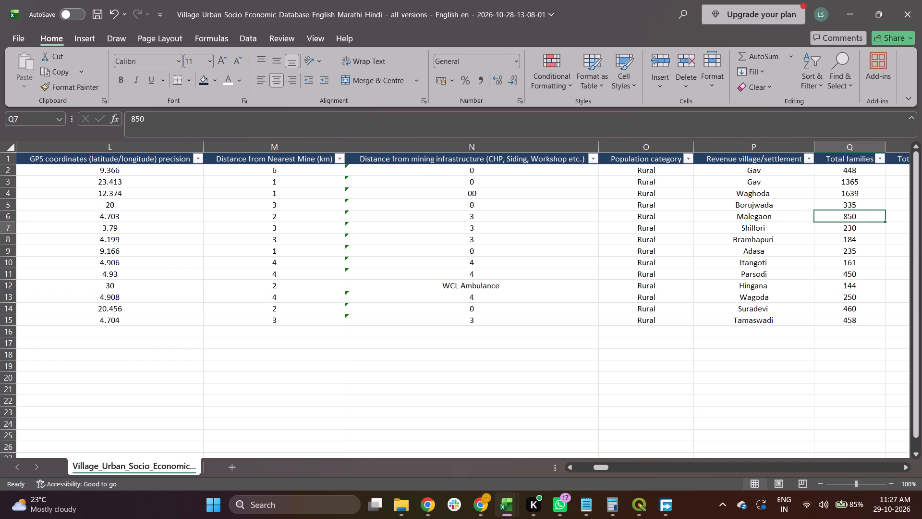
key(Left)
key(Down)
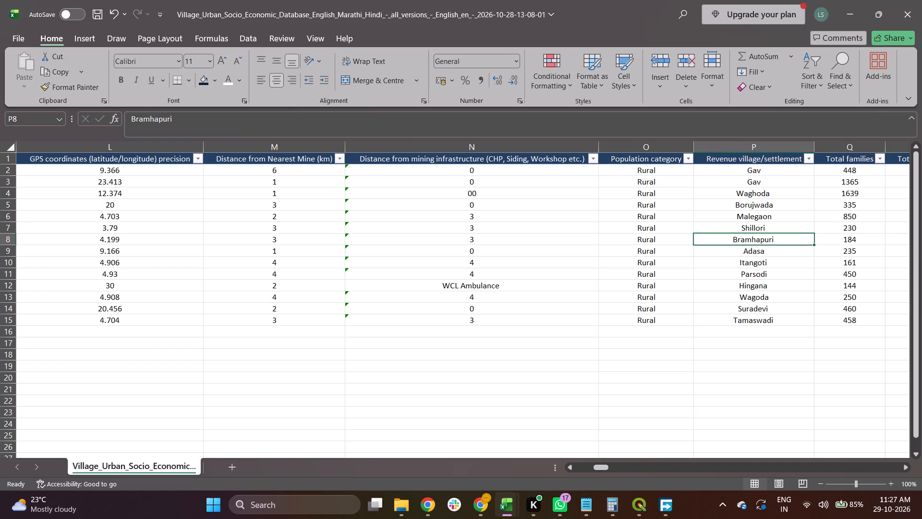
click(328, 124)
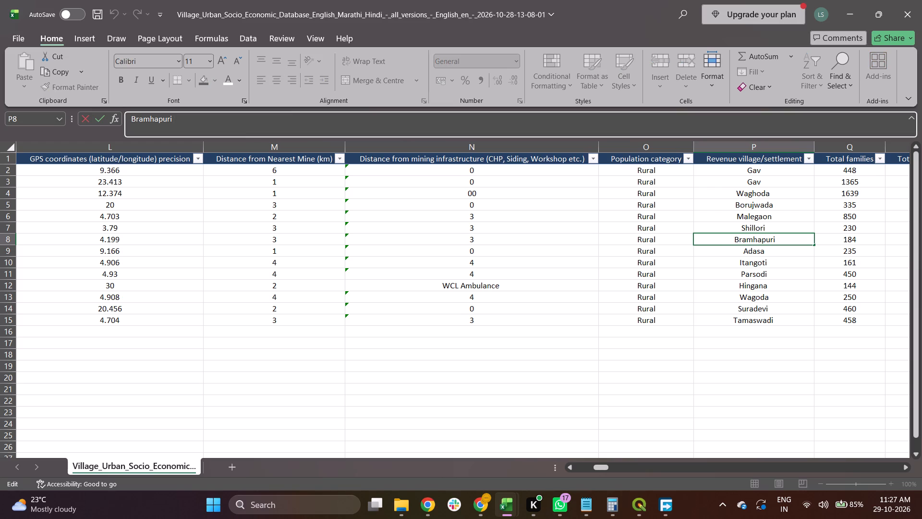
key(Left)
key(Left)
key(Left)
key(Left)
key(Left)
key(BackSpace)
key(Tab)
Correct the revenue village/settlement spelling in P12 to "Hingna".
key(Down)
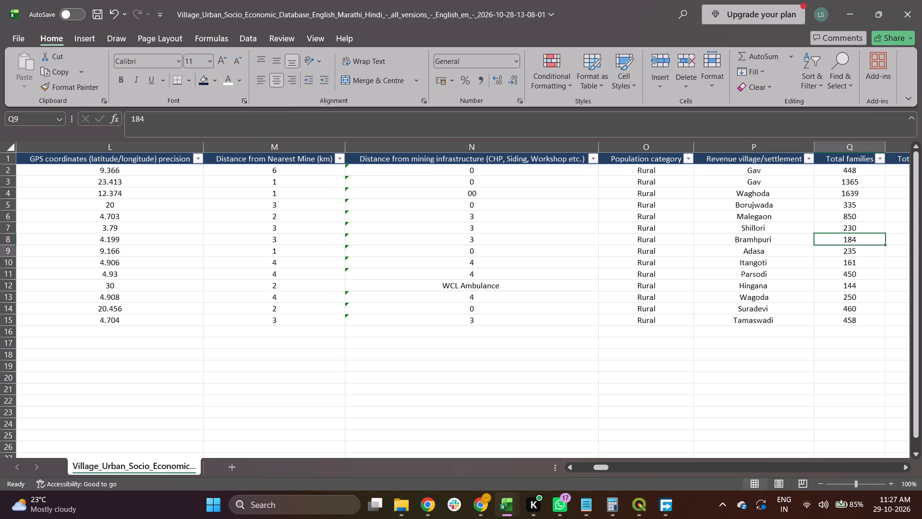
key(Left)
key(Down)
key(Down)
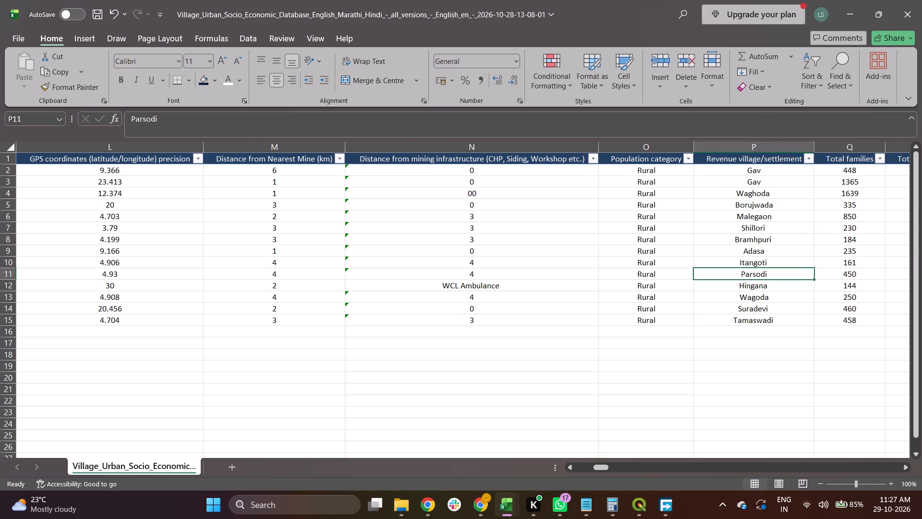
key(Down)
click(150, 121)
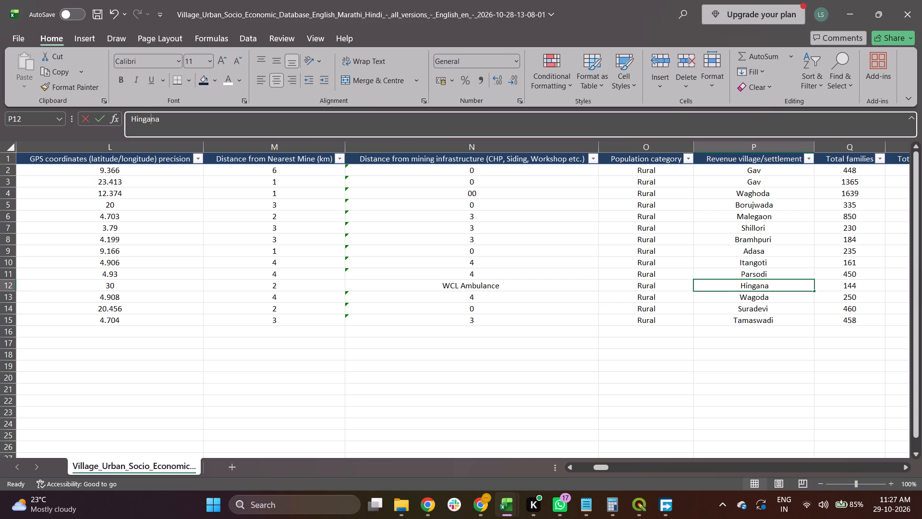
key(BackSpace)
key(Tab)
Correct the revenue village/settlement spelling in P13 to "Waghoda".
key(Down)
key(Left)
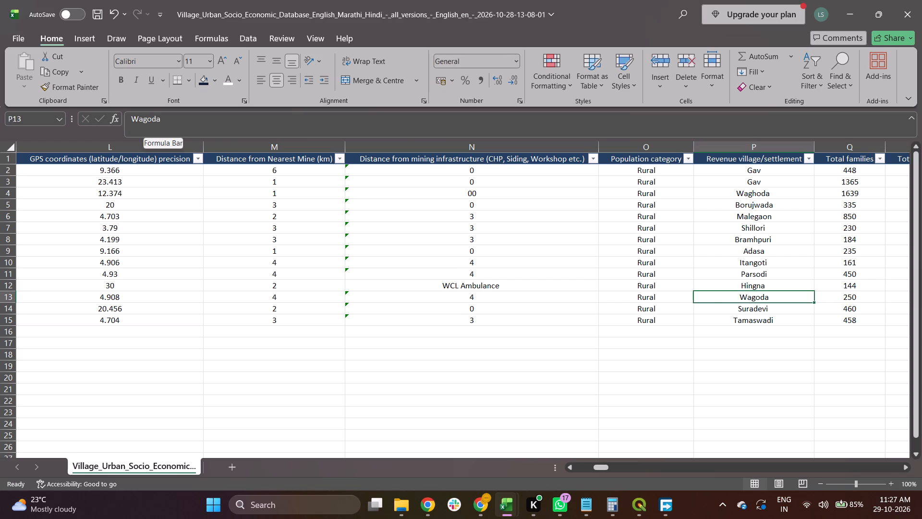
click(148, 120)
key(h)
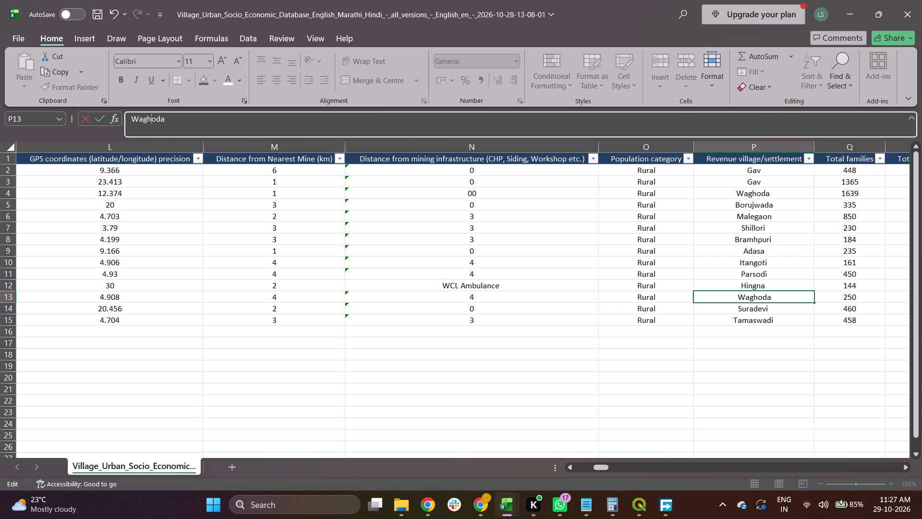
key(Tab)
Review the remaining revenue village/settlement names in column P, from Suradevi up to the first row and back down to Itangoti and Bramhpuri.
key(Down)
key(Left)
key(Down)
key(Up)
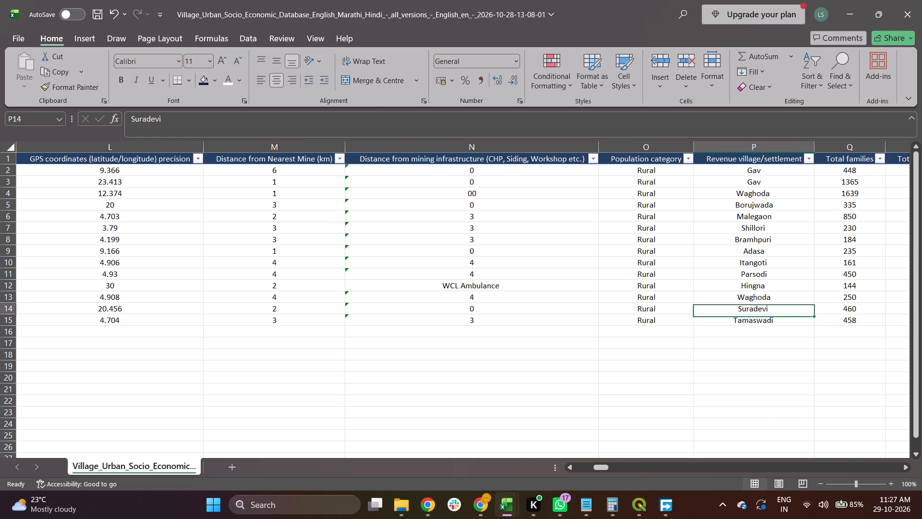
key(Up)
key(Up)
key(Up)
key(Up)
key(Up)
key(Up)
key(Up)
key(Up)
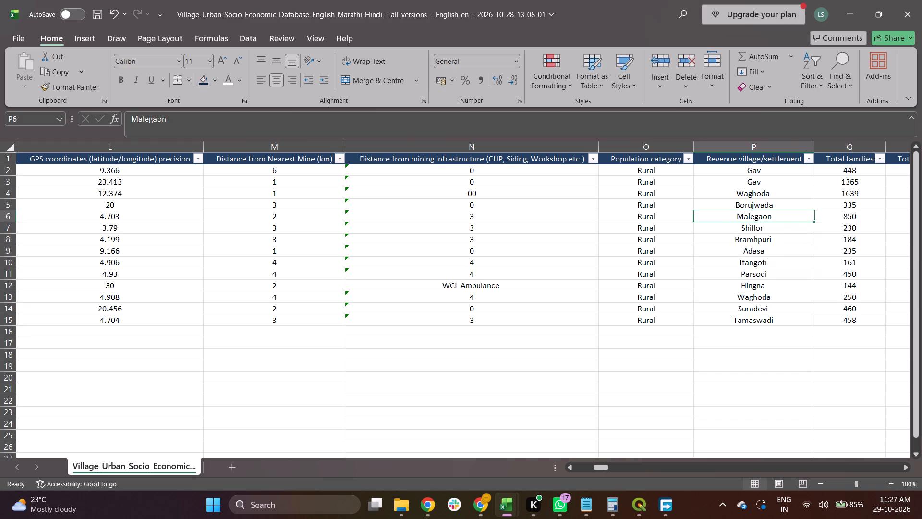
key(Up)
key(Up)
key(Up)
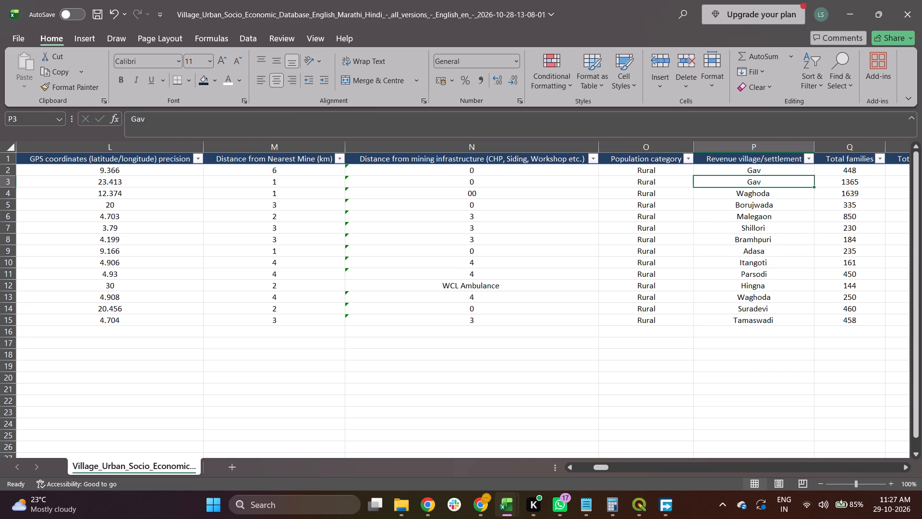
key(Up)
key(Up)
key(Down)
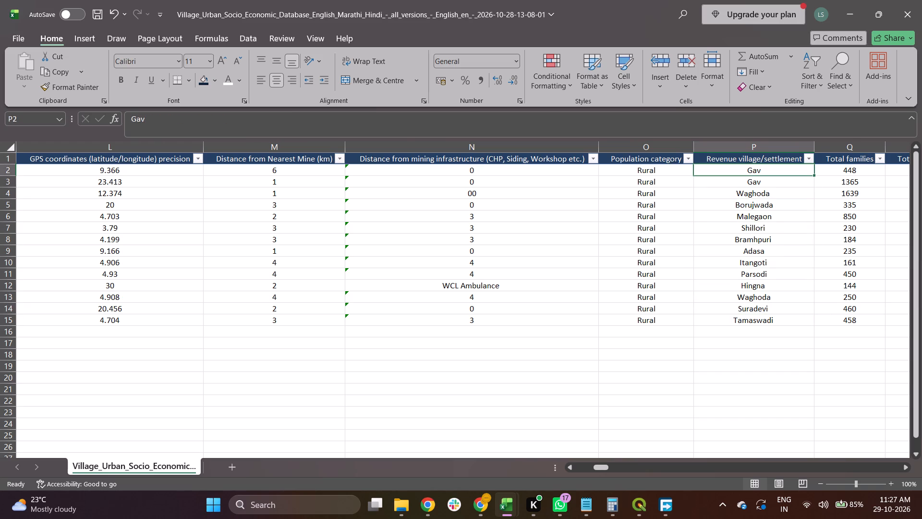
key(Down)
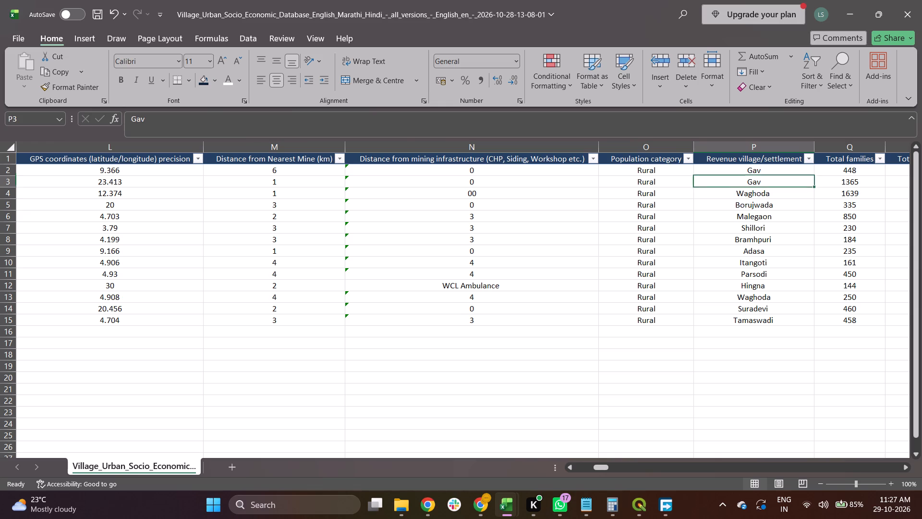
key(Down)
key(Down)
key(Down)
key(Down)
key(Down)
key(Down)
key(Down)
key(Down)
key(Up)
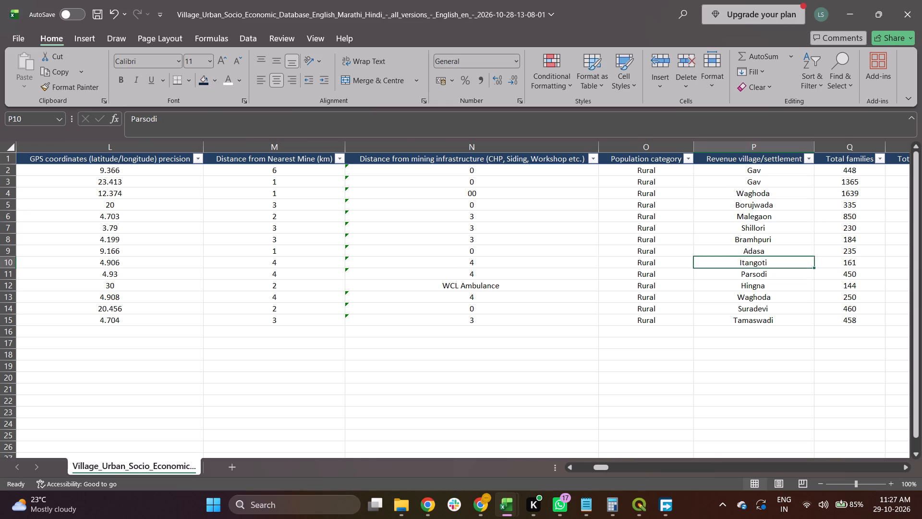
key(Up)
key(Up)
Switch to the Tracker workbook and examine the Village column of the Mapping sheet, from the header down past Ghat Rohana, for settlement spellings.
key(alt+Tab)
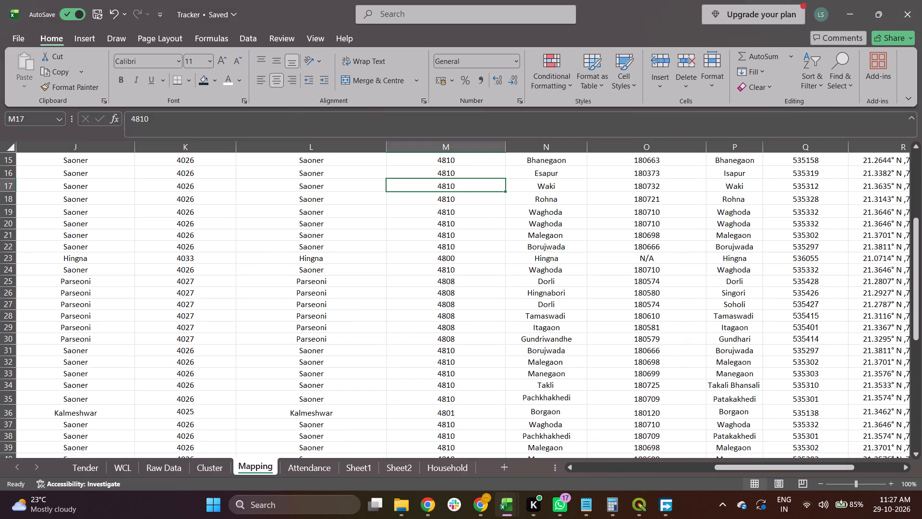
key(Right)
key(Right)
key(Down)
key(Right)
key(Up)
key(Up)
key(Up)
key(Up)
key(Up)
key(Up)
key(Up)
key(Up)
key(Up)
key(Up)
key(Up)
key(Up)
key(Up)
key(Up)
key(Up)
key(Up)
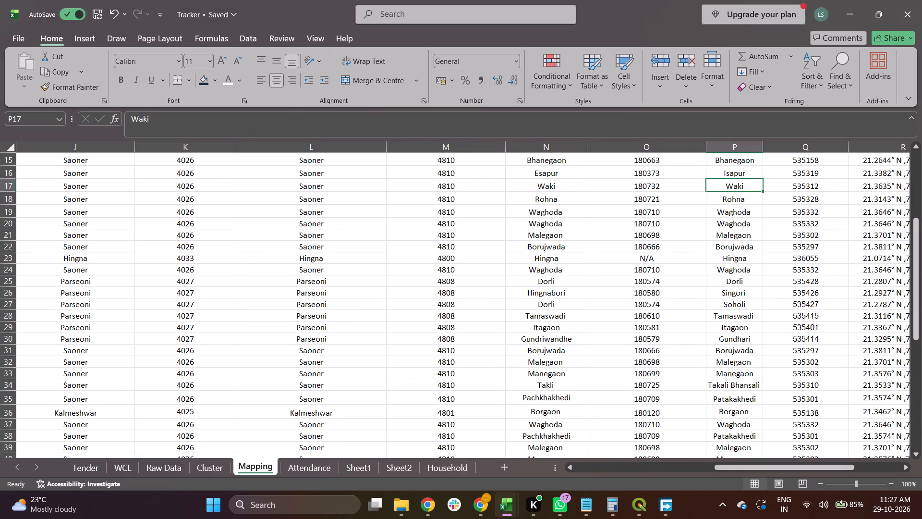
key(Down)
key(Up)
key(Up)
key(Up)
key(Up)
key(Up)
key(Up)
key(Up)
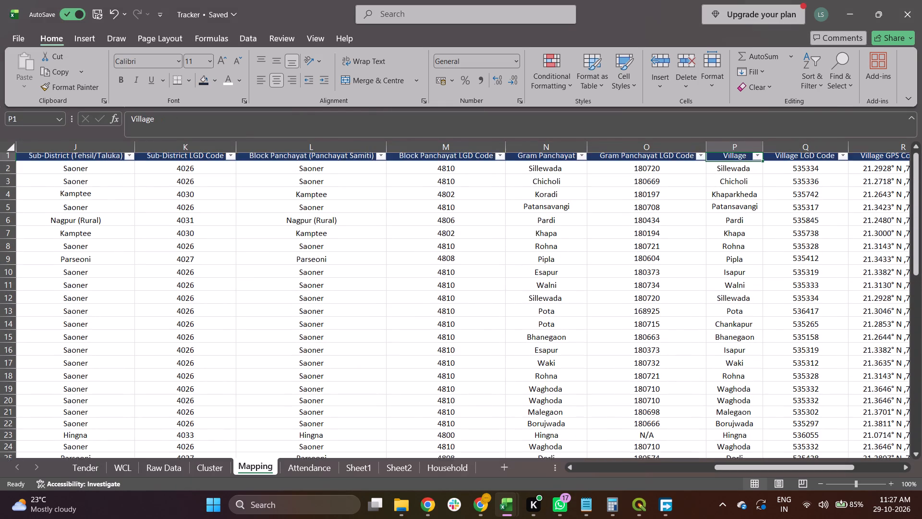
key(Down)
key(Down)
key(Down)
key(Down)
key(Down)
key(Down)
key(Down)
key(Down)
key(Down)
key(Down)
key(Down)
key(Down)
key(Down)
key(Down)
key(Down)
key(Down)
key(Down)
key(Down)
key(Down)
key(Down)
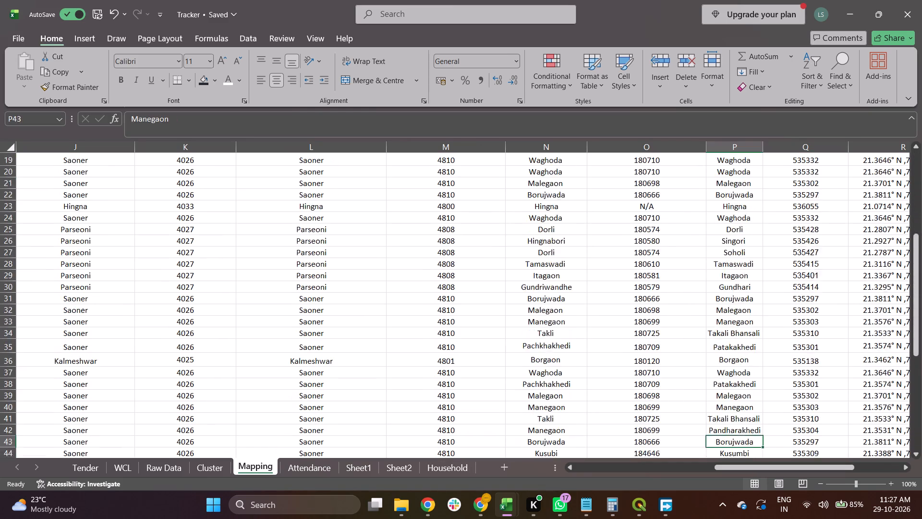
key(Down)
key(Down)
key(Down)
key(Down)
key(Down)
key(Up)
key(Up)
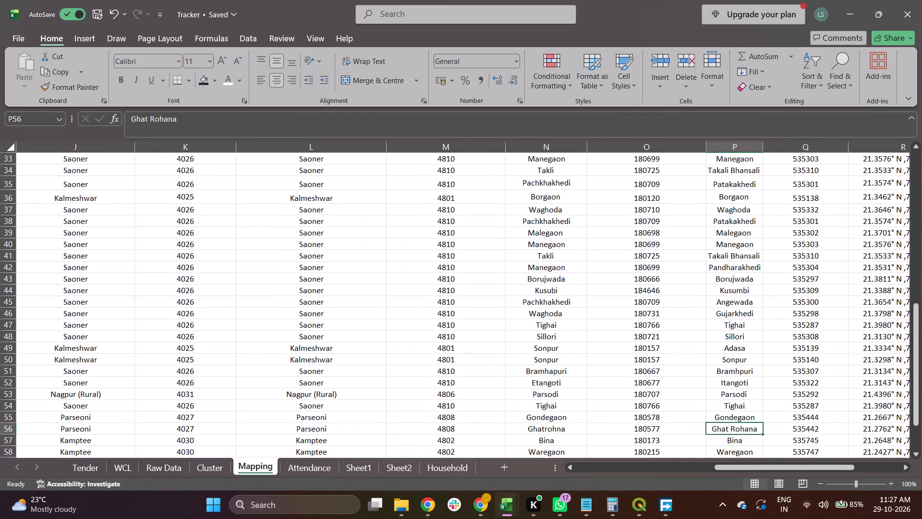
Copy the village name "Sillori" from P48 of the Tracker's Mapping sheet.
key(Up)
key(Up)
key(Up)
key(Up)
key(Up)
key(Up)
key(Up)
key(Up)
key(ctrl+c)
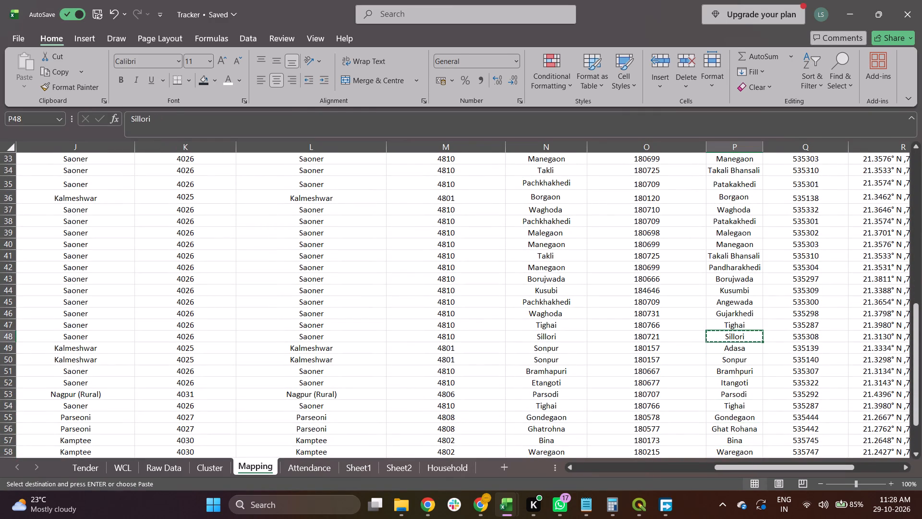
Return to the village socio-economic workbook and review the revenue village/settlement names in column P down to Tamaswadi in row 15.
key(alt+Tab)
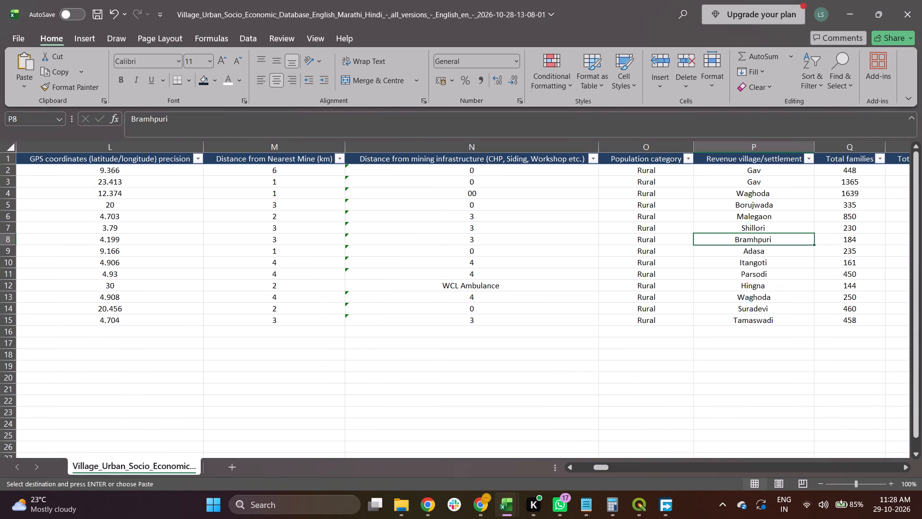
key(Down)
key(Down)
key(Down)
key(Down)
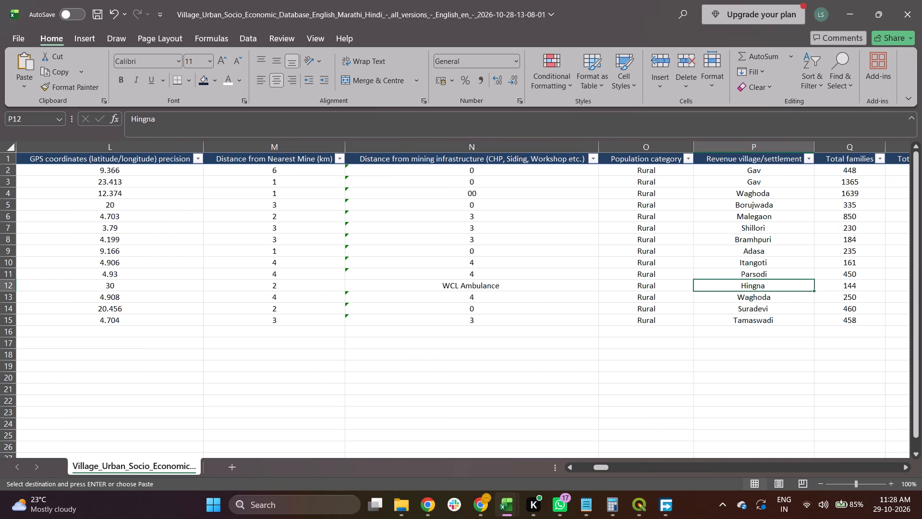
key(Down)
key(Down)
key(Down)
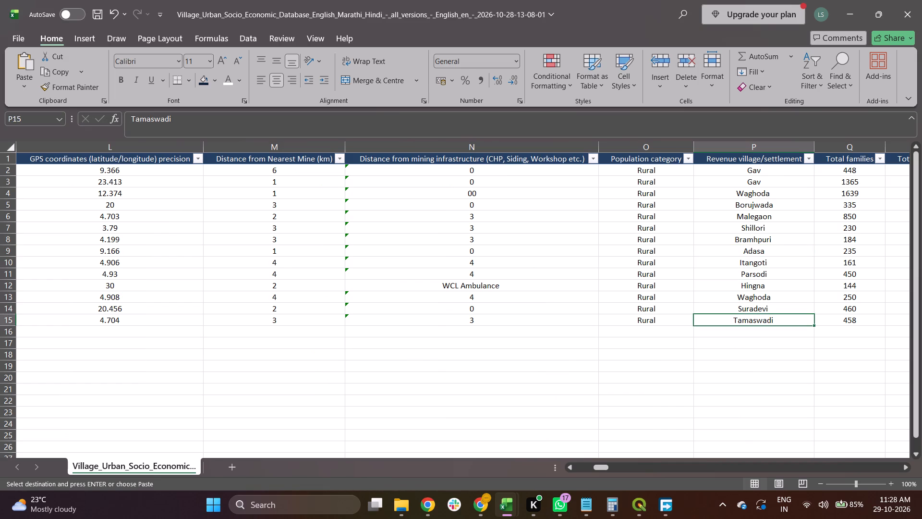
Review row 15 from the revenue village/settlement column across the family, population and caste columns, and back to the distance from nearest mine.
key(Right)
key(Right)
key(Right)
key(Right)
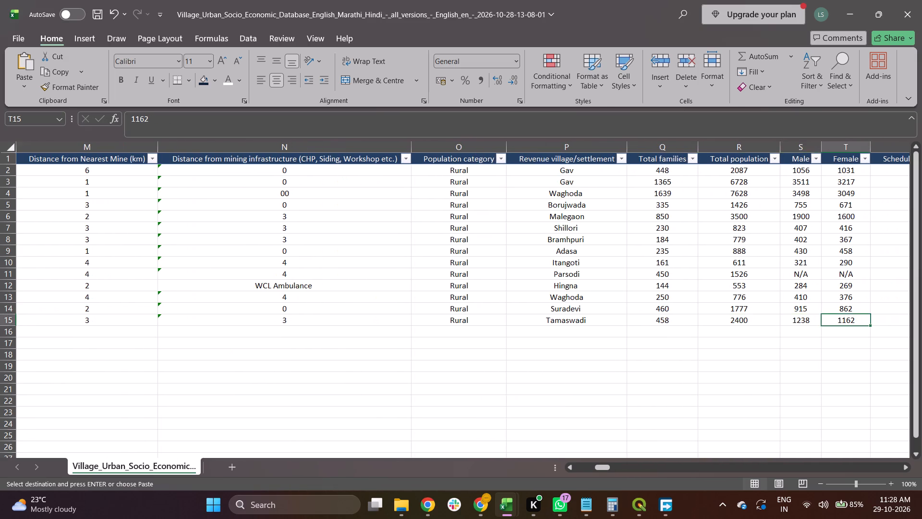
key(Right)
key(Right)
key(Right)
key(Left)
key(Left)
key(Left)
key(Left)
key(Left)
key(Left)
key(Left)
key(Left)
key(Left)
key(Left)
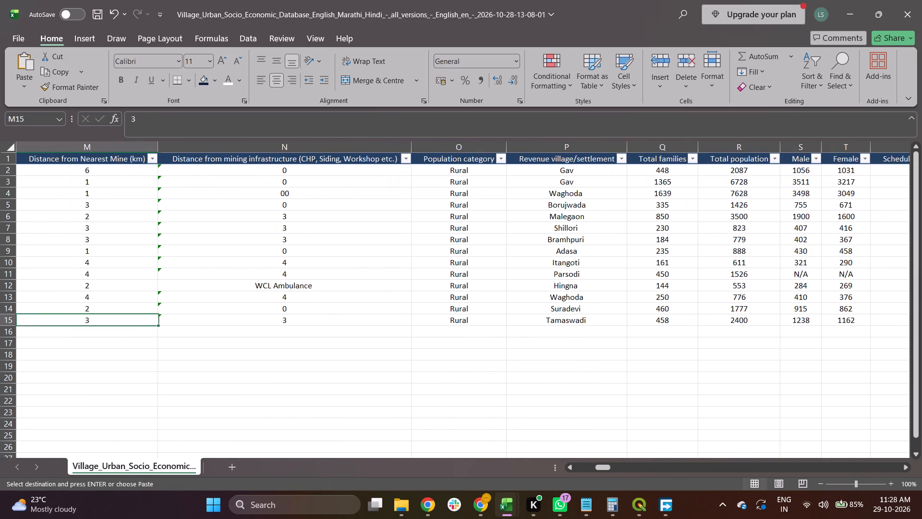
Examine row 15 across the population, age-group, migrant and mine-history columns up to land acquisition, and back to Scheduled Tribe Population.
key(Right)
key(Right)
key(Right)
key(Right)
key(Right)
key(Right)
key(Right)
key(Right)
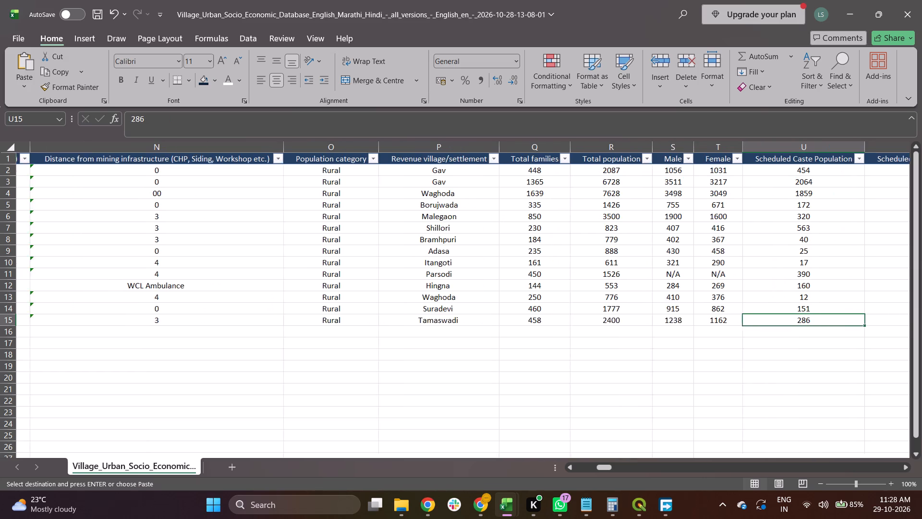
key(Right)
key(Right)
key(Right)
key(Right)
key(Right)
key(Right)
key(Right)
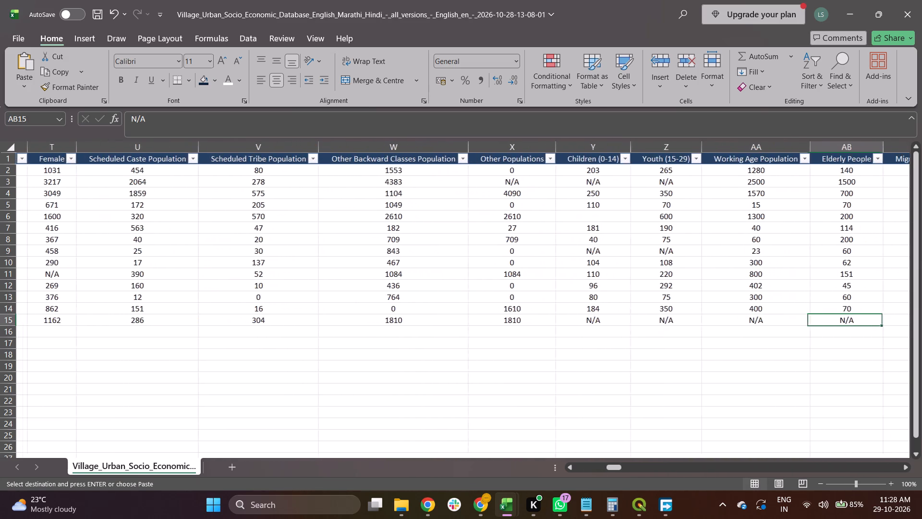
key(Right)
key(Right)
key(Right)
key(Right)
key(Right)
key(Left)
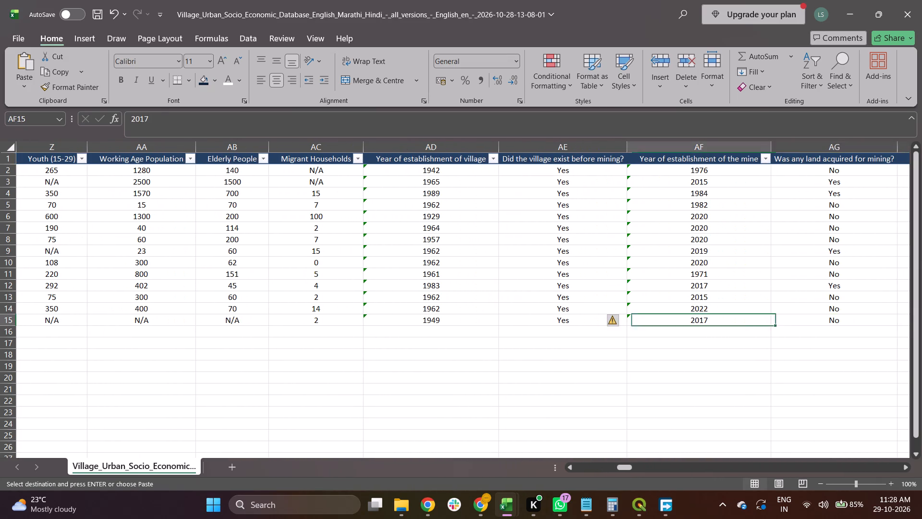
key(Left)
key(Left)
key(Left)
key(Left)
key(Left)
key(Left)
key(Left)
key(Left)
key(Left)
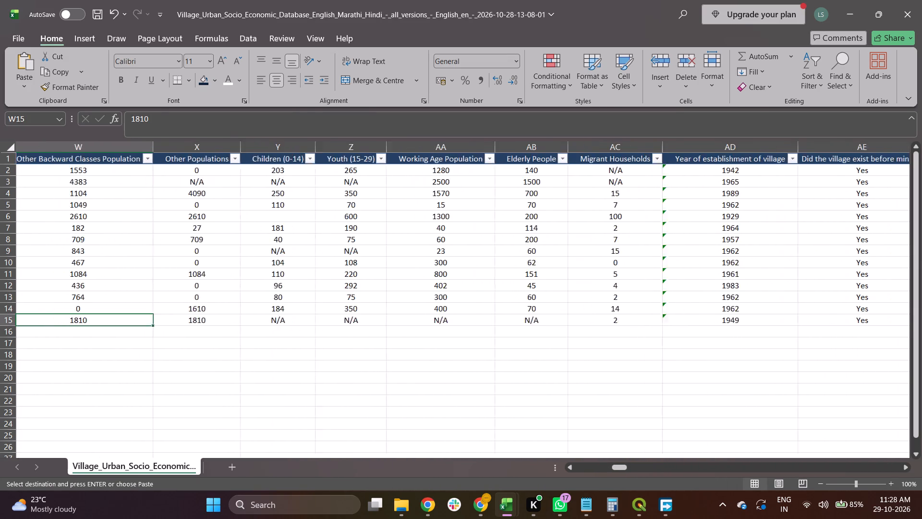
key(Left)
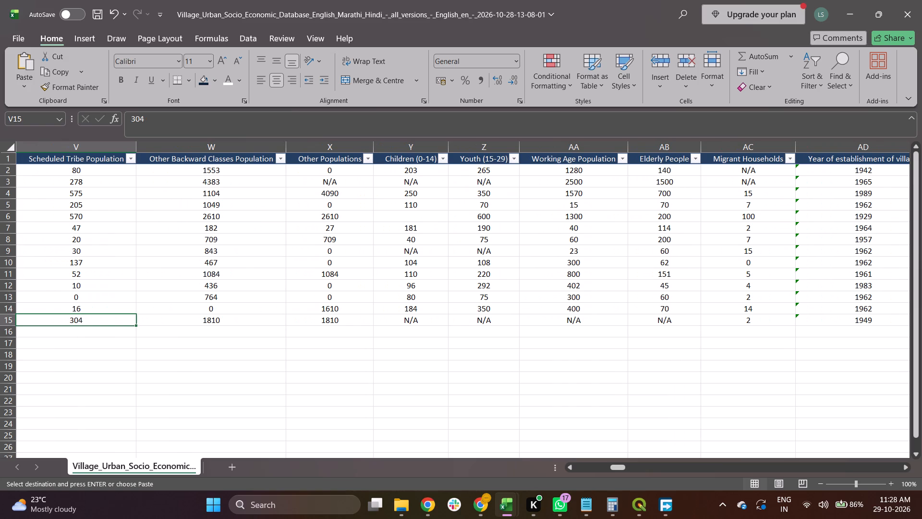
Recheck row 15 from Other Backward Classes Population to the mine's year of establishment, and back to the distance from mining infrastructure.
key(Right)
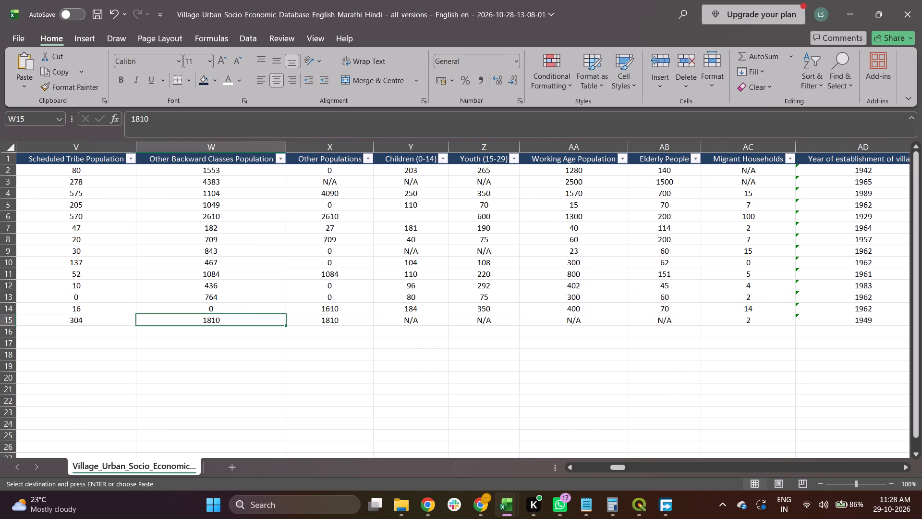
key(Right)
key(Right)
key(Right)
key(Right)
key(Right)
key(Right)
key(Right)
key(Right)
key(Right)
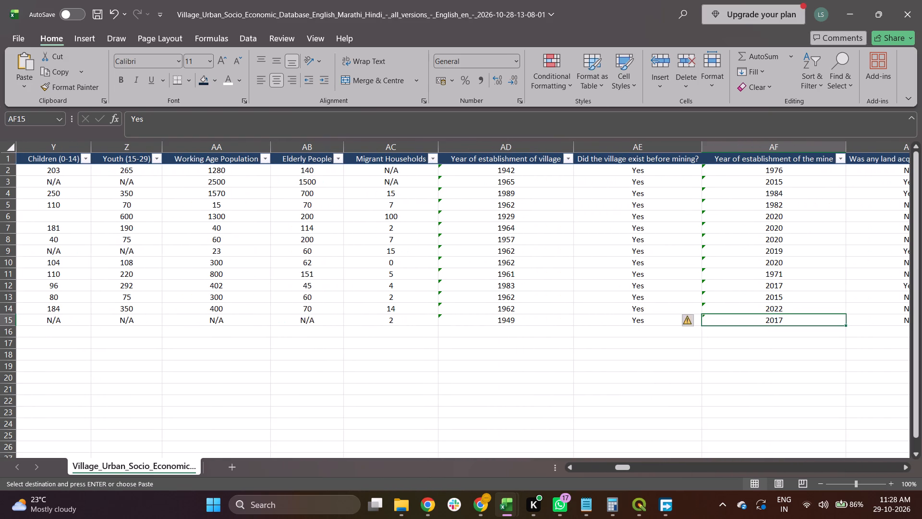
key(Left)
key(Left)
key(Left)
key(Left)
key(Left)
key(Left)
key(Left)
key(Left)
key(Left)
key(Left)
key(Left)
key(Left)
key(Left)
key(Left)
key(Left)
key(Left)
key(Left)
key(Left)
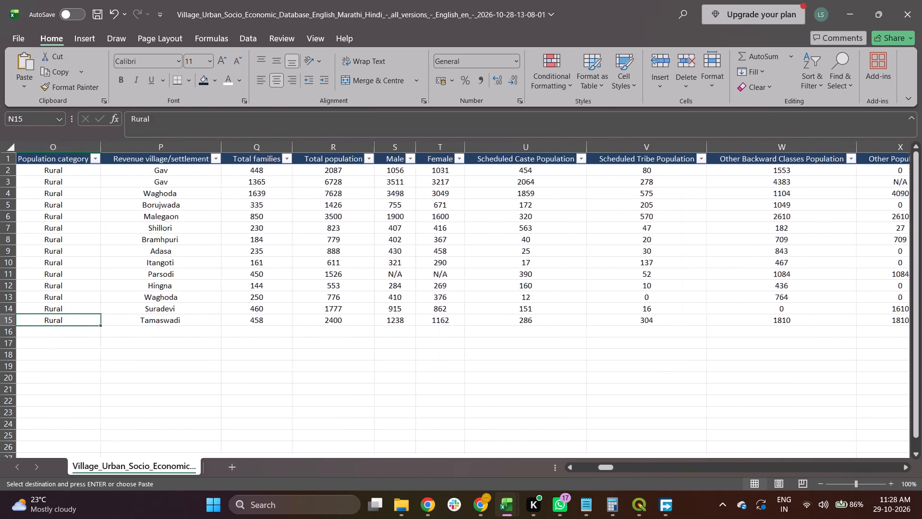
Recheck row 15 back to the village and location columns, and across GPS coordinates and mine distances to Total population.
key(Left)
key(Left)
key(Left)
key(Left)
key(Left)
key(Left)
key(Left)
key(Left)
key(Left)
key(Left)
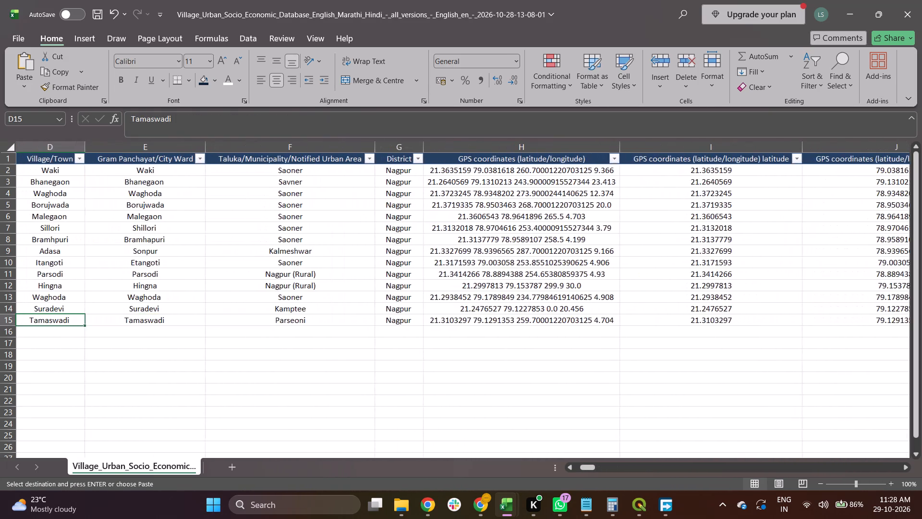
key(Left)
key(Right)
key(Right)
key(Right)
key(Right)
key(Right)
key(Right)
key(Right)
key(Right)
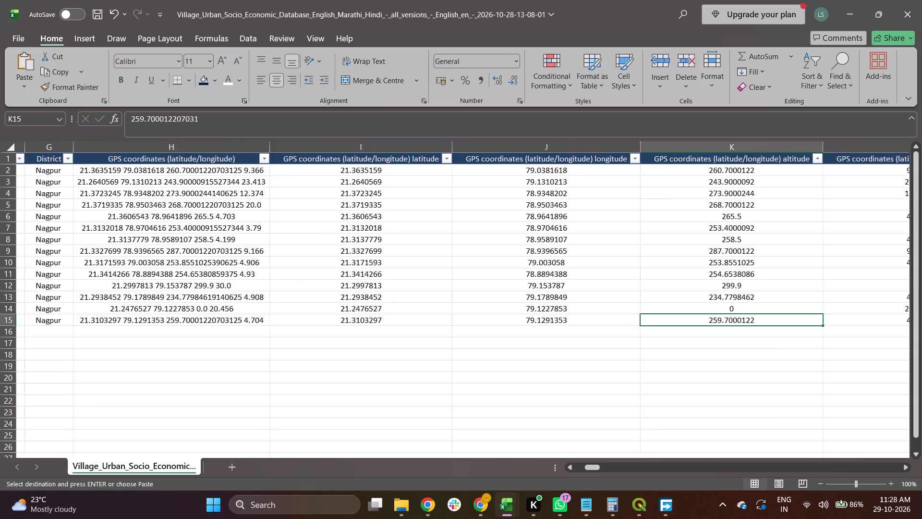
key(Right)
key(Right)
key(Right)
key(Right)
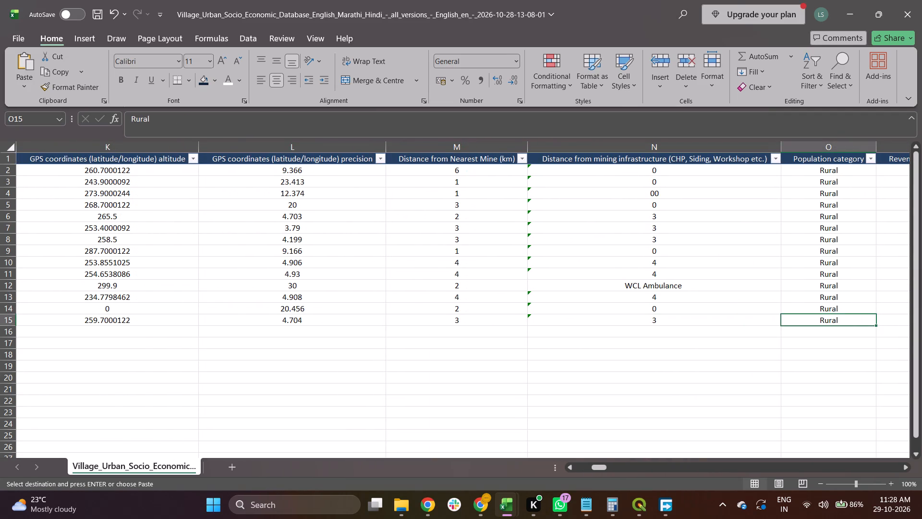
key(Right)
key(Right)
key(Right)
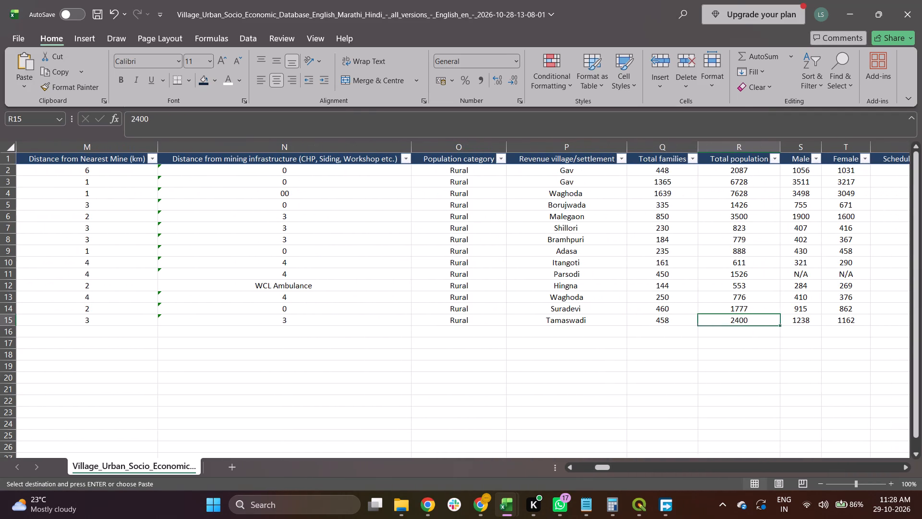
Replace the revenue village/settlement name Shillori in row 7 with the copied name Sillori.
key(Left)
key(Left)
key(alt+Tab)
key(alt+Tab)
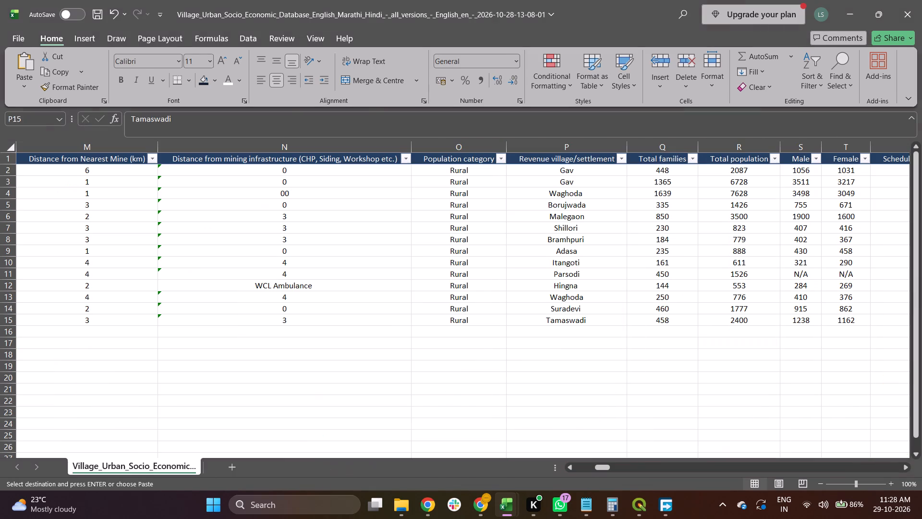
key(Up)
key(Up)
key(Up)
key(Up)
key(Up)
key(Up)
key(Up)
key(Up)
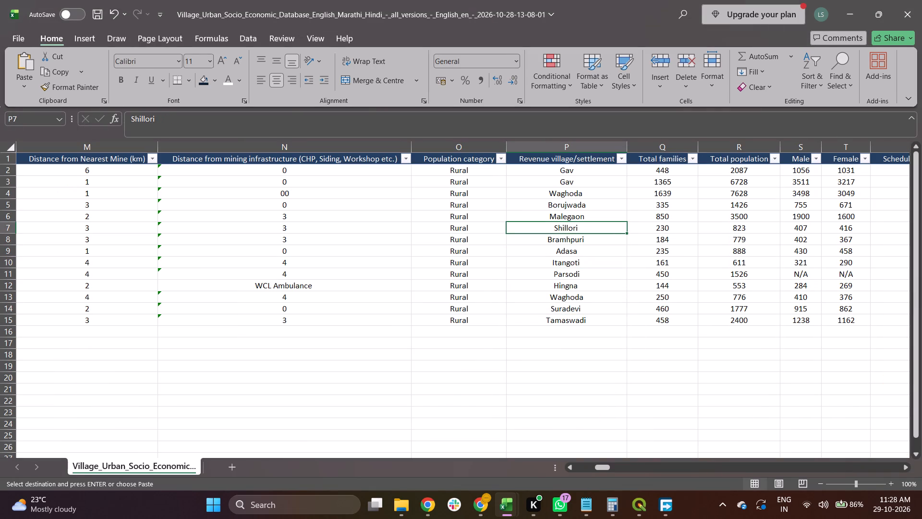
key(ctrl+v)
Fill the blank Children (0-14) cell in row 6 with N/A.
key(Right)
key(Right)
key(Right)
key(Right)
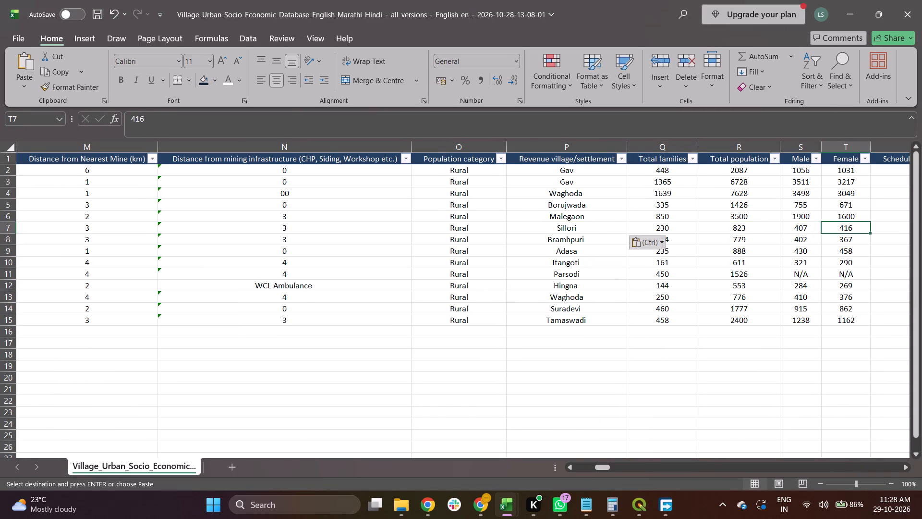
key(Right)
key(Right)
key(Left)
key(Left)
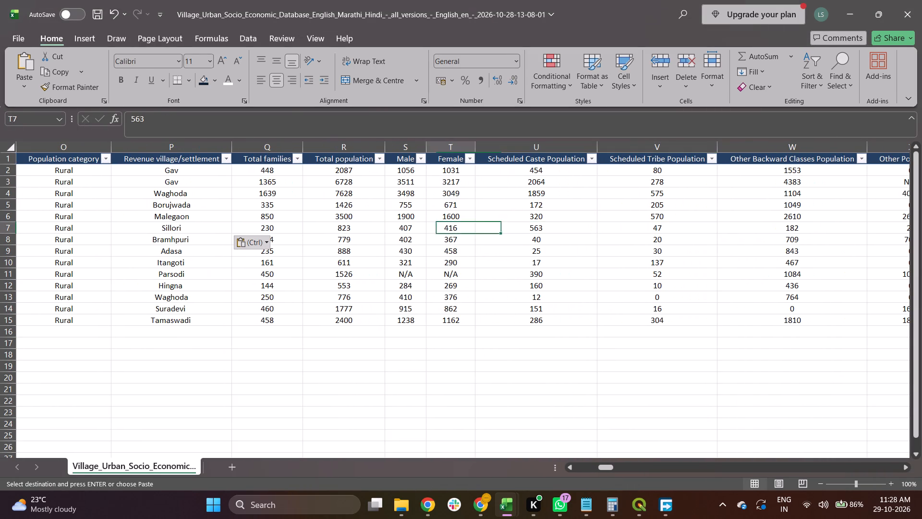
key(Right)
key(Right)
key(Right)
key(Right)
key(Right)
key(Right)
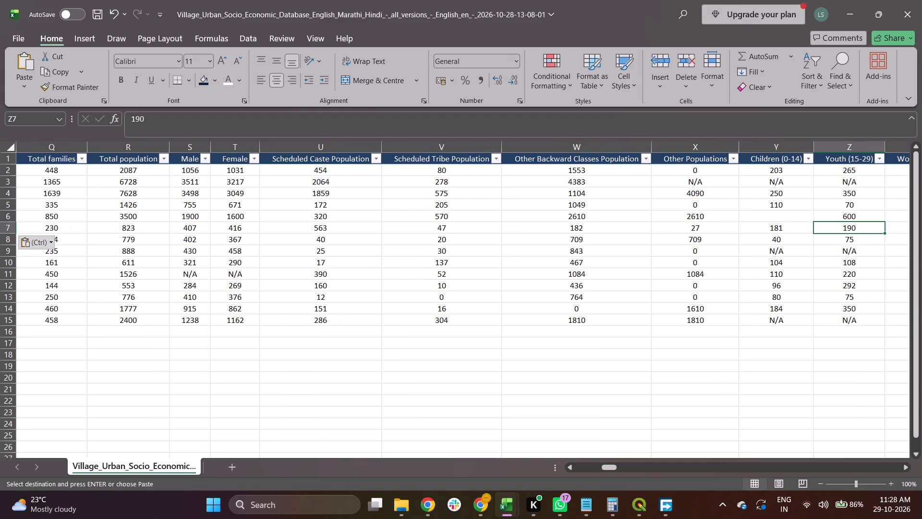
key(Up)
key(Left)
key(shift+n)
key(Tab)
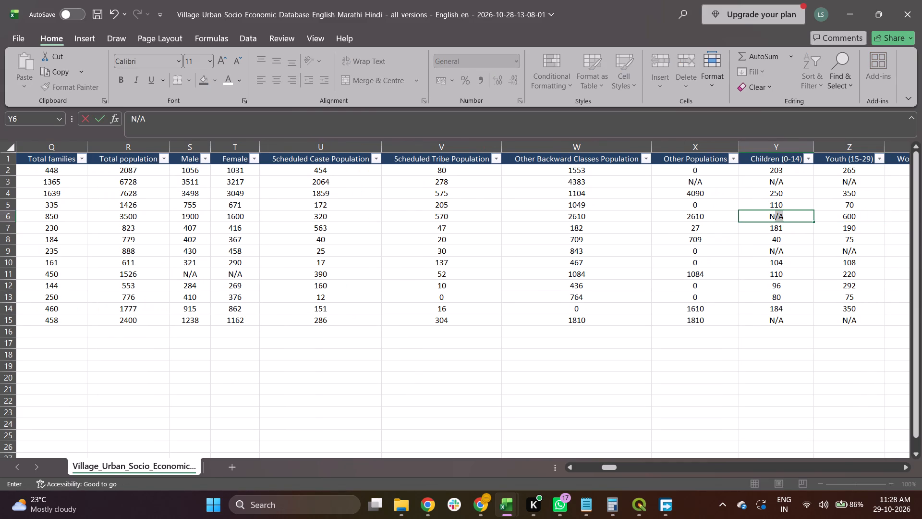
Examine row 6 from the age-group columns through migrant, mine-history, land-acquisition, CSR and rehabilitation answers up to Total Area (Acres).
key(Right)
key(Right)
key(Right)
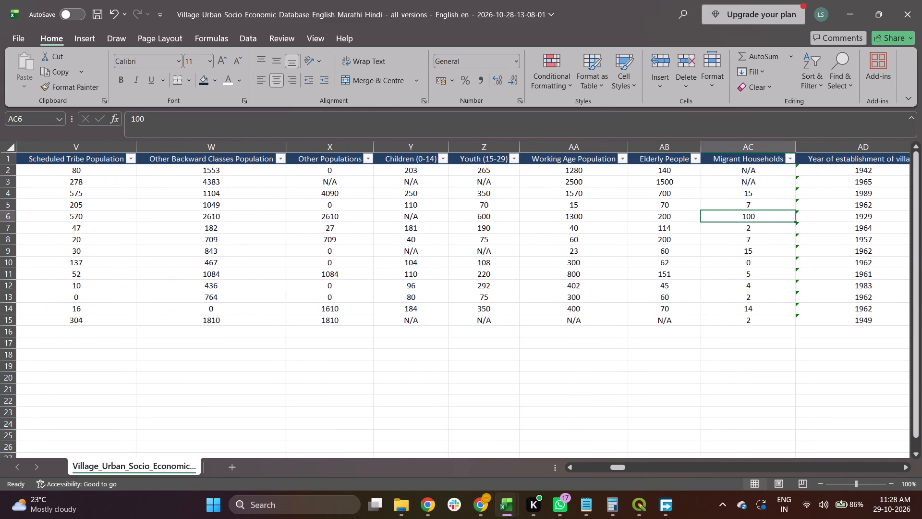
key(Right)
key(Right)
key(Right)
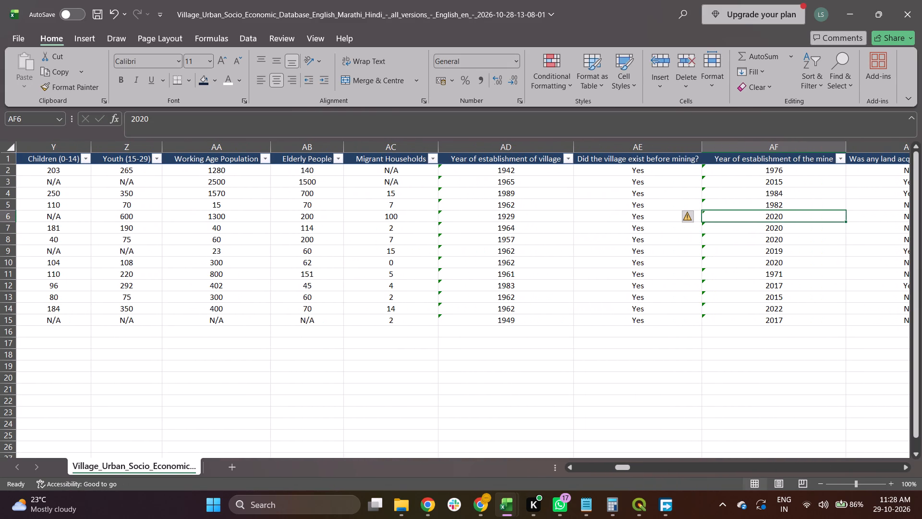
key(Left)
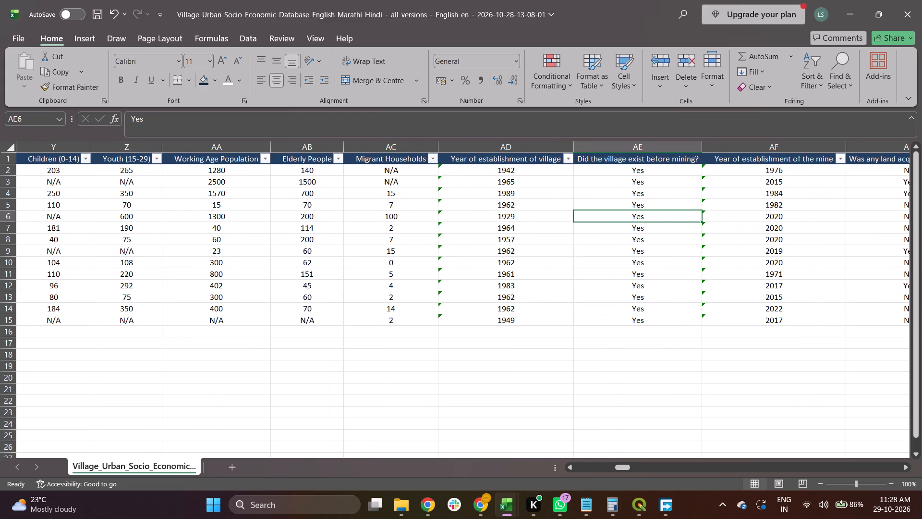
key(Right)
key(Right)
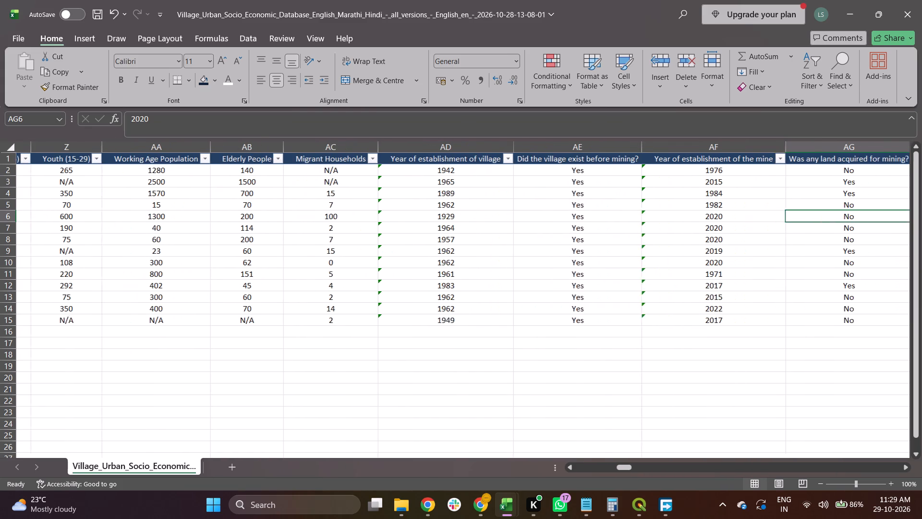
key(Right)
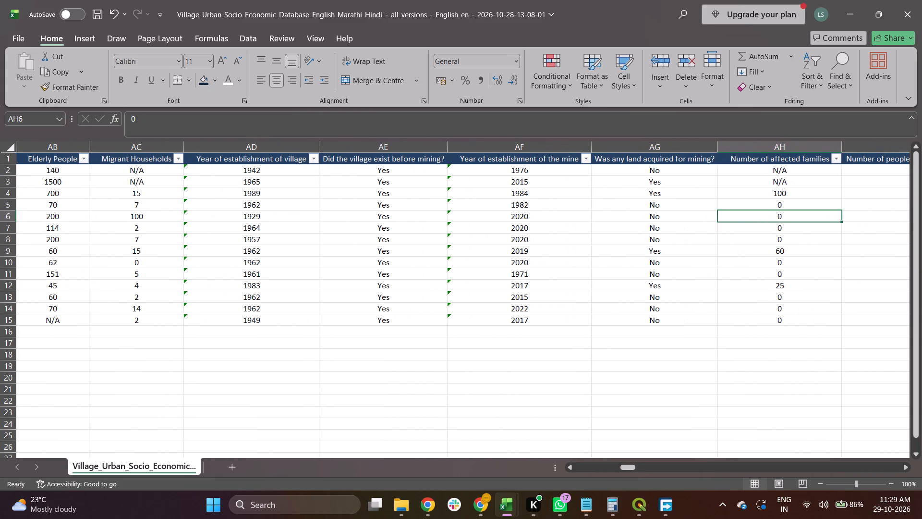
key(Right)
key(Right)
key(Right)
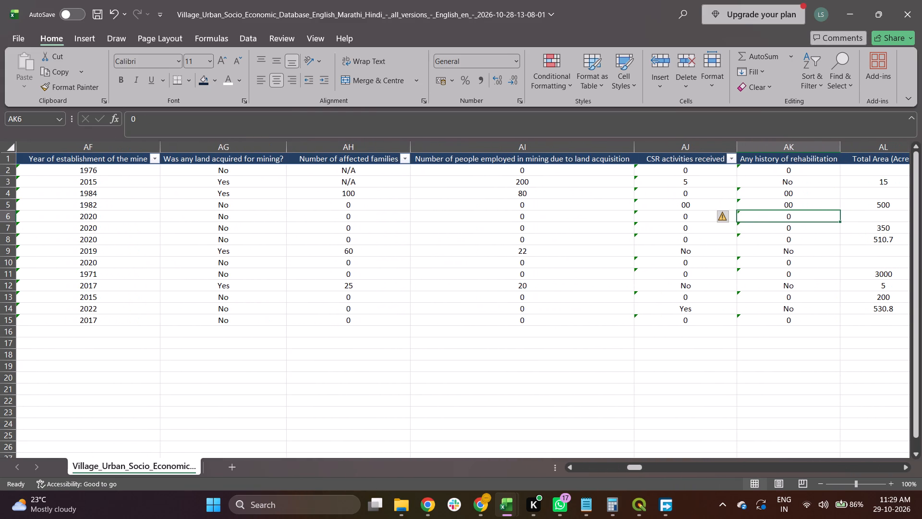
key(Right)
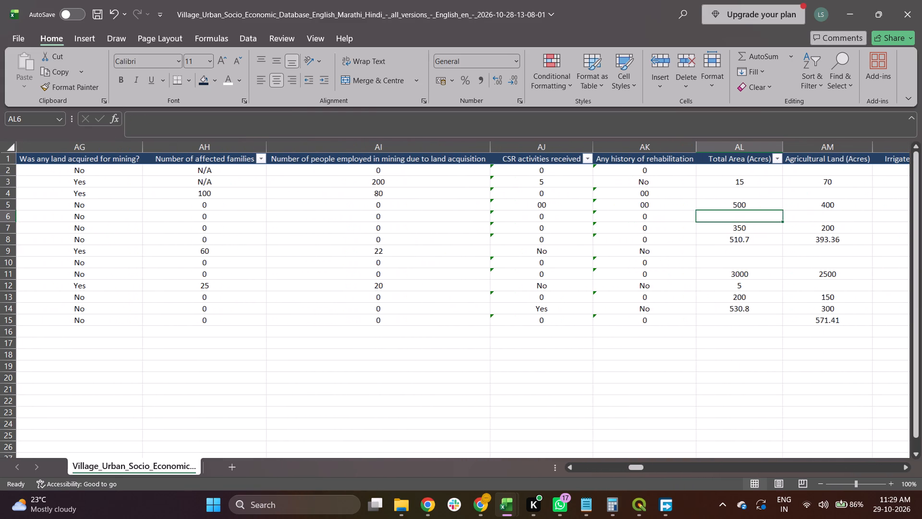
Enter N/A in the blank Total Area (Acres) cell in row 2.
key(Up)
key(Up)
key(Up)
key(Up)
key(shift+n)
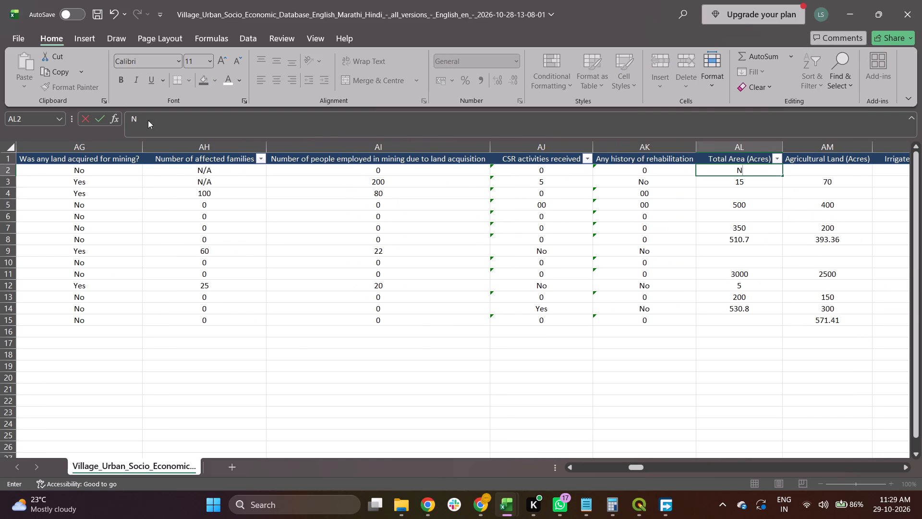
key(slash)
key(shift+a)
key(Tab)
Copy row 2's N/A into the blank Total Area (Acres) cells in rows 4, 6, 9, 10 and 15.
key(Left)
key(ctrl+c)
key(Down)
key(Down)
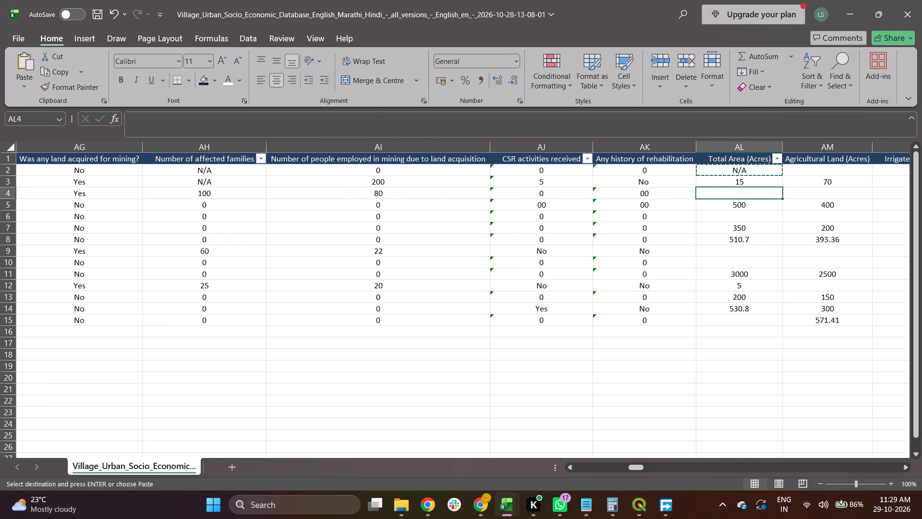
key(ctrl+v)
key(Down)
key(Down)
key(ctrl+v)
key(Down)
key(Down)
key(Down)
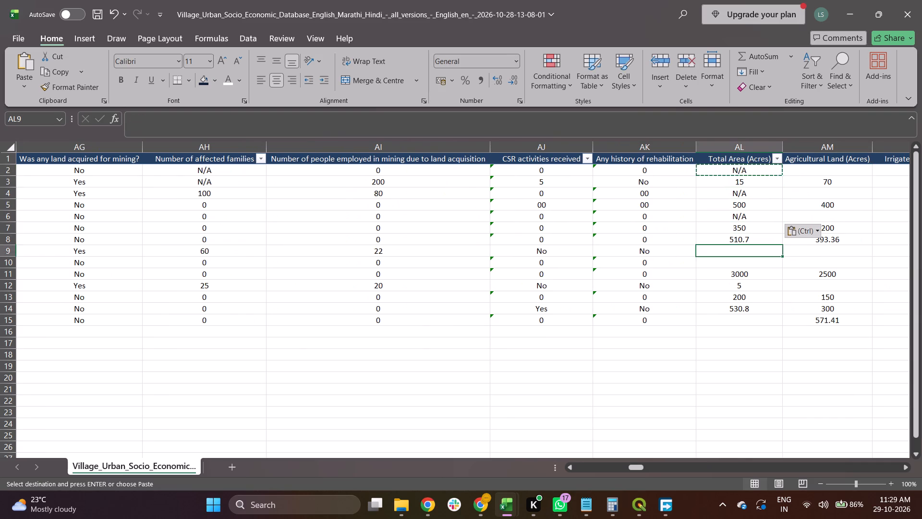
key(ctrl+v)
key(Down)
key(ctrl+v)
key(Down)
key(Down)
key(Down)
key(Down)
key(Down)
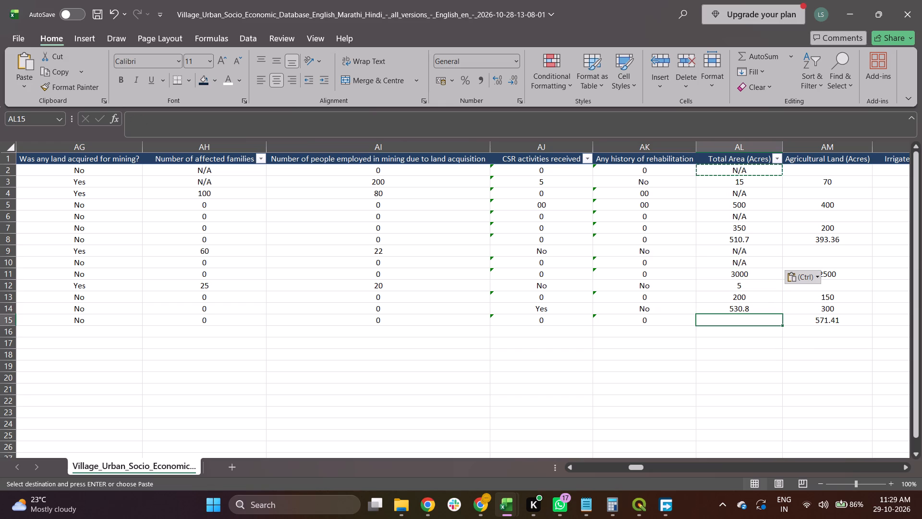
key(ctrl+v)
Fill the blank Agricultural Land (Acres) cells in rows 2, 4, 6, 9, 10 and 12 with the copied N/A.
key(Right)
key(Right)
key(Up)
key(Up)
key(Up)
key(Up)
key(Up)
key(Up)
key(Up)
key(Up)
key(Up)
key(Up)
key(Up)
key(Up)
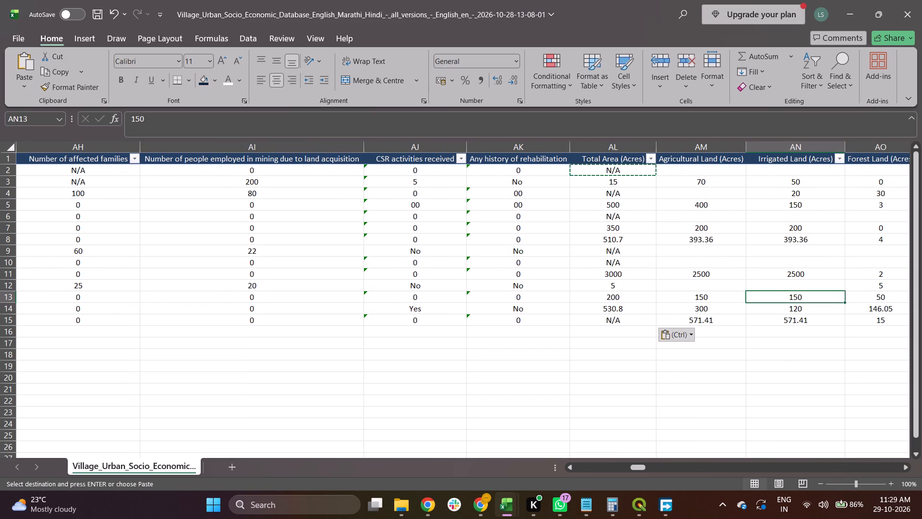
key(Left)
key(Up)
key(ctrl+v)
key(Down)
key(ctrl+Down)
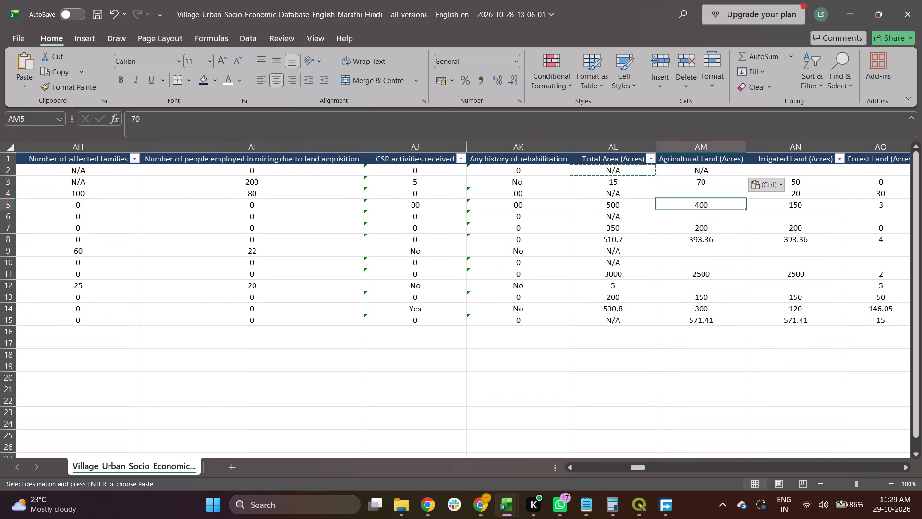
key(Up)
key(ctrl+v)
key(Down)
key(Down)
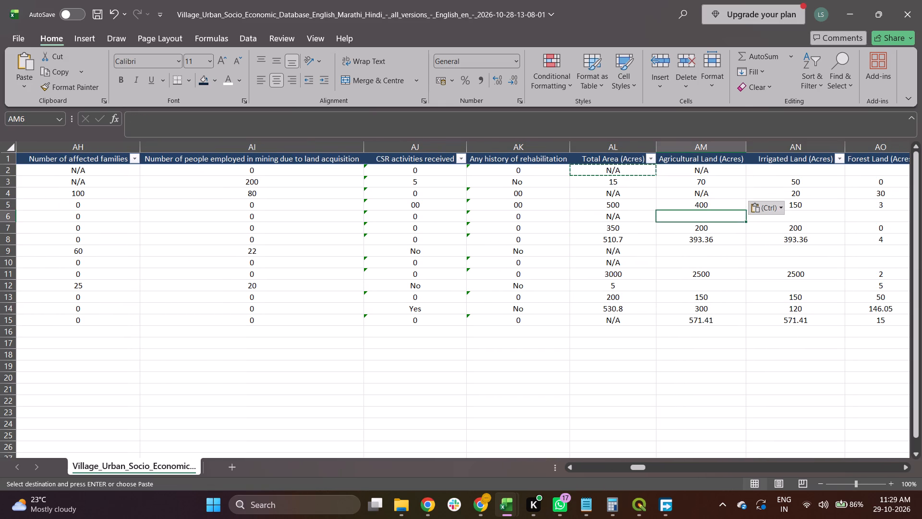
key(ctrl+v)
key(Down)
key(Down)
key(Down)
key(ctrl+v)
key(Down)
key(ctrl+v)
key(Down)
key(Down)
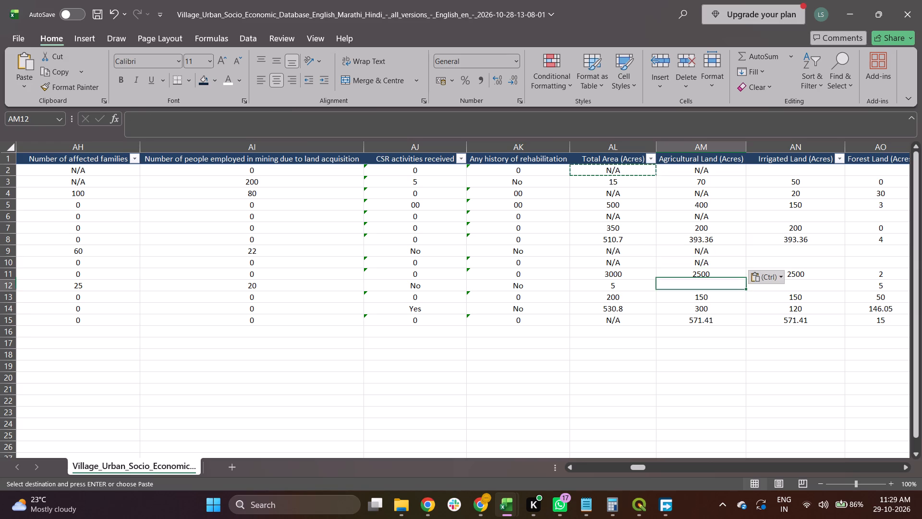
key(ctrl+v)
Fill the blank Irrigated Land (Acres) cells in rows 12, 10, 9, 6 and 2 with the copied N/A.
key(Right)
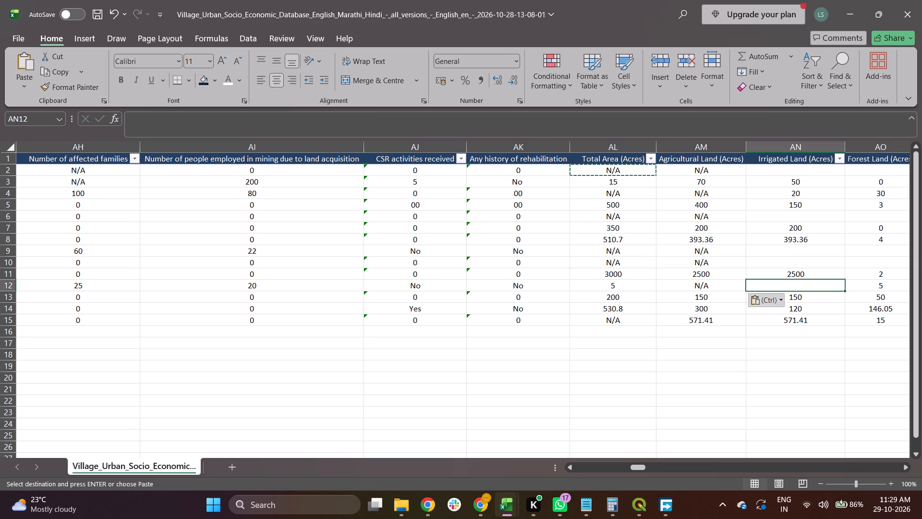
key(ctrl+v)
key(Up)
key(Up)
key(ctrl+v)
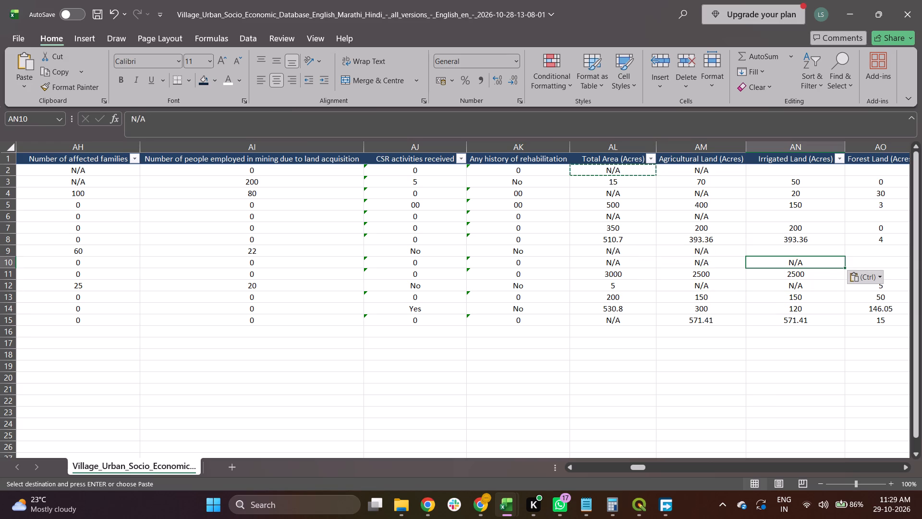
key(Up)
key(ctrl+v)
key(Up)
key(Up)
key(Up)
key(ctrl+v)
key(Up)
key(Up)
key(Up)
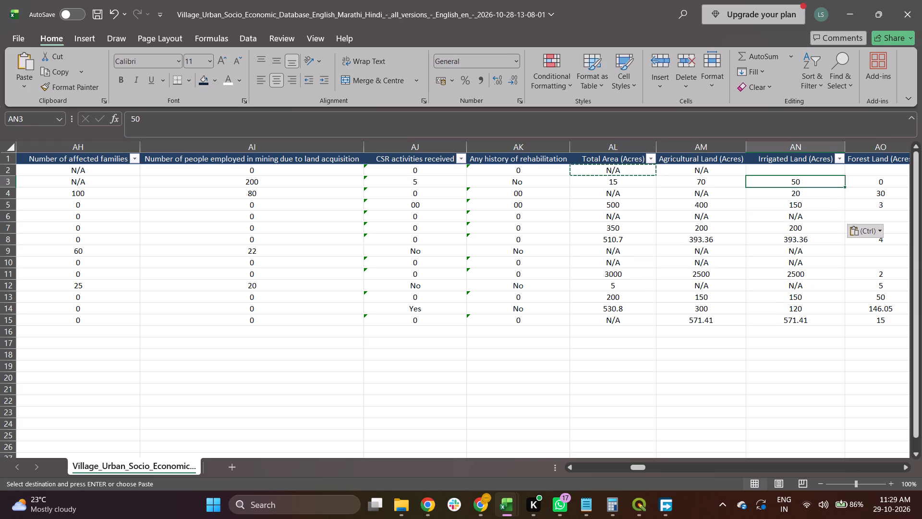
key(Up)
key(ctrl+v)
Fill the blank Forest Land (Acres) cells in rows 2, 6, 9 and 10 with the copied N/A.
key(Right)
key(ctrl+v)
key(Down)
key(Down)
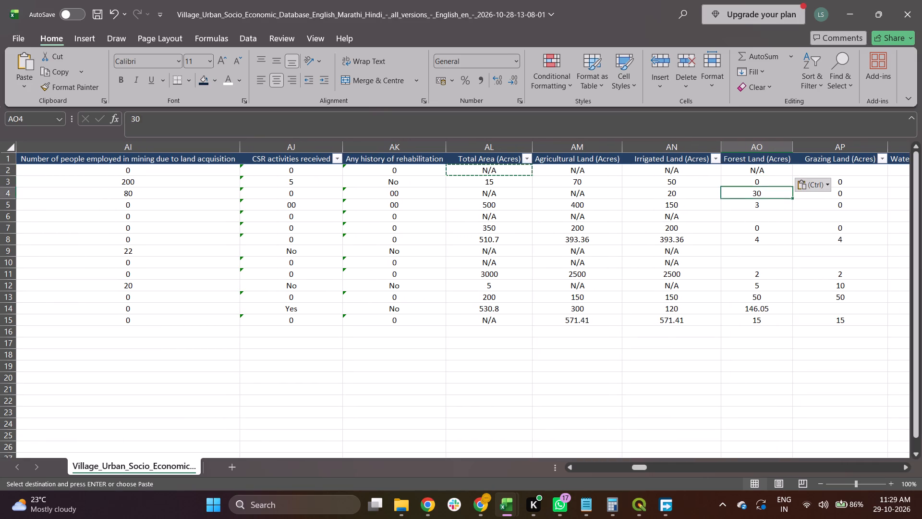
key(Down)
key(Down)
key(ctrl+v)
key(Down)
key(Down)
key(Down)
key(ctrl+v)
key(Down)
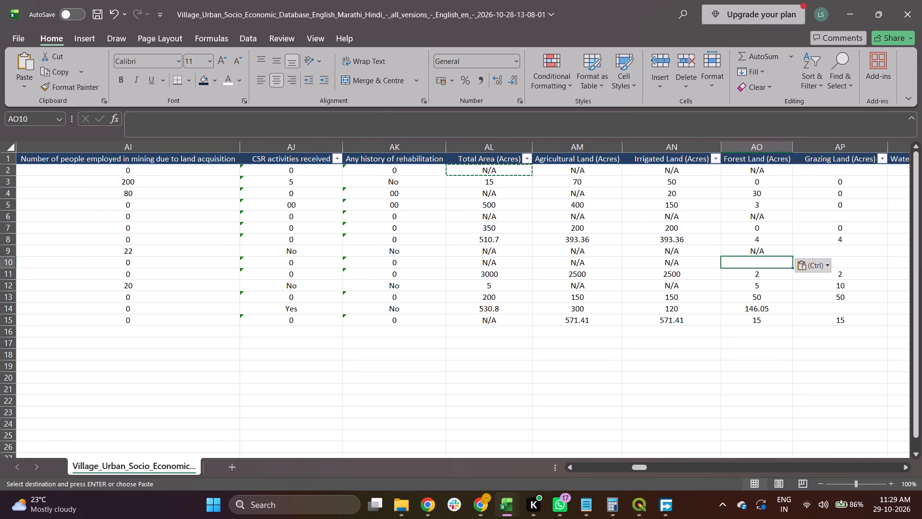
key(ctrl+v)
Fill the blank Grazing Land (Acres) cells in rows 14, 10, 9, 6 and 2 with the copied N/A.
key(Down)
key(Down)
key(Down)
key(Down)
key(Right)
key(ctrl+v)
key(Up)
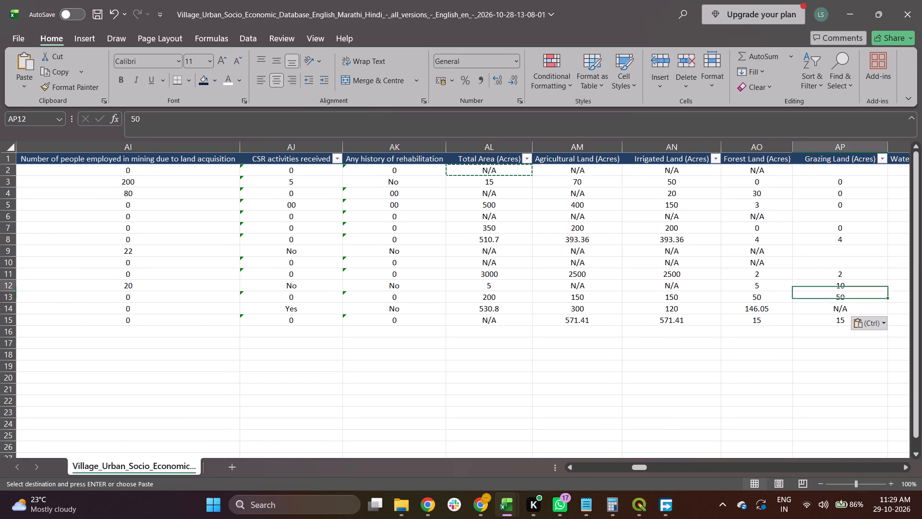
key(Up)
key(Up)
key(Up)
key(ctrl+v)
key(Up)
key(ctrl+v)
key(Up)
key(Up)
key(Up)
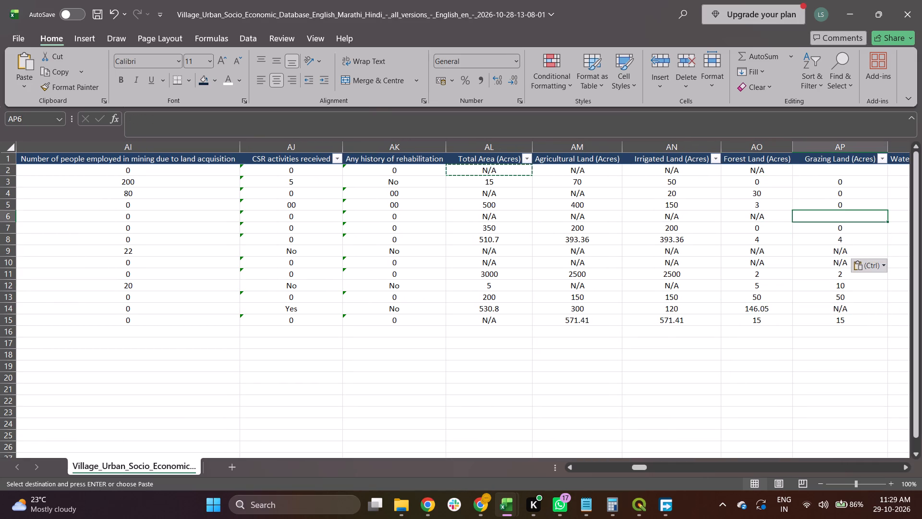
key(ctrl+v)
key(Up)
key(Up)
key(Up)
key(Up)
key(ctrl+v)
Fill the blank Water Resources (Acres) cells in rows 2, 6, 9 and 10 with the copied N/A.
key(Right)
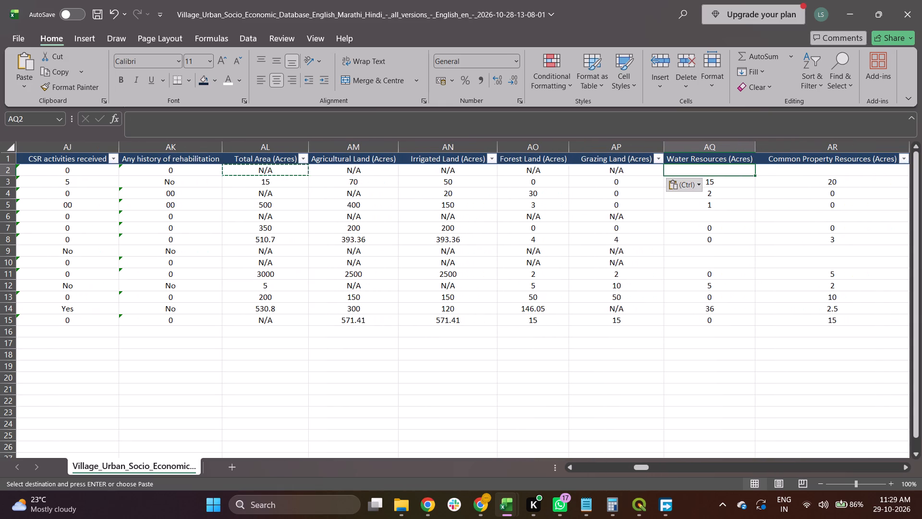
key(ctrl+v)
key(Down)
key(Down)
key(Down)
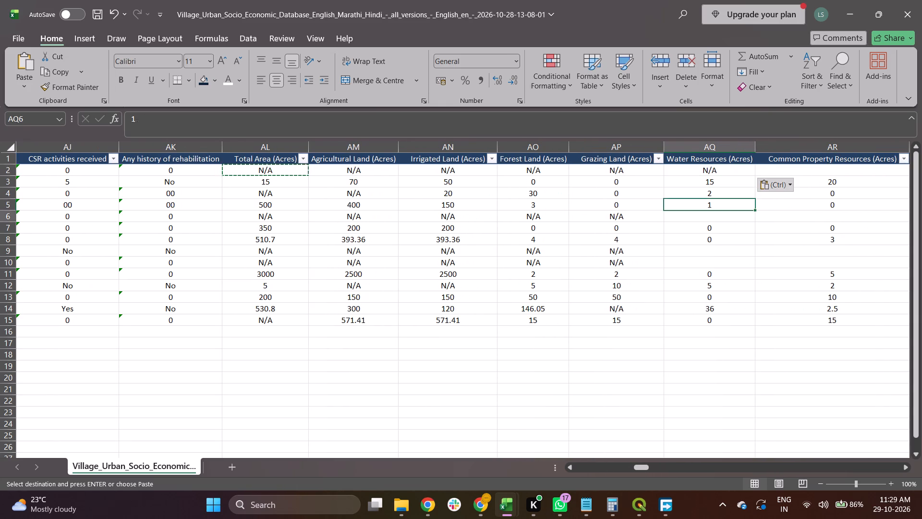
key(Down)
key(ctrl+v)
key(Down)
key(Down)
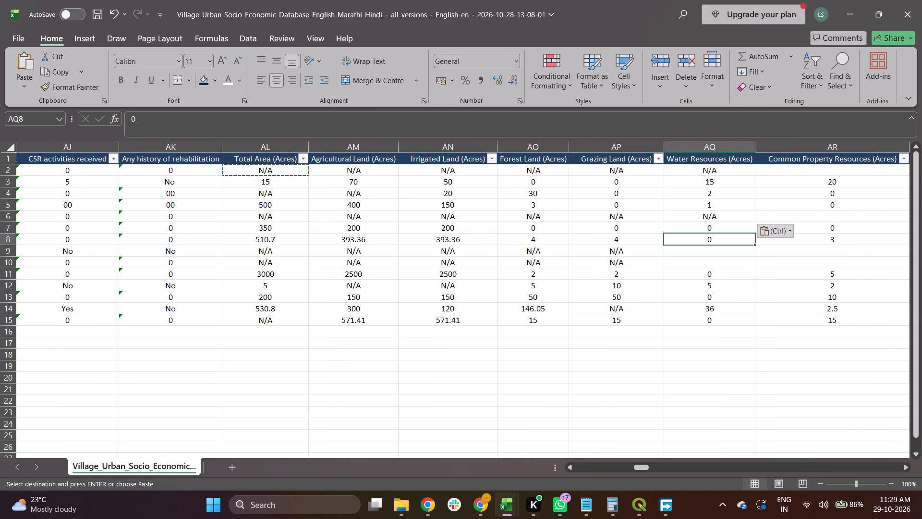
key(Down)
key(ctrl+v)
key(Down)
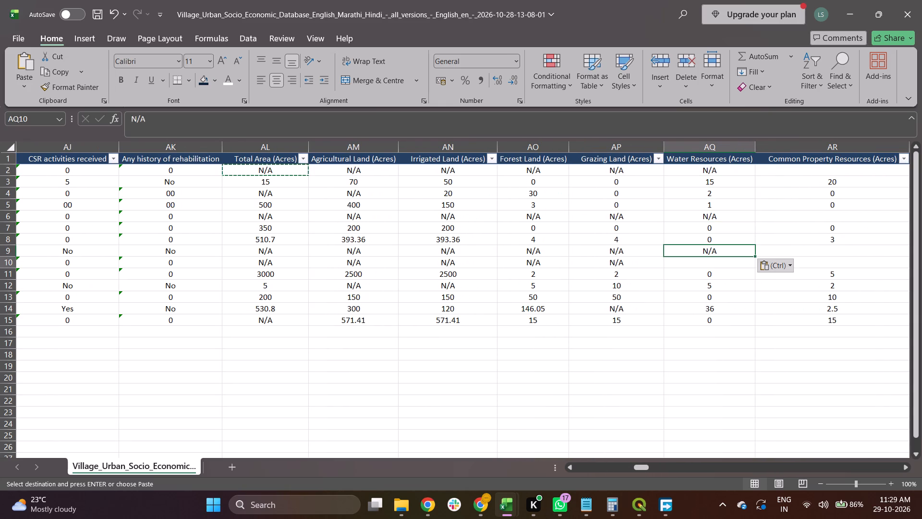
key(ctrl+v)
Fill the blank Common Property Resources (Acres) cells in rows 10, 9, 6 and 2 with the copied N/A.
key(Right)
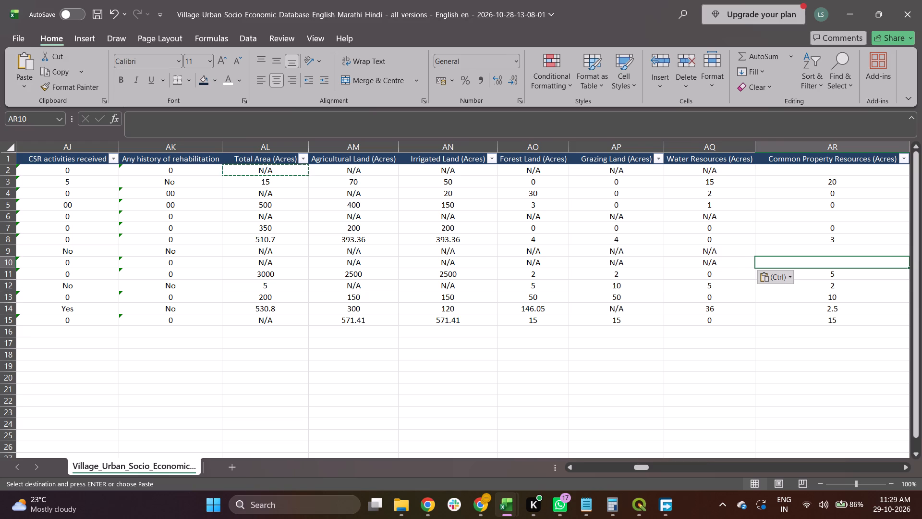
key(ctrl+v)
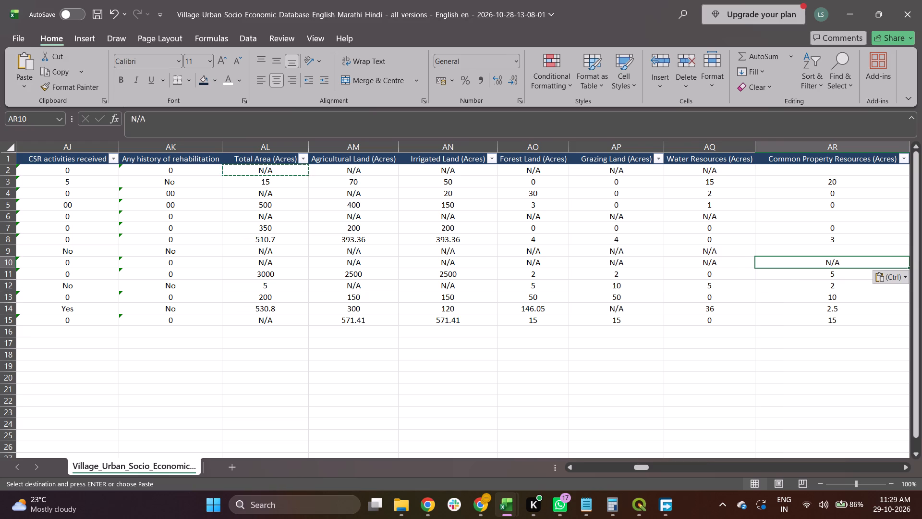
key(Up)
key(ctrl+v)
key(Up)
key(Up)
key(Up)
key(ctrl+v)
key(Up)
key(Up)
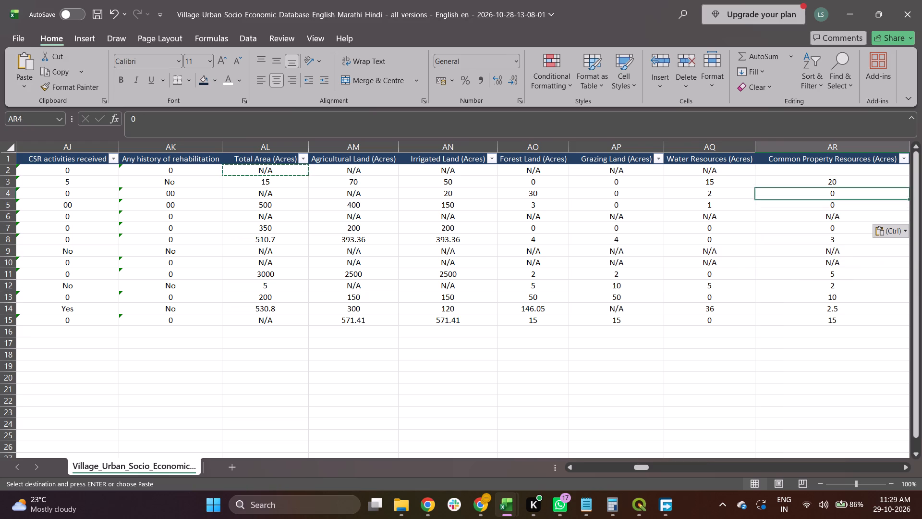
key(Up)
key(Up)
key(ctrl+v)
Fill the blank Changes in last 10 years - Agriculture cell in row 9 with the copied N/A.
key(Right)
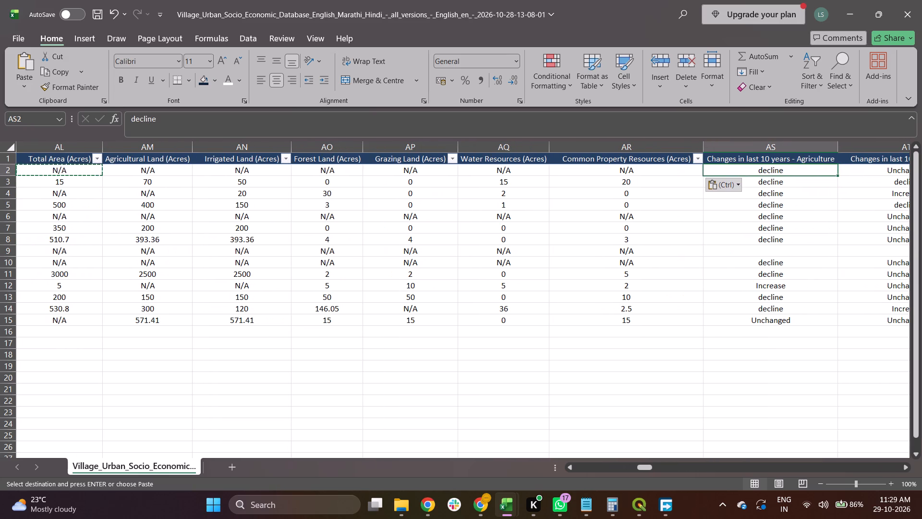
key(Down)
key(Down)
key(Down)
key(Down)
key(Down)
key(Down)
key(Down)
key(Down)
key(Up)
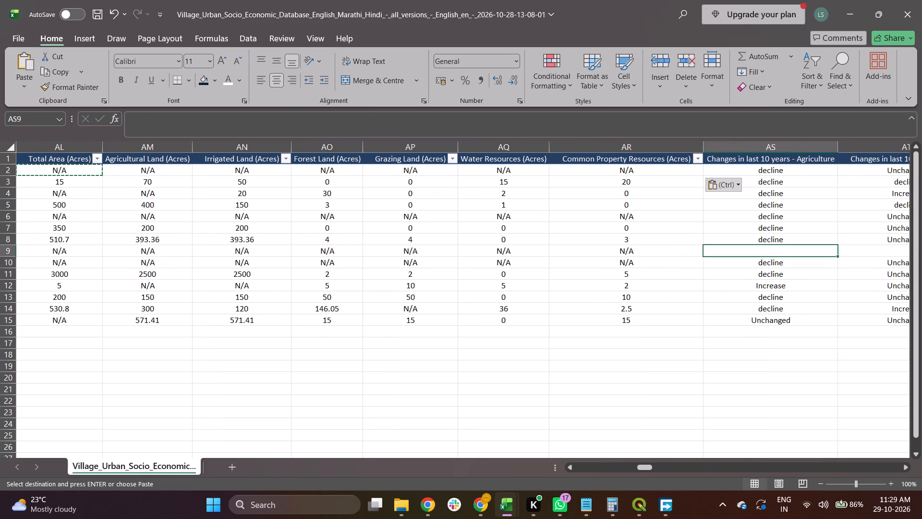
key(ctrl+v)
Capitalise the row 2 answer under Changes in last 10 years - Agriculture as Decline.
key(Down)
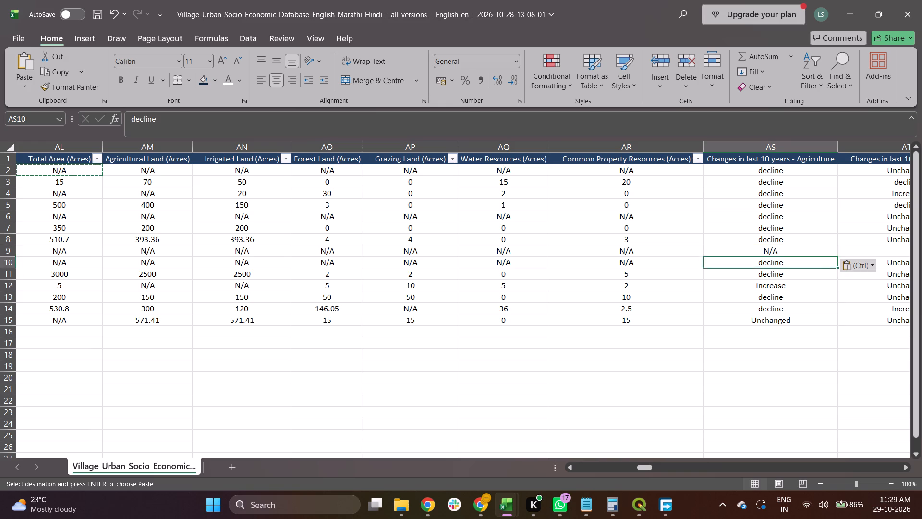
key(Down)
key(Up)
key(Up)
key(Up)
key(Up)
key(Up)
key(Up)
key(Up)
key(Up)
key(Up)
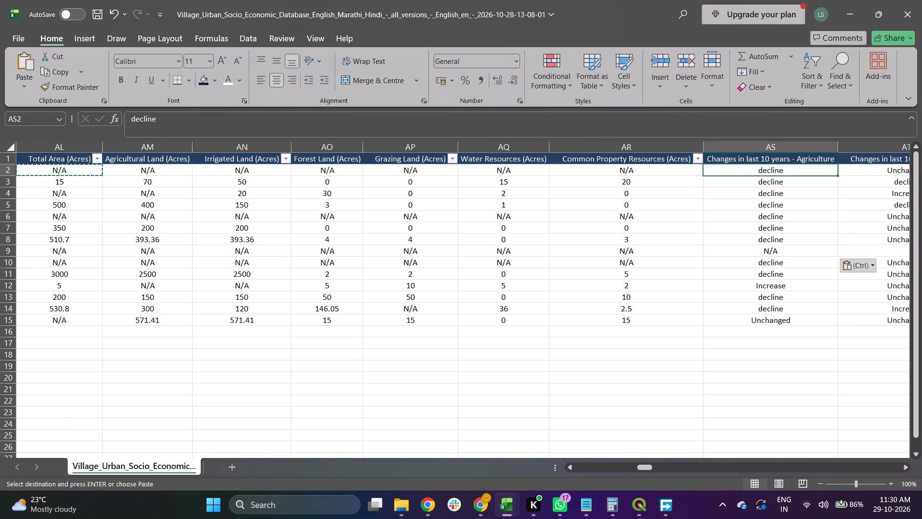
click(132, 118)
key(Right)
key(BackSpace)
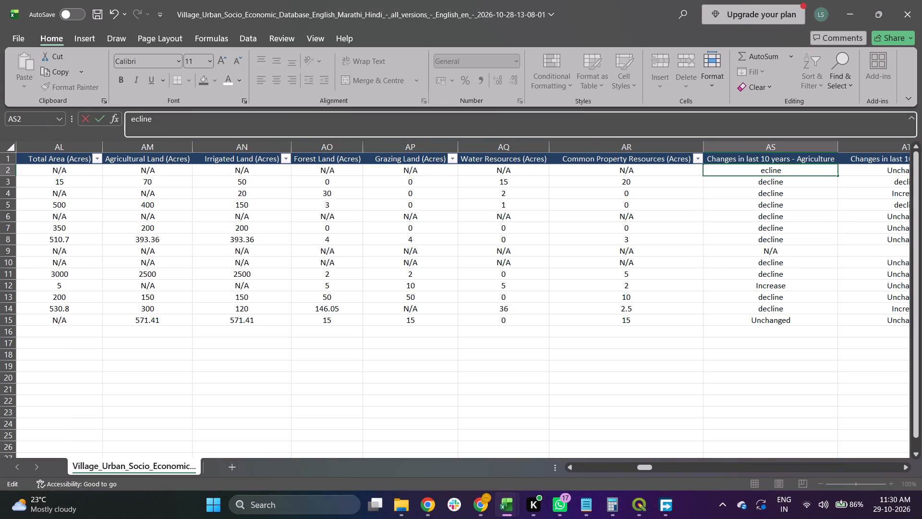
key(shift+d)
key(Tab)
key(Left)
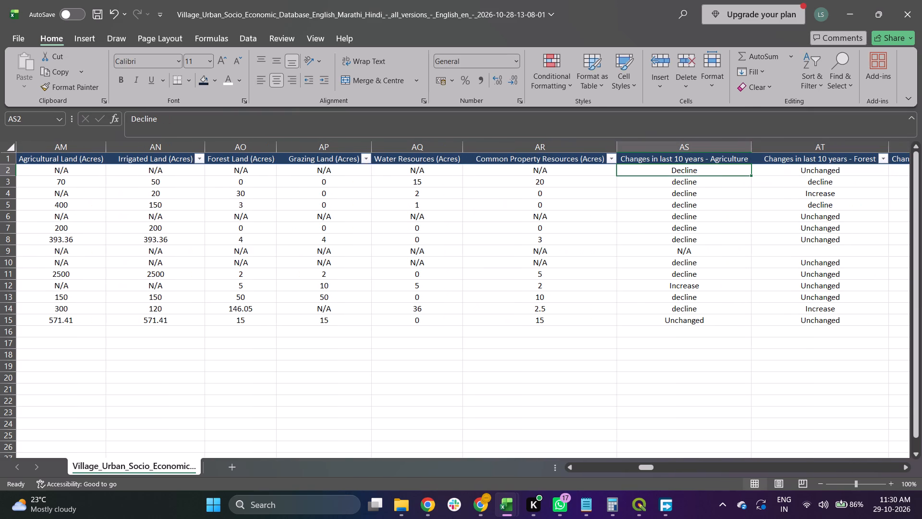
Copy row 2's Decline over the lowercase answers in rows 3 to 8 of Changes in last 10 years - Agriculture.
key(ctrl+c)
key(Down)
key(ctrl+v)
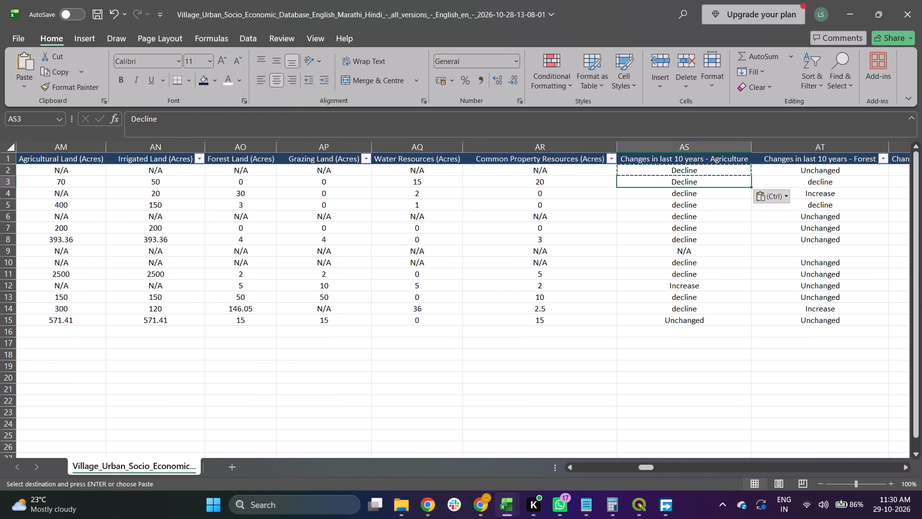
key(Down)
key(ctrl+v)
key(Down)
key(ctrl+v)
key(Down)
key(ctrl+v)
key(Down)
key(ctrl+v)
key(Down)
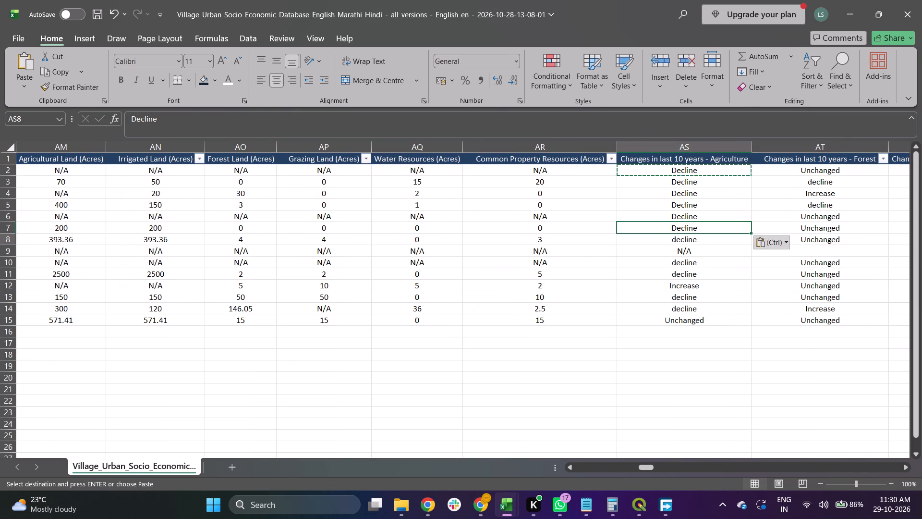
key(ctrl+v)
Paste the copied Decline over the lowercase Agriculture change answers in rows 10, 11, 13 and 14.
key(Down)
key(Down)
key(ctrl+v)
key(Down)
key(ctrl+v)
key(Down)
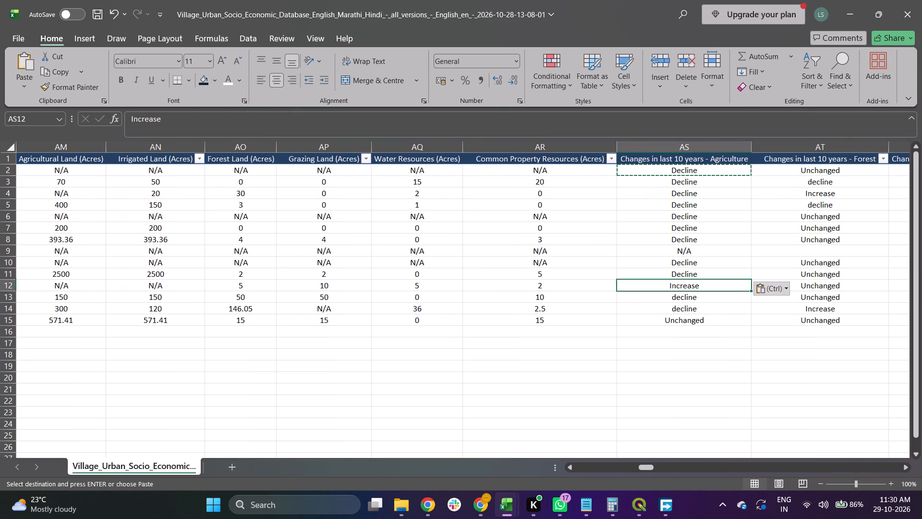
key(Down)
key(ctrl+v)
key(Down)
key(ctrl+v)
Replace the lowercase answers in rows 3 and 5 of Changes in last 10 years - Forest with the copied Decline.
key(Right)
key(Right)
key(Left)
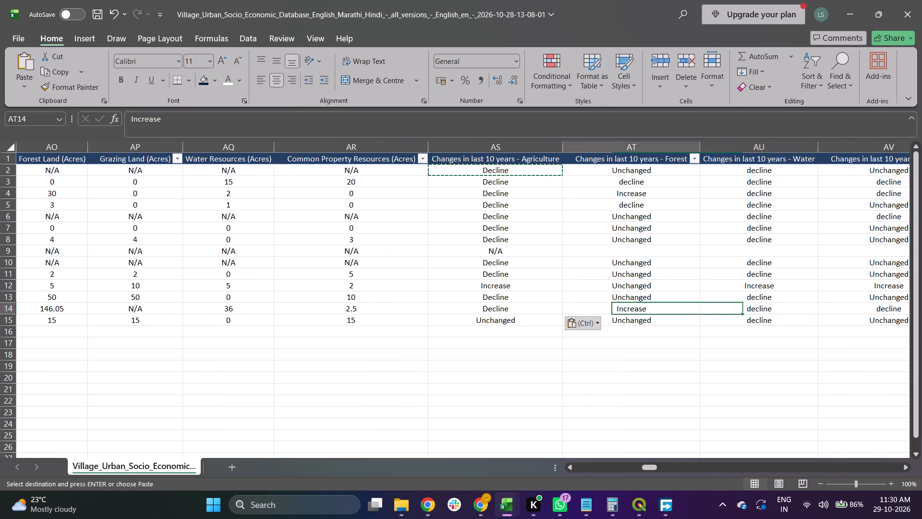
key(Left)
key(Right)
key(Up)
key(Up)
key(Up)
key(Up)
key(Up)
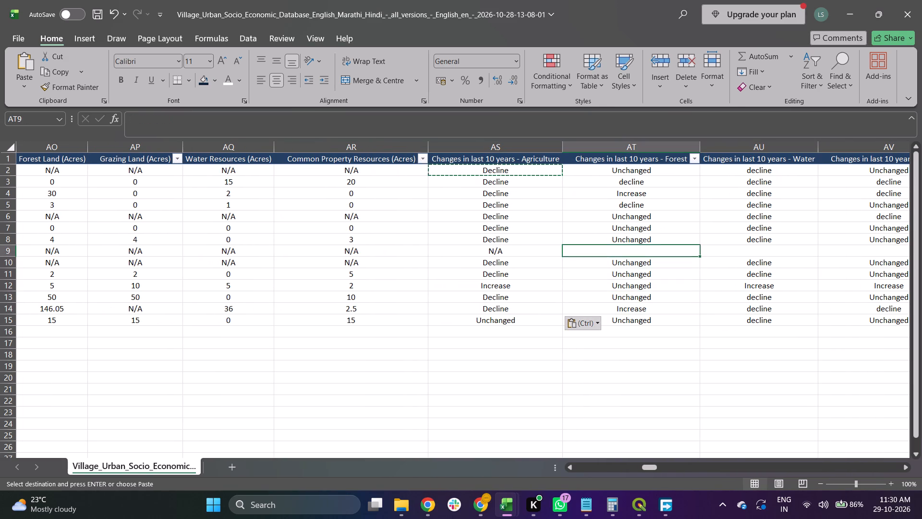
key(Up)
key(Up)
key(Up)
key(Up)
key(Up)
key(Up)
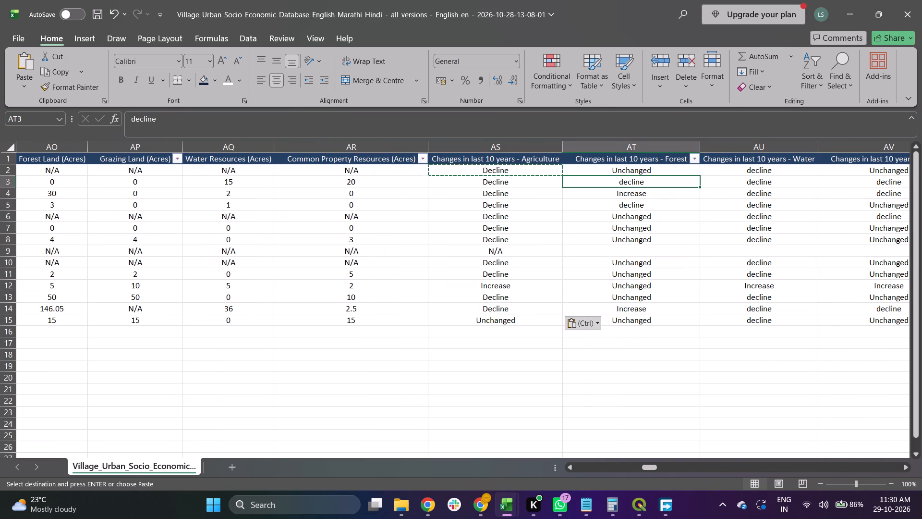
key(ctrl+v)
key(Down)
key(Down)
key(ctrl+v)
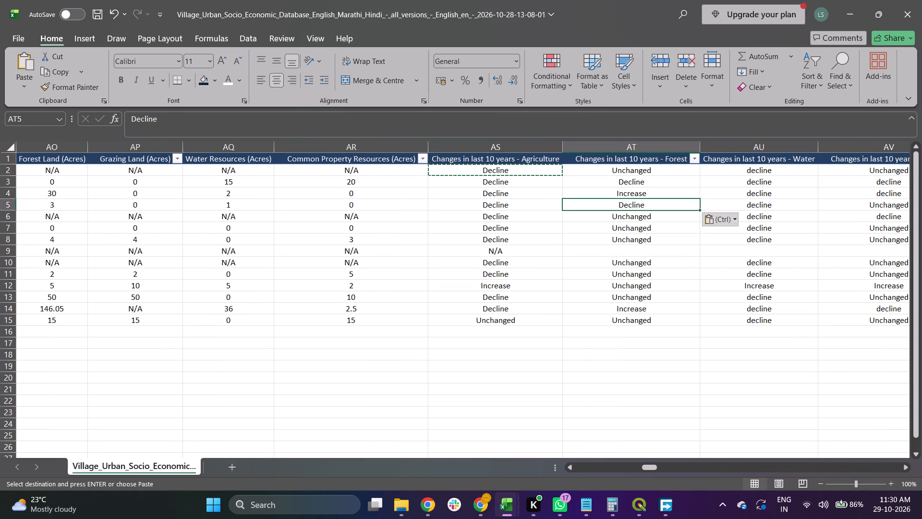
Enter N/A in the blank Changes in last 10 years - Forest cell in row 9.
key(Down)
key(Down)
key(Down)
key(Down)
key(shift+n)
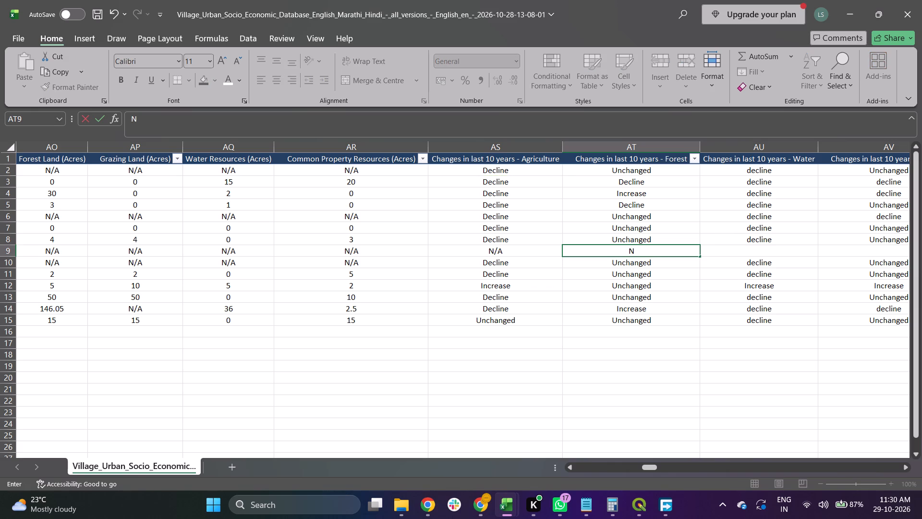
text(/A)
key(Tab)
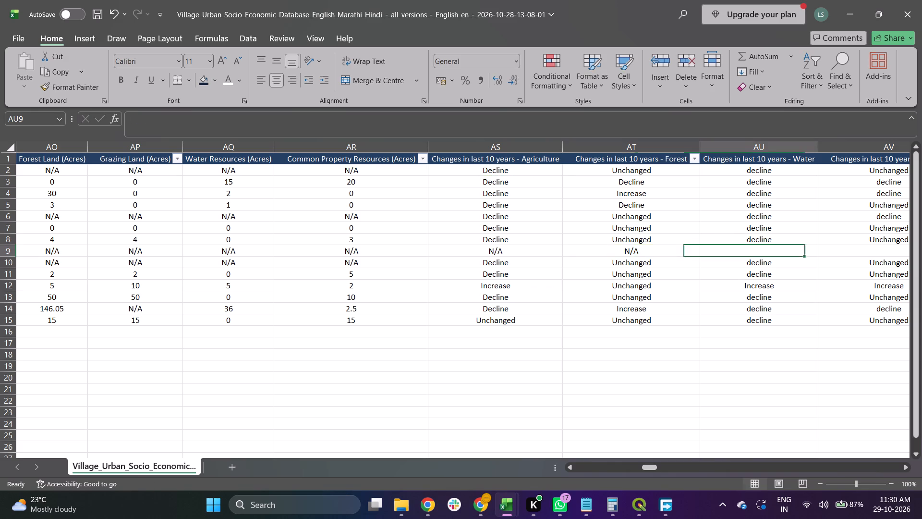
Copy row 9's Forest N/A into the blank Changes in last 10 years - Water and Grazing cells of that row.
key(Left)
key(ctrl+c)
key(Right)
key(ctrl+v)
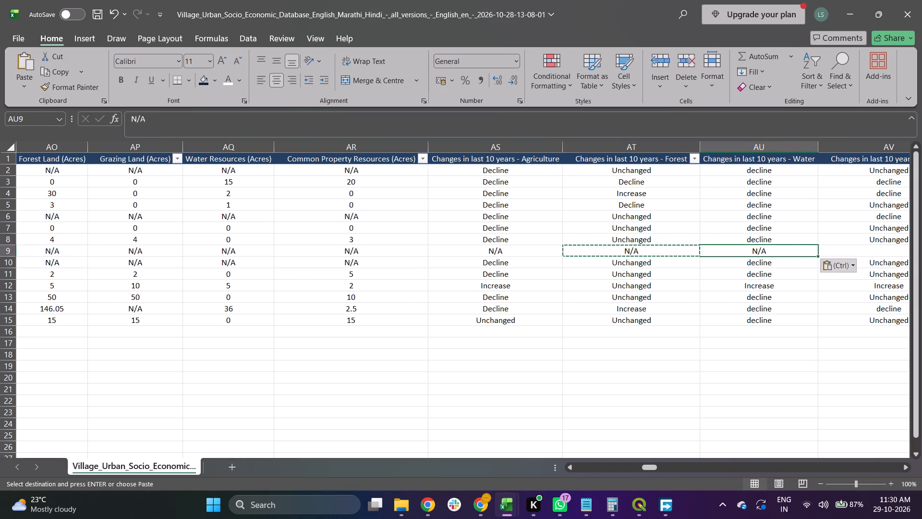
key(Right)
key(ctrl+v)
Copy Decline from row 3 of the Forest change column over the lowercase Changes in last 10 years - Water answers in rows 2 to 8.
key(Right)
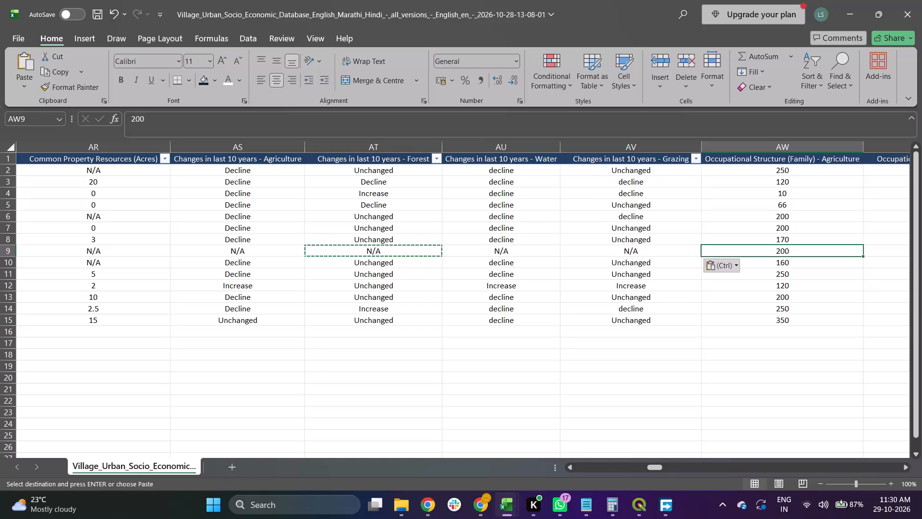
key(Right)
key(Left)
key(Left)
key(Left)
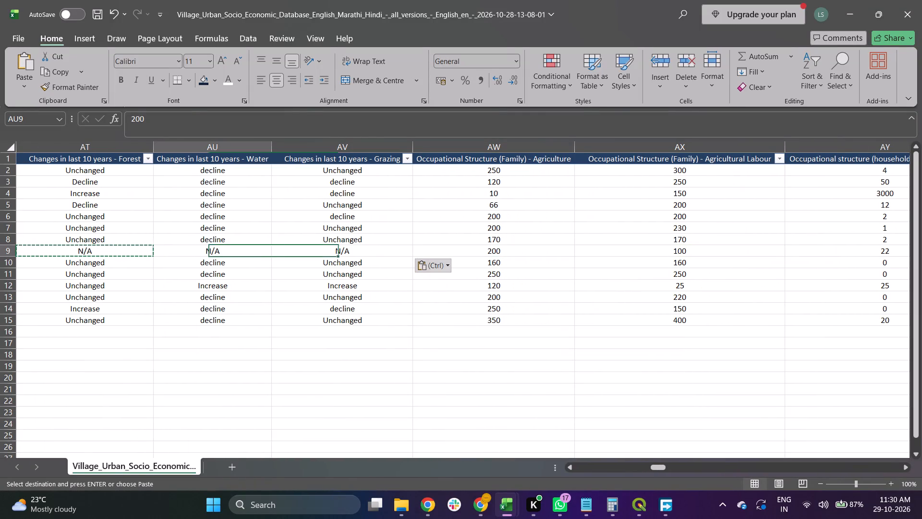
key(Left)
key(Left)
key(Right)
key(Up)
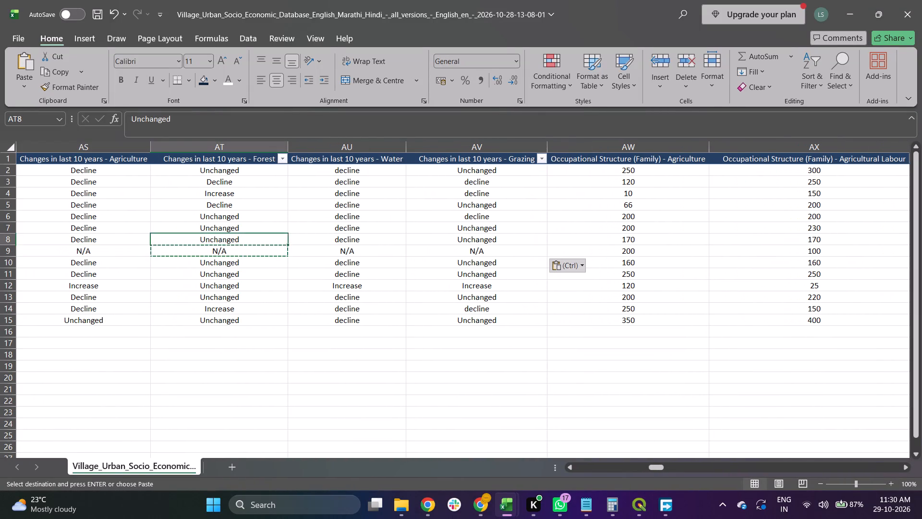
key(Up)
key(Up)
key(Up)
key(Up)
key(Up)
key(ctrl+c)
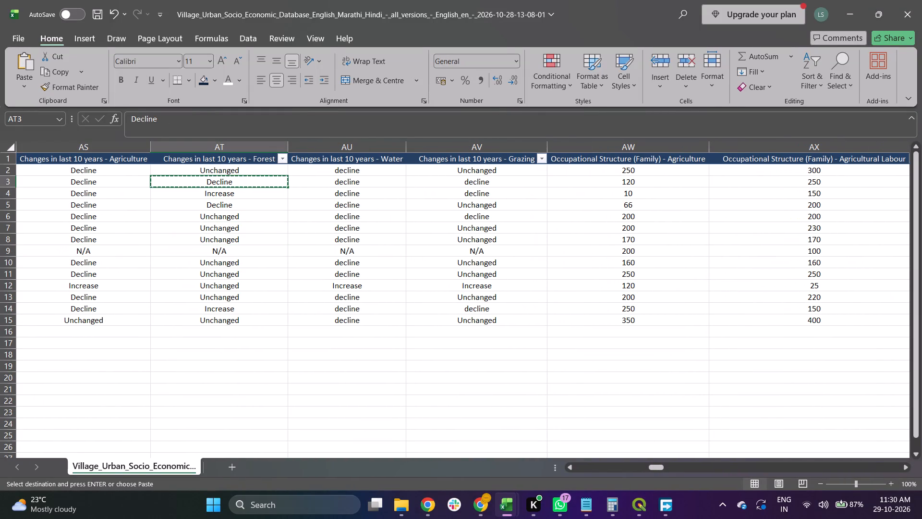
key(Right)
key(Up)
key(shift+Down)
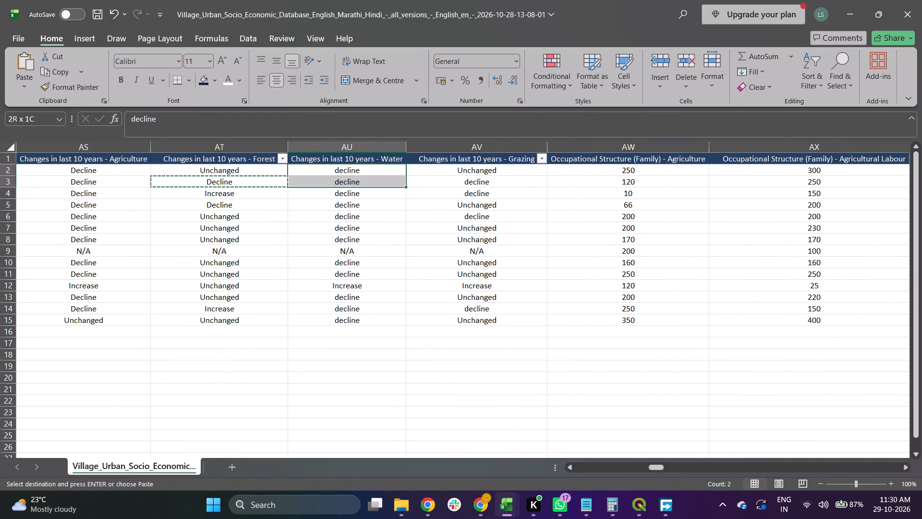
key(shift+Down)
key(shift+Down)
key(shift+Down)
key(shift+Down)
key(shift+Down)
key(ctrl+v)
Paste the copied Decline over the lowercase Water change answers in rows 10, 11 and 13 to 15.
key(Down)
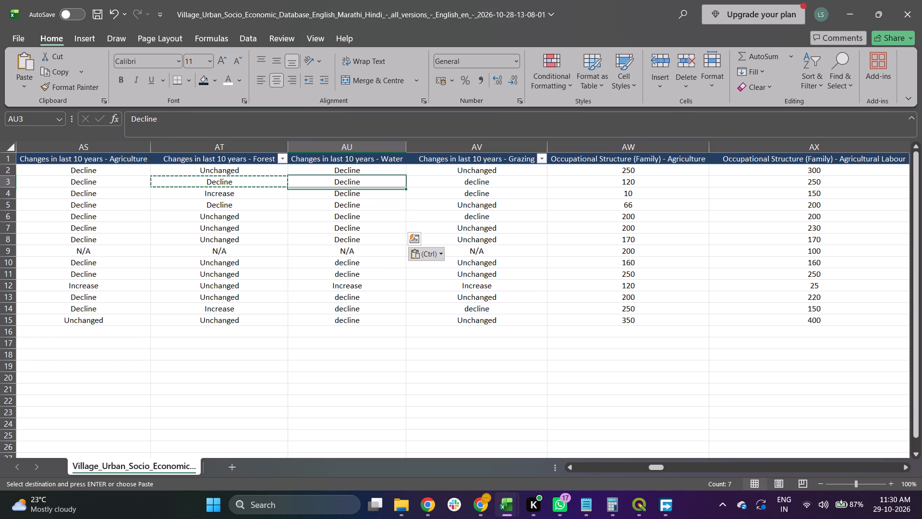
key(Down)
key(Down)
key(Down)
key(Down)
key(Down)
key(Down)
key(Down)
key(Down)
key(Up)
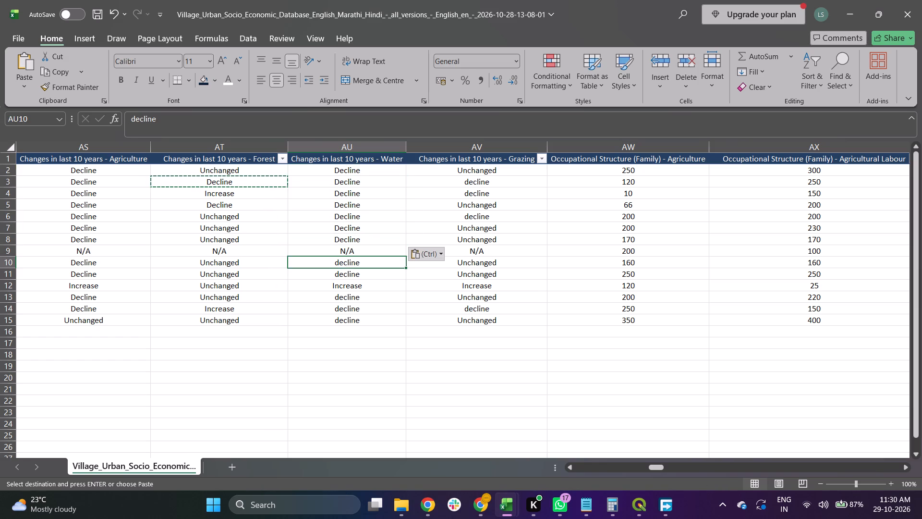
key(shift+Down)
key(ctrl+v)
key(Down)
key(Down)
key(Down)
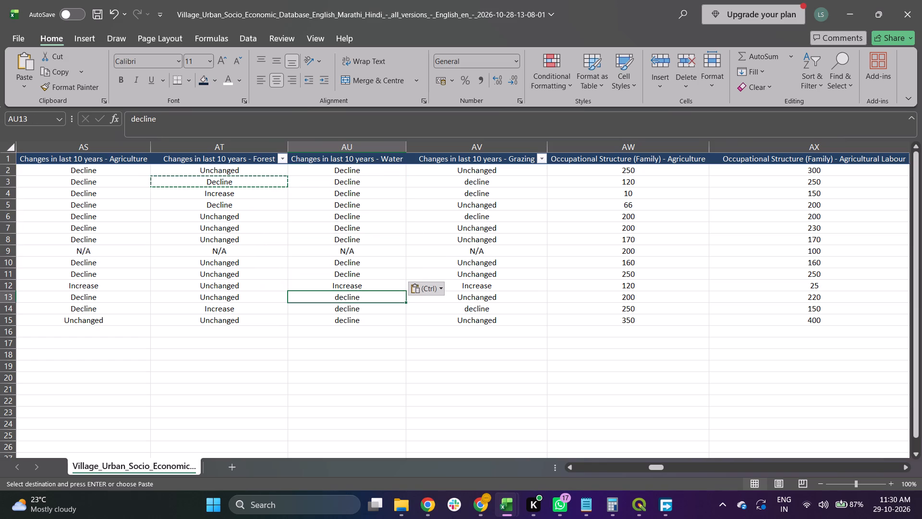
key(shift+Down)
key(shift+Down)
key(ctrl+v)
Replace the lowercase answers in rows 14, 4 and 3 of Changes in last 10 years - Grazing with the copied Decline.
key(Right)
key(Right)
key(Down)
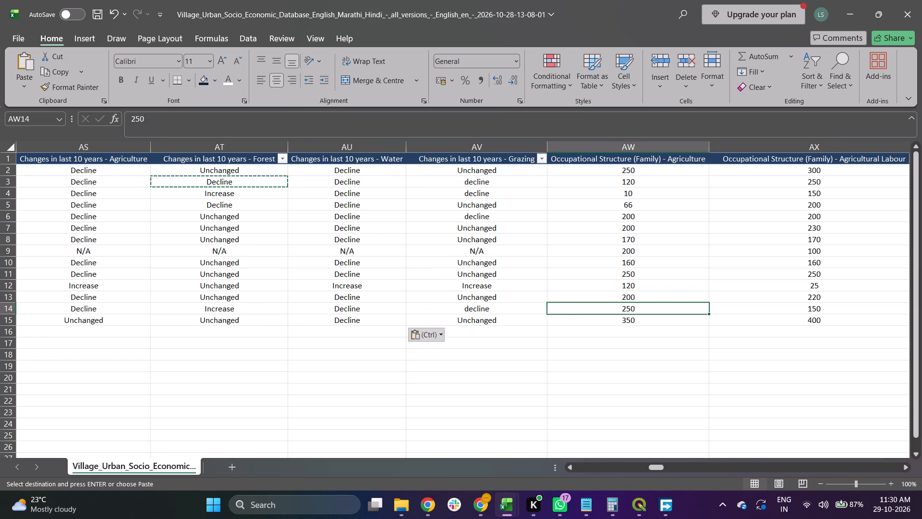
key(Left)
key(ctrl+v)
key(Up)
key(Up)
key(Up)
key(Up)
key(Up)
key(Up)
key(Up)
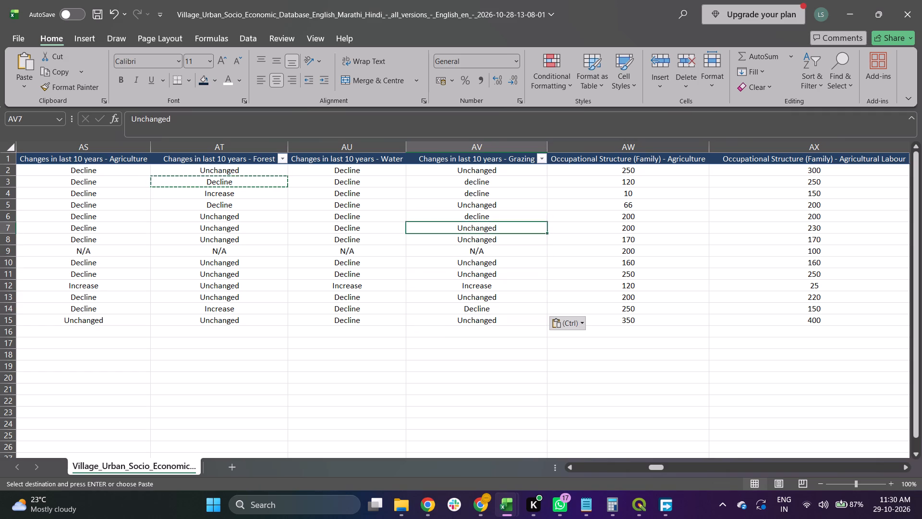
key(Up)
key(Up)
key(Up)
key(ctrl+v)
key(Up)
key(ctrl+v)
Paste the copied Decline over the lowercase Grazing change answer in row 6.
key(Down)
key(Down)
key(Down)
key(Down)
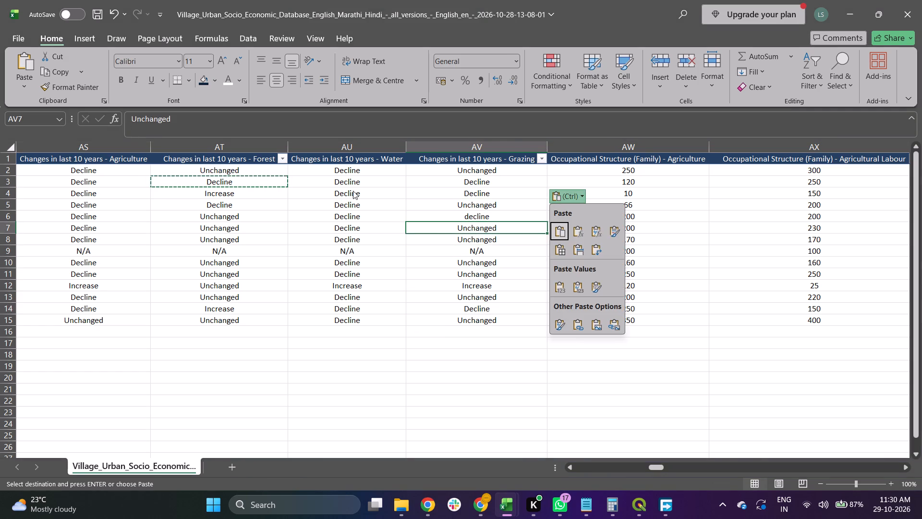
click(464, 247)
key(Up)
key(ctrl+v)
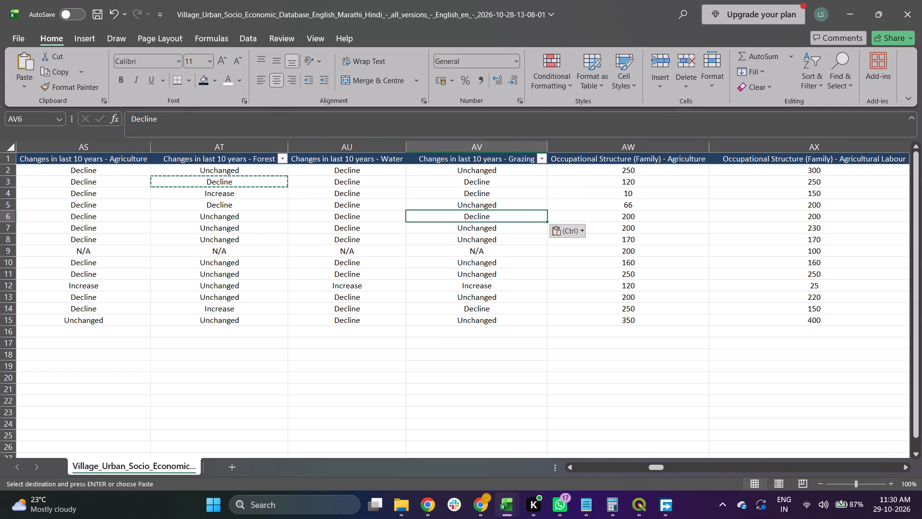
Check the Occupational Structure and first Mining Employment columns for blank or inconsistent entries.
key(Right)
key(Right)
key(Right)
key(Left)
key(Left)
key(Left)
key(Left)
key(Right)
key(Right)
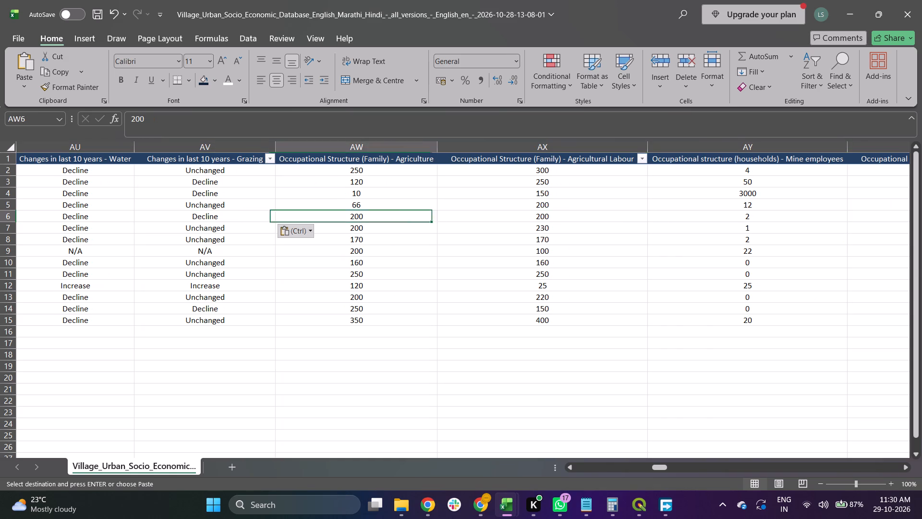
key(Right)
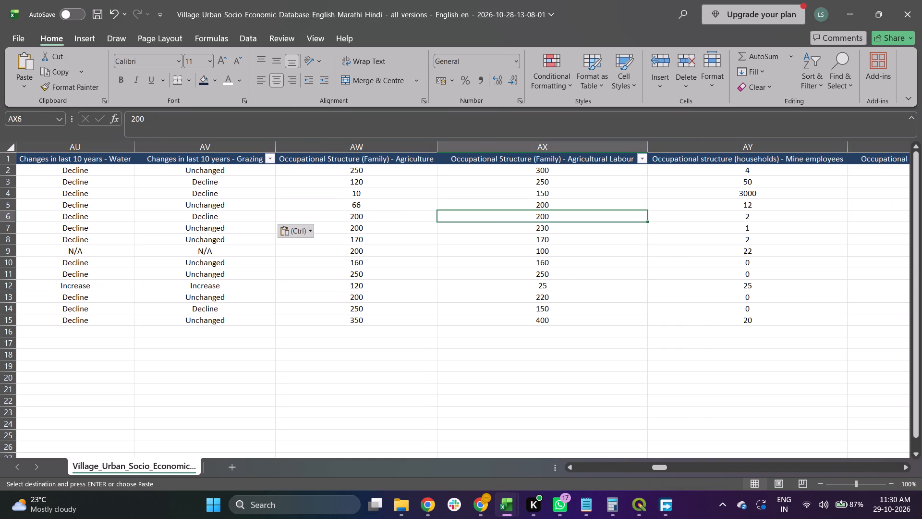
key(Right)
key(Right)
key(Right)
key(Right)
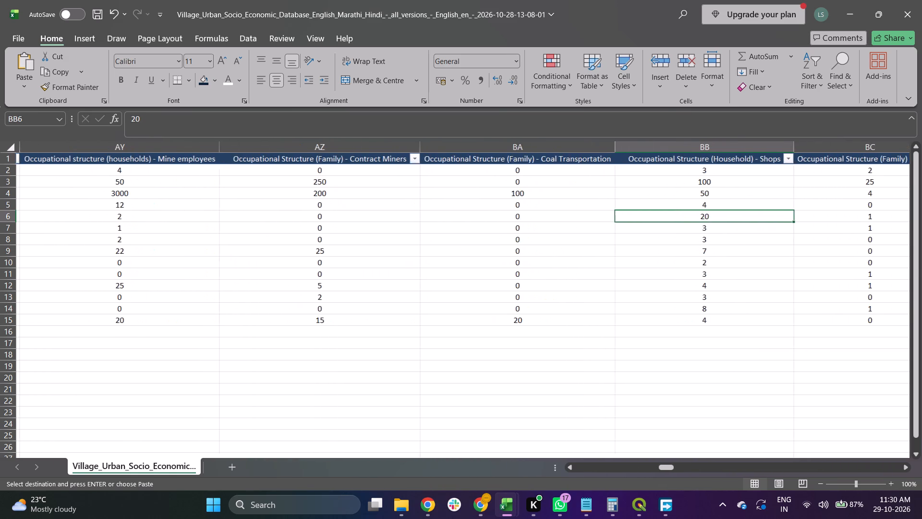
key(Right)
key(Right)
key(Right)
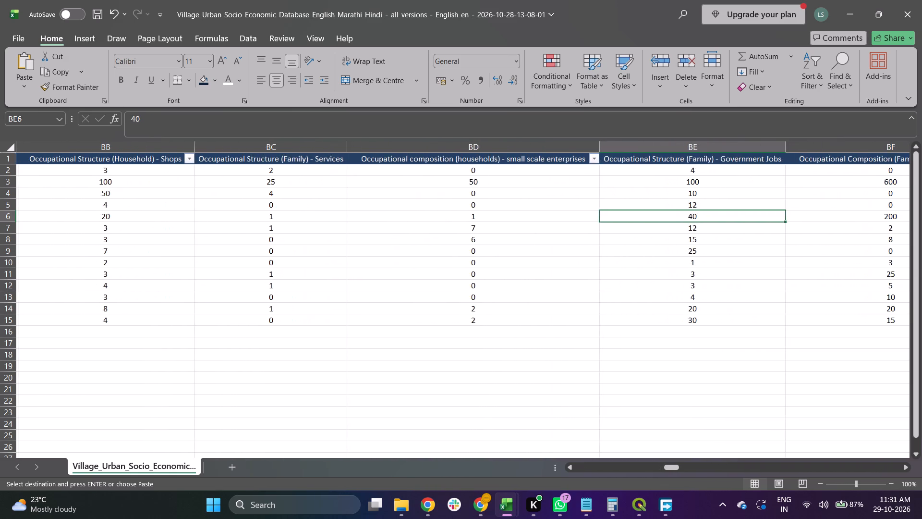
key(Right)
key(Right)
key(Right)
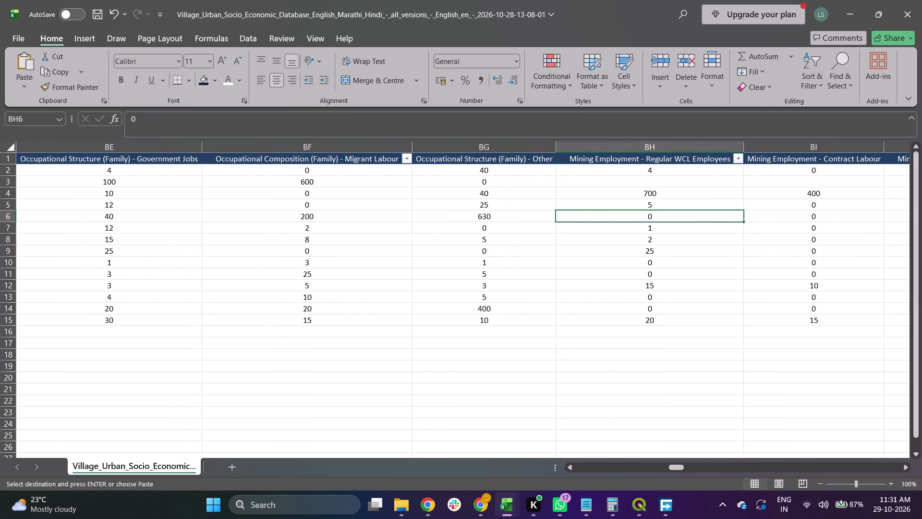
key(Right)
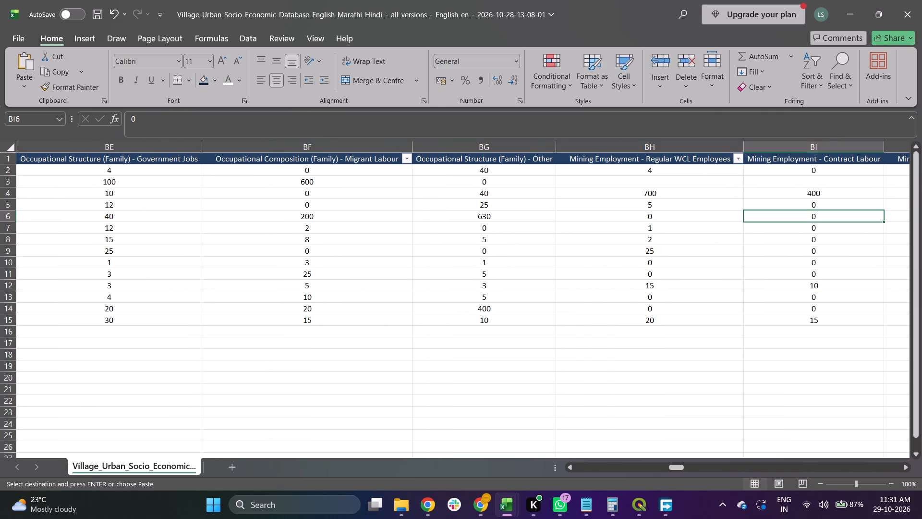
key(Right)
Enter N/A in the blank Mining Employment - Regular WCL Employees cell in row 3.
key(Left)
key(Left)
key(Up)
key(Up)
key(Up)
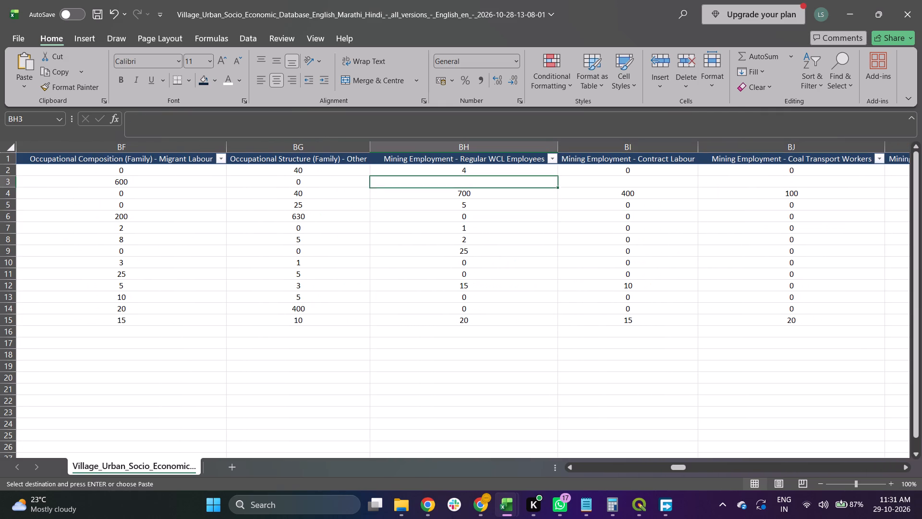
text(N/A)
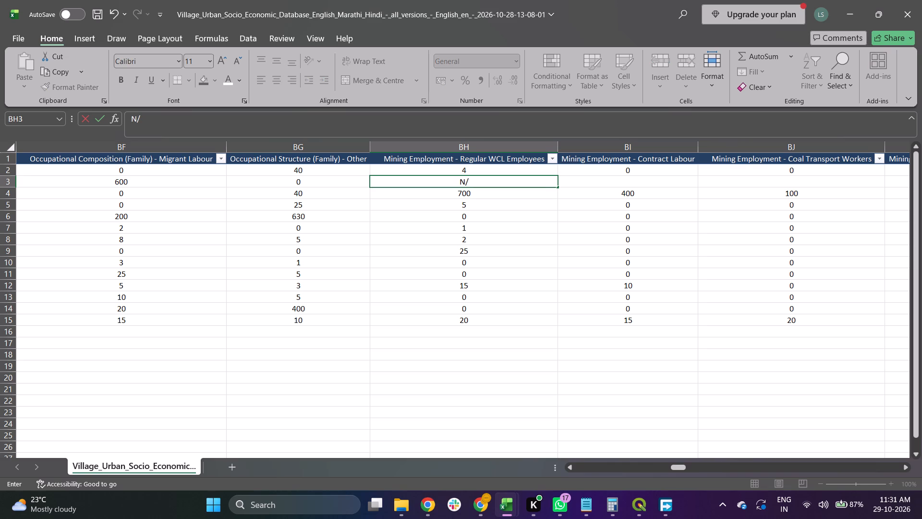
key(Tab)
Copy that N/A into row 3's blank Contract Labour, Coal Transport Workers and Loading/unloading workers cells.
key(Left)
key(ctrl+c)
key(Right)
key(ctrl+v)
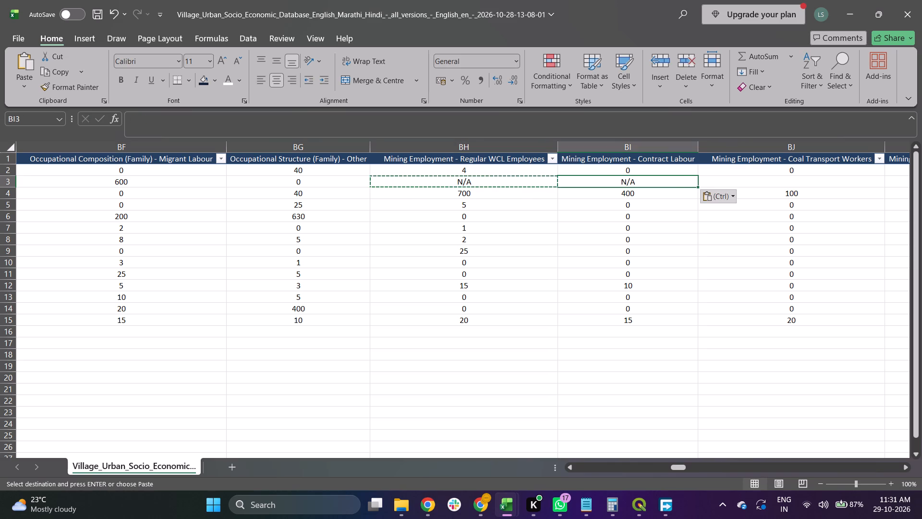
key(Right)
key(ctrl+v)
key(Right)
key(Right)
key(Left)
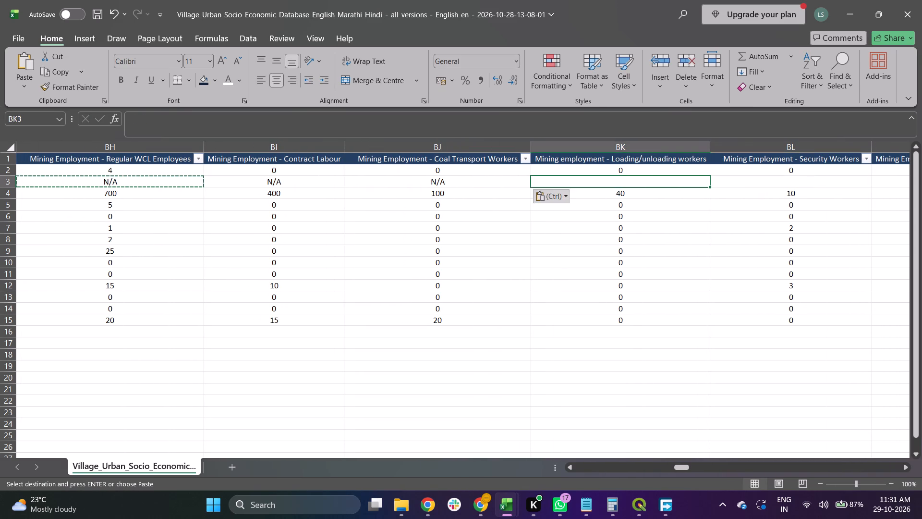
key(ctrl+v)
Paste the copied N/A into row 3's blank Security Workers, Workshop Workers and Other mining-related workers cells.
key(Right)
key(Right)
key(Left)
key(ctrl+v)
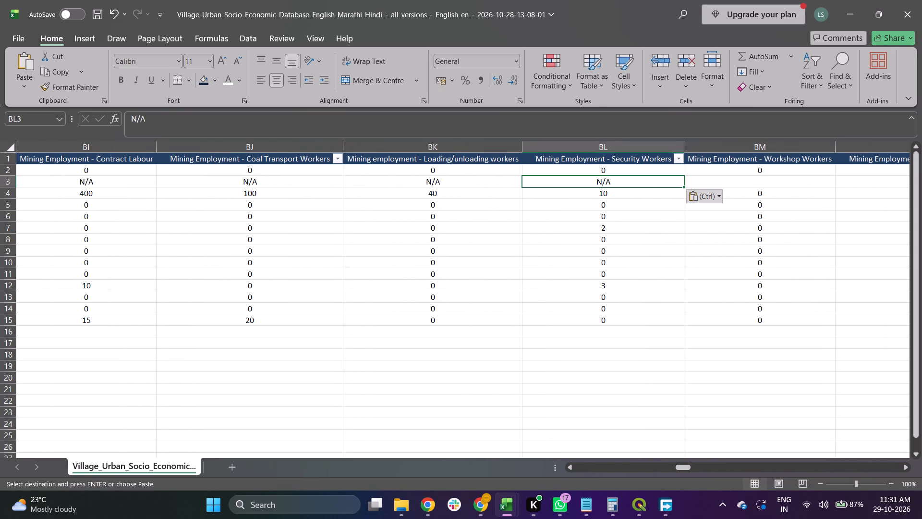
key(Right)
key(ctrl+v)
key(Right)
key(Right)
key(Left)
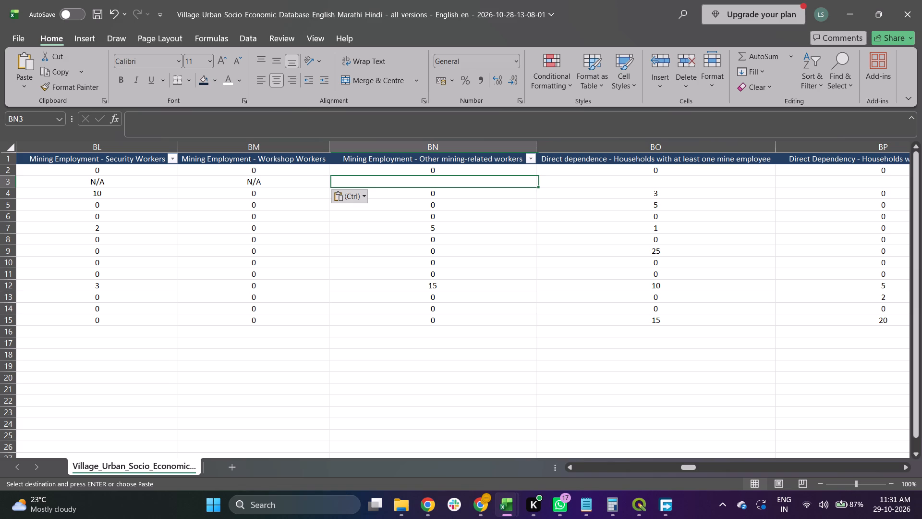
key(ctrl+v)
Fill row 3's four blank Direct Dependency cells, from mine employee households through mining compensation, with the copied N/A.
key(Right)
key(Right)
key(Left)
key(ctrl+v)
key(Right)
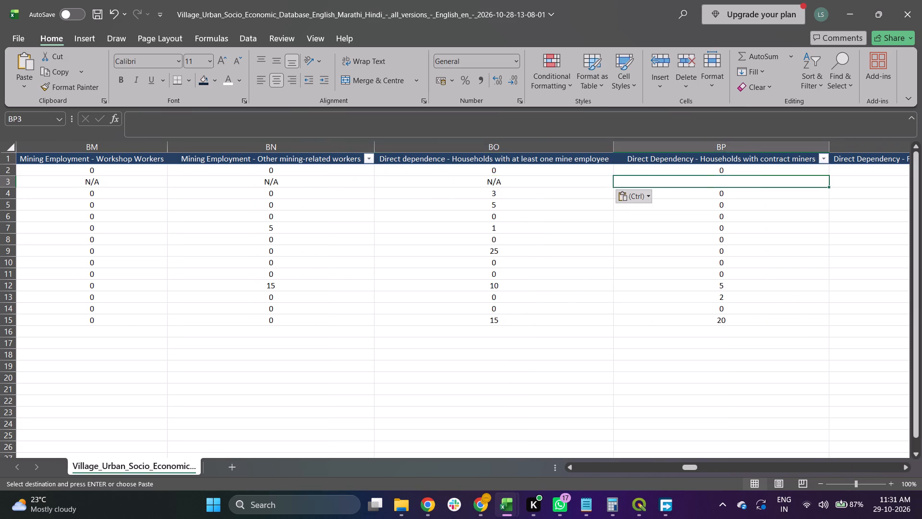
key(Right)
key(Left)
key(ctrl+v)
key(Right)
key(Right)
key(Left)
key(Right)
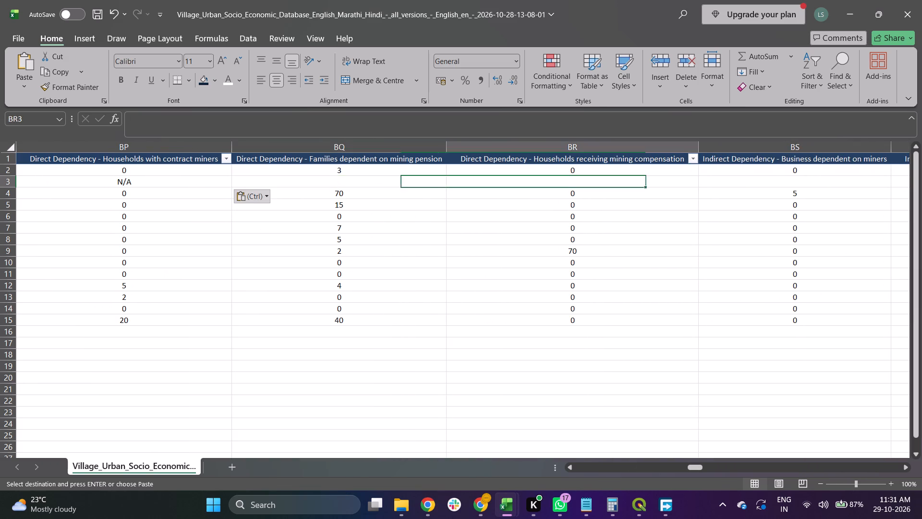
key(Left)
key(ctrl+v)
key(Right)
key(ctrl+v)
Fill row 3's six blank Indirect Dependency cells, from Business dependent on miners through Shops serving primarily the mining population, with the copied N/A.
key(Right)
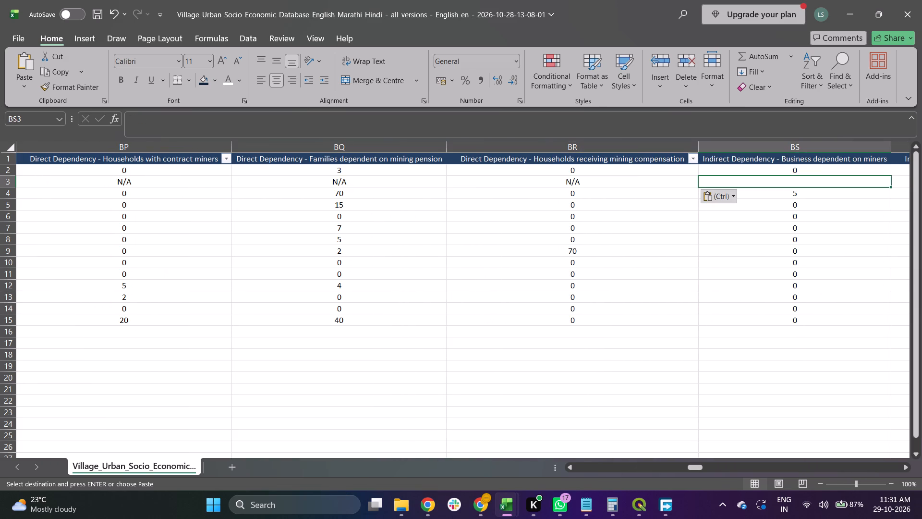
key(ctrl+v)
key(Right)
key(Right)
key(Left)
key(ctrl+v)
key(Right)
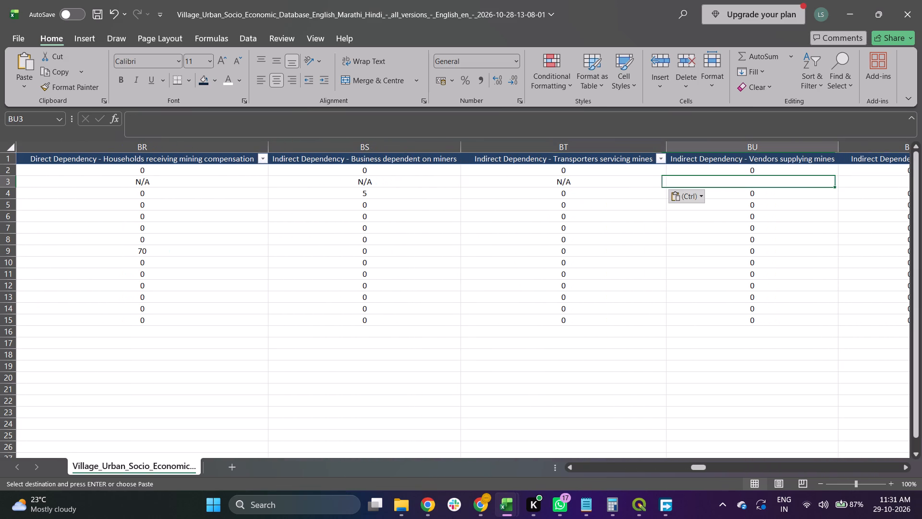
key(ctrl+v)
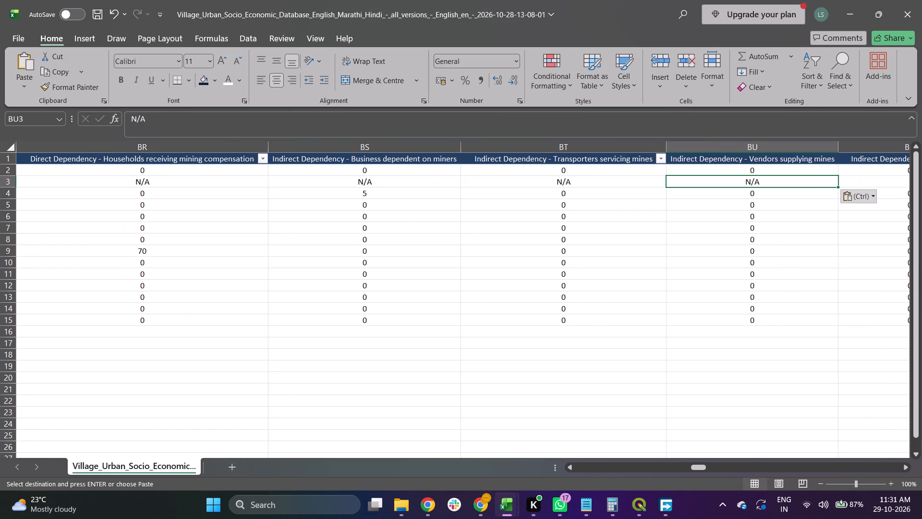
key(Right)
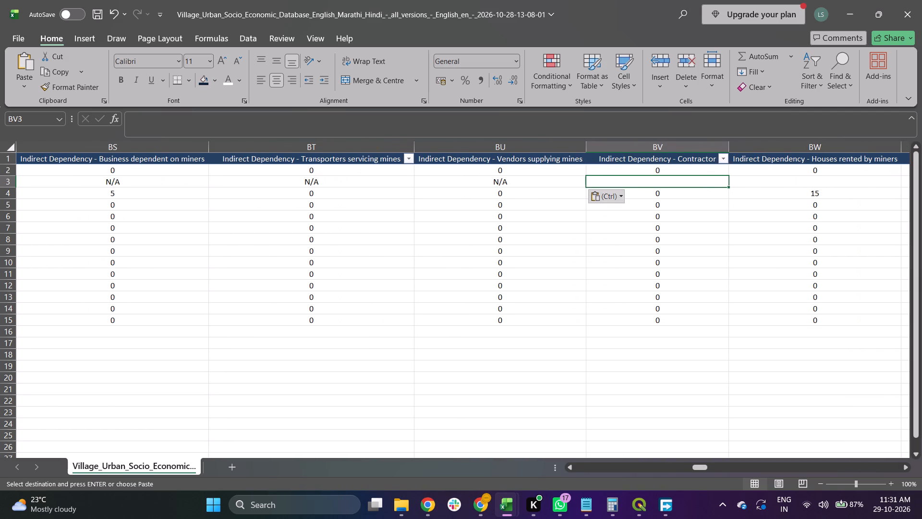
key(ctrl+v)
key(Right)
key(ctrl+v)
key(Right)
key(Right)
key(Left)
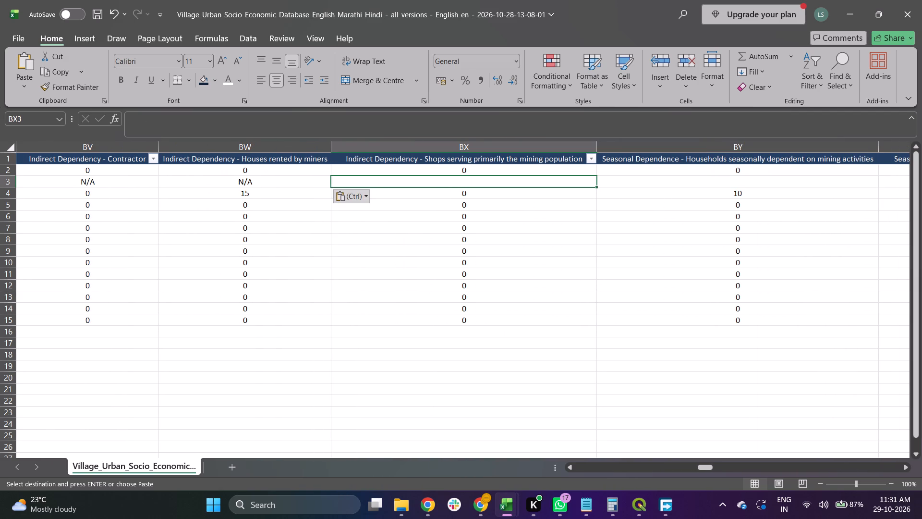
key(ctrl+v)
Paste the copied N/A into row 3's blank Seasonal Dependence - Households seasonally dependent on mining activities cell.
key(Right)
key(ctrl+v)
key(Right)
key(Right)
key(Right)
key(Left)
key(Left)
key(Left)
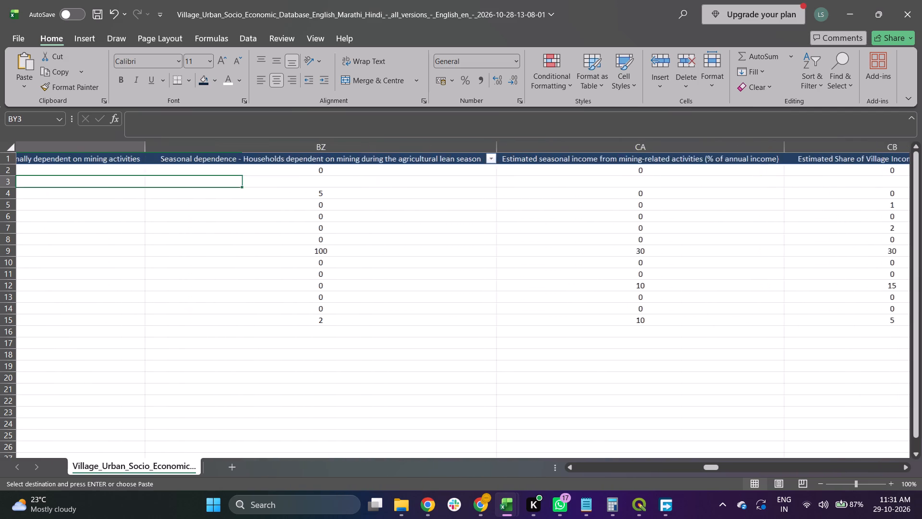
Paste N/A into row 3's blank agricultural lean season dependence and Estimated seasonal income from mining-related activities cells.
key(Left)
key(Right)
key(Right)
key(Left)
key(Left)
key(Right)
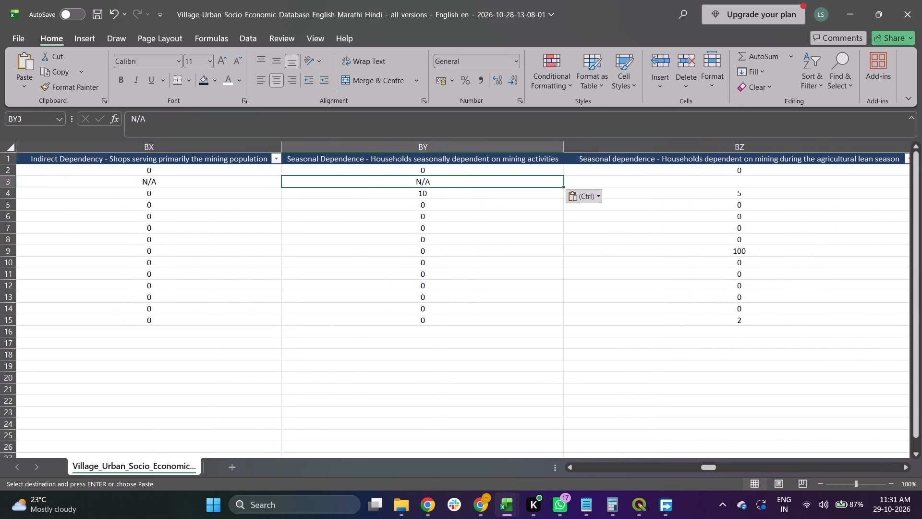
key(Right)
key(ctrl+v)
key(Right)
key(ctrl+v)
Fill row 3's blank Estimated Share of Village Income cells for Mining Wages, Mining Contracts and Coal Transportation with the copied N/A.
key(Right)
key(ctrl+v)
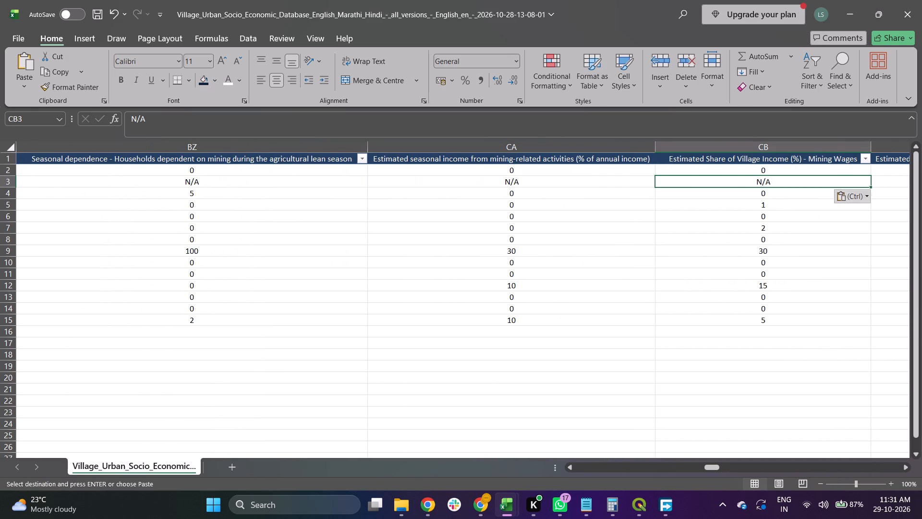
key(Right)
key(Right)
key(Left)
key(ctrl+v)
key(Right)
key(ctrl+v)
Fill row 3's blank Estimated Share of Village Income cells for Agriculture, Government Employment, Migration and Others with the copied N/A.
key(Right)
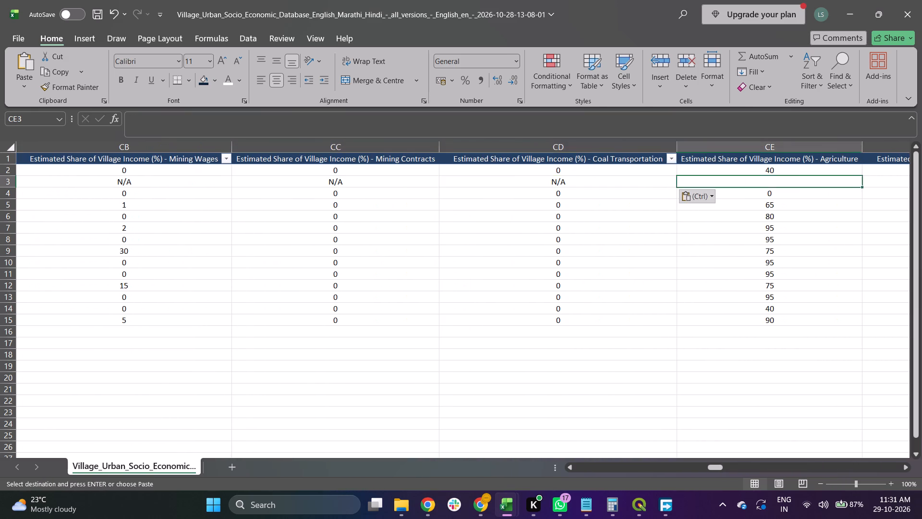
key(Right)
key(Left)
key(ctrl+v)
key(Right)
key(Right)
key(Left)
key(ctrl+v)
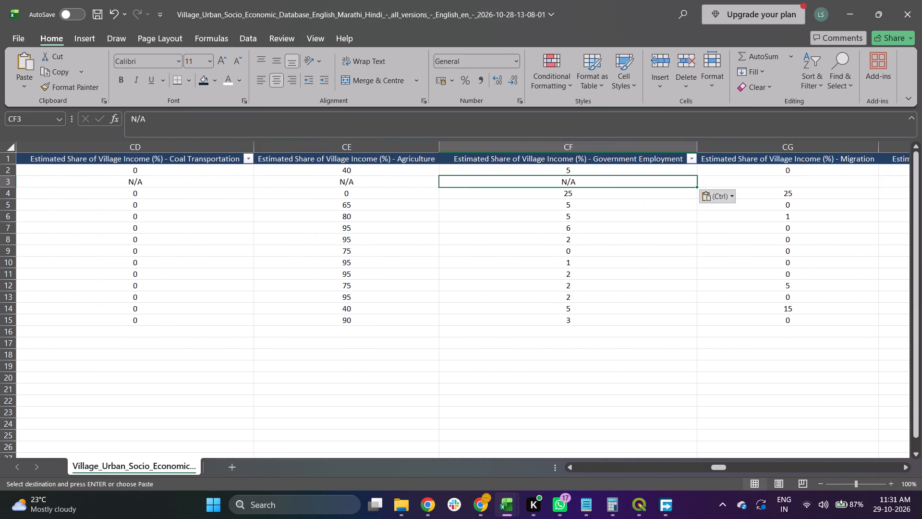
key(Right)
key(Right)
key(Left)
key(ctrl+v)
key(Right)
key(ctrl+v)
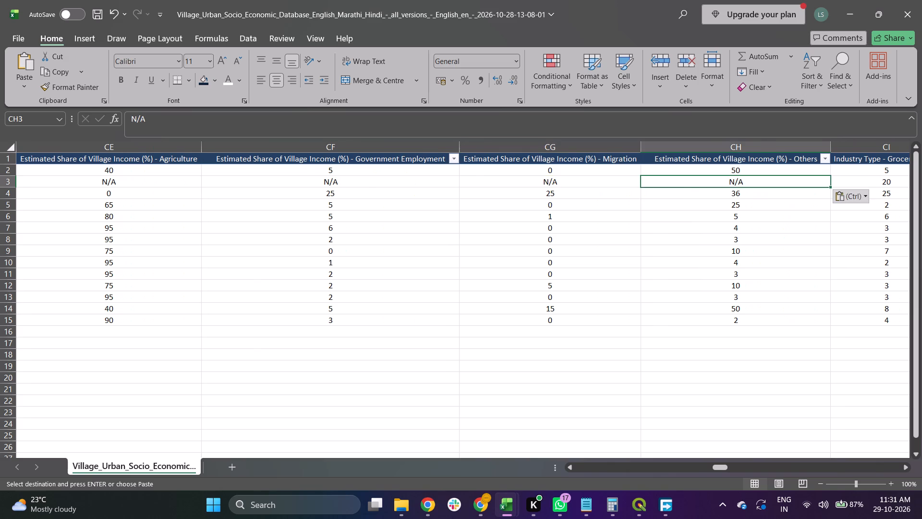
Check row 3 and its neighbouring rows from Industry Type - Grocery Stores through Community perception - Blasting for blanks and inconsistent entries.
key(Right)
key(Right)
key(Right)
key(Right)
key(Right)
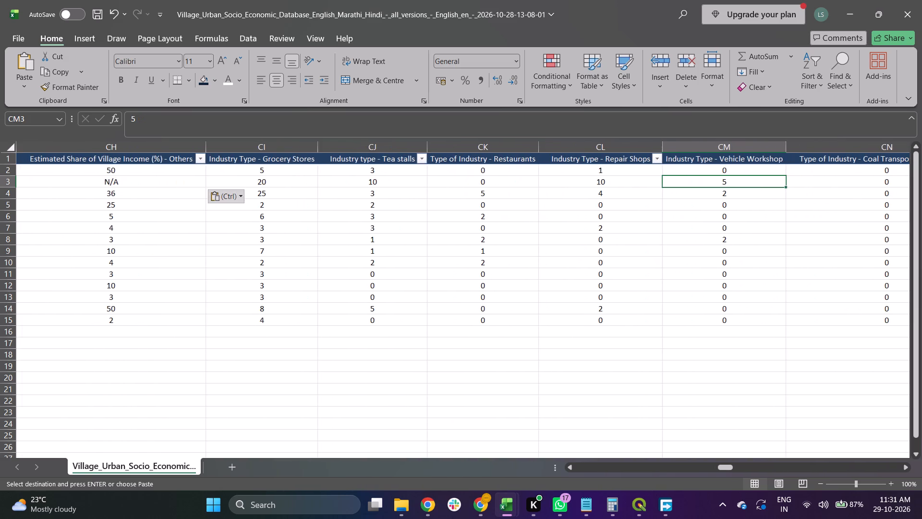
key(Right)
key(Right)
key(Right)
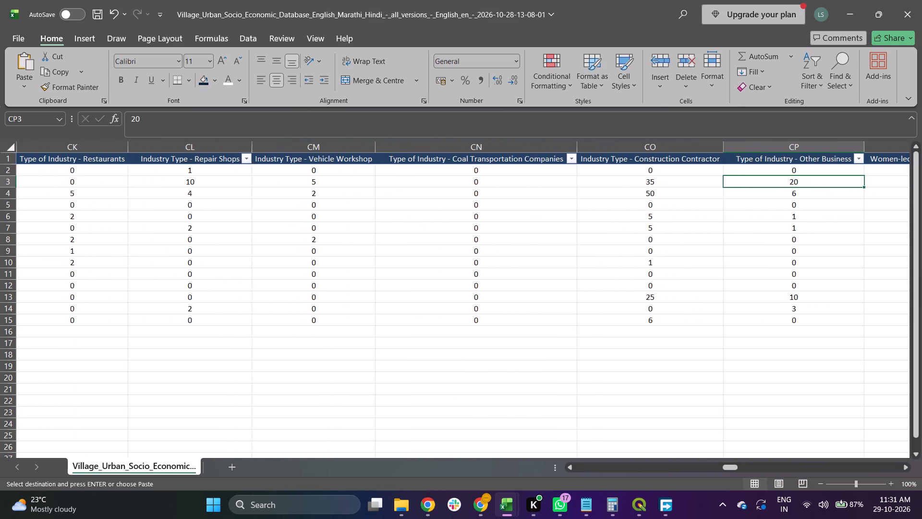
key(Right)
key(Right)
key(Right)
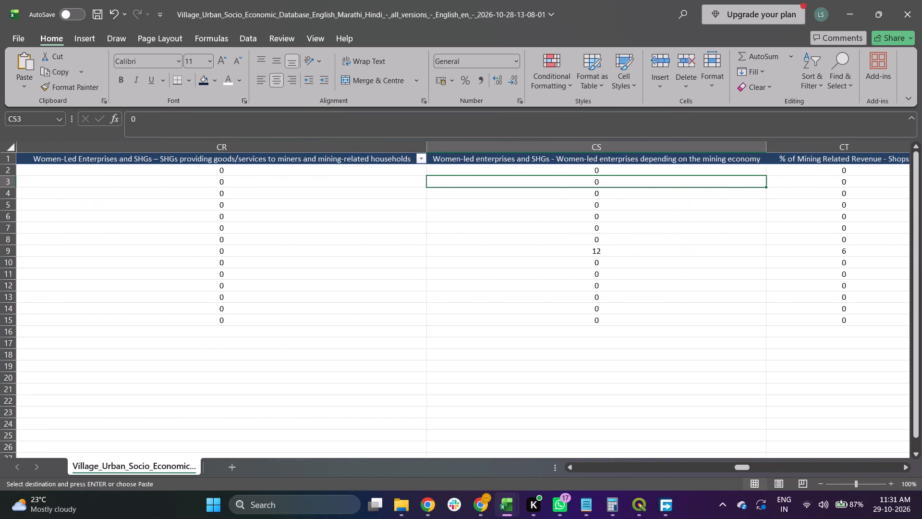
key(Right)
key(Right)
key(Right)
key(Right)
key(Right)
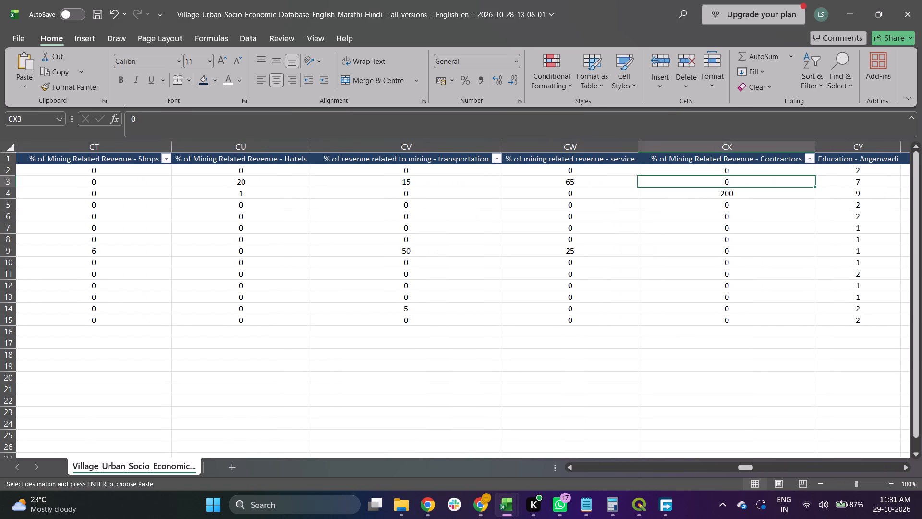
key(Right)
key(Right)
key(Right)
key(Right)
key(Right)
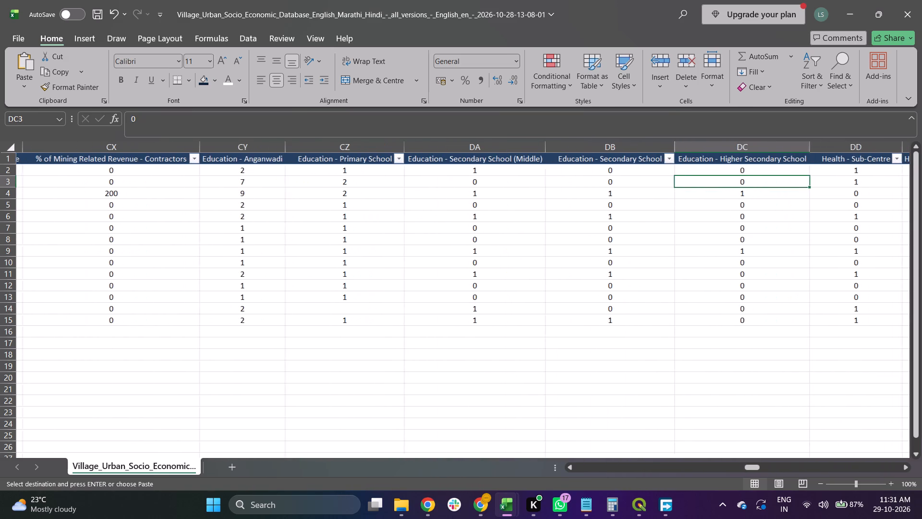
key(Right)
key(Right)
key(Right)
key(Right)
key(Right)
key(Right)
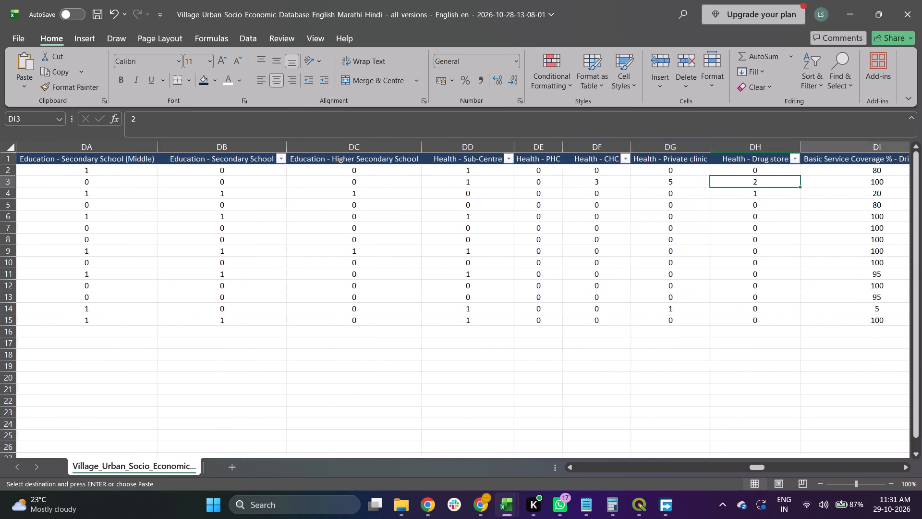
key(Right)
key(Right)
key(Right)
key(Right)
key(Right)
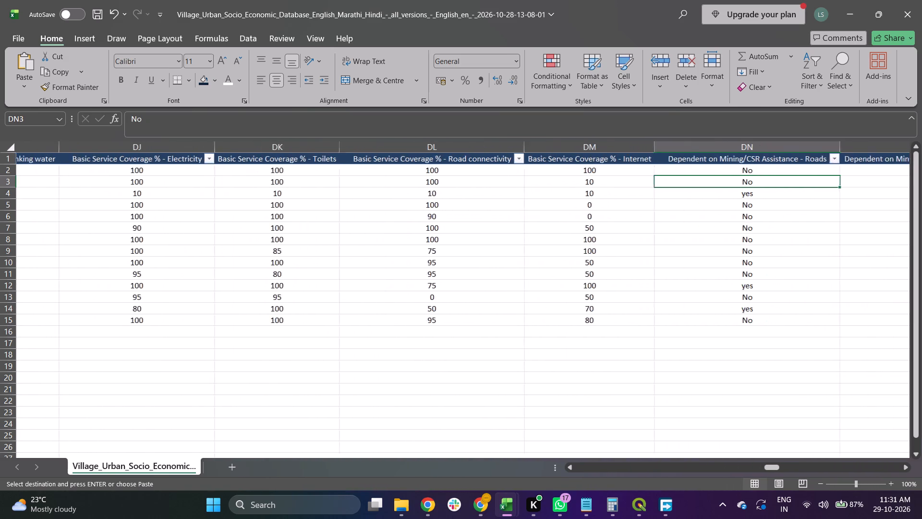
key(Right)
key(Right)
key(Right)
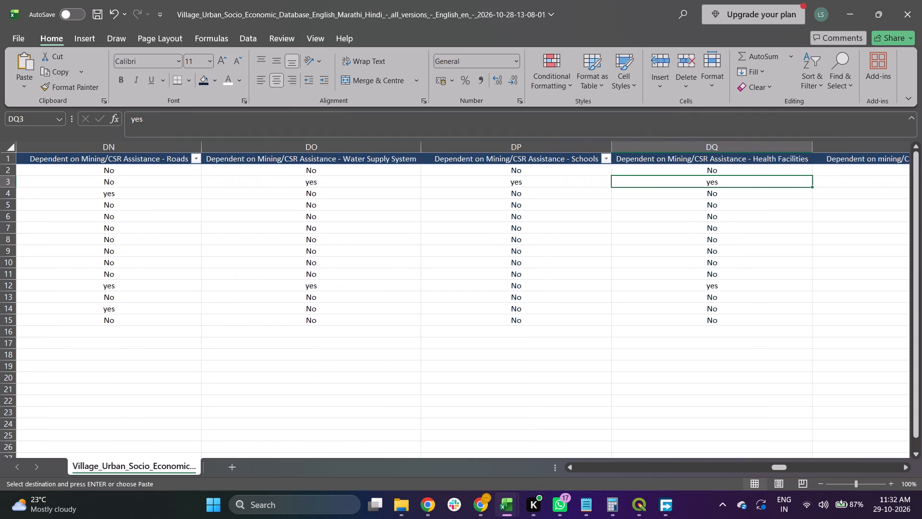
key(Right)
key(Right)
key(Right)
key(Right)
key(Right)
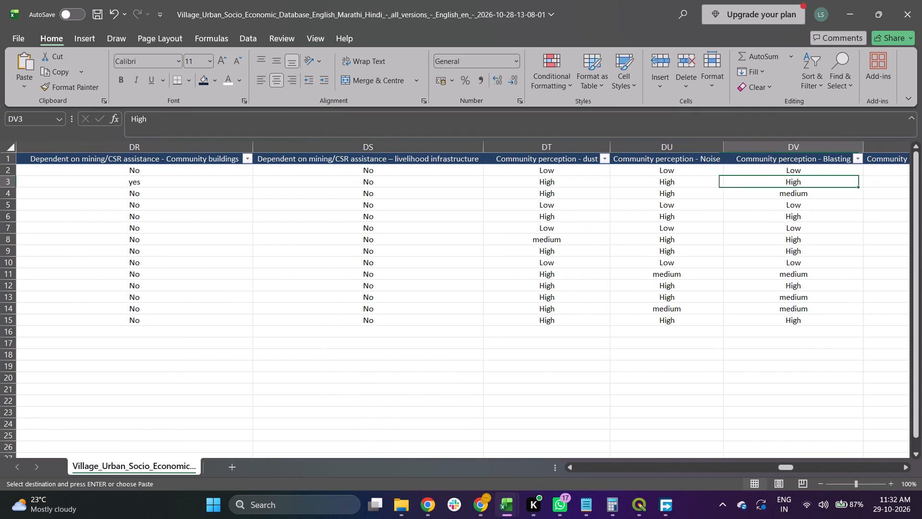
Capitalise row 4's Community perception - Blasting answer as Medium.
key(Right)
key(Left)
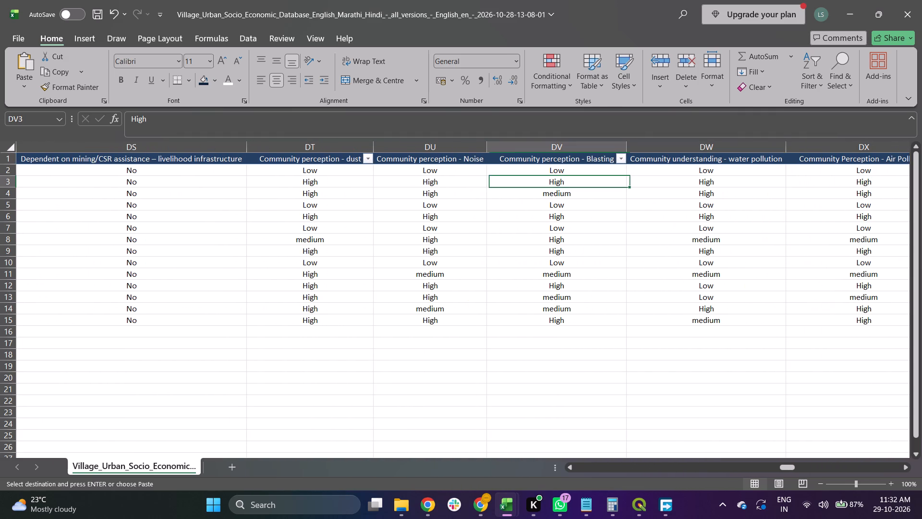
key(Down)
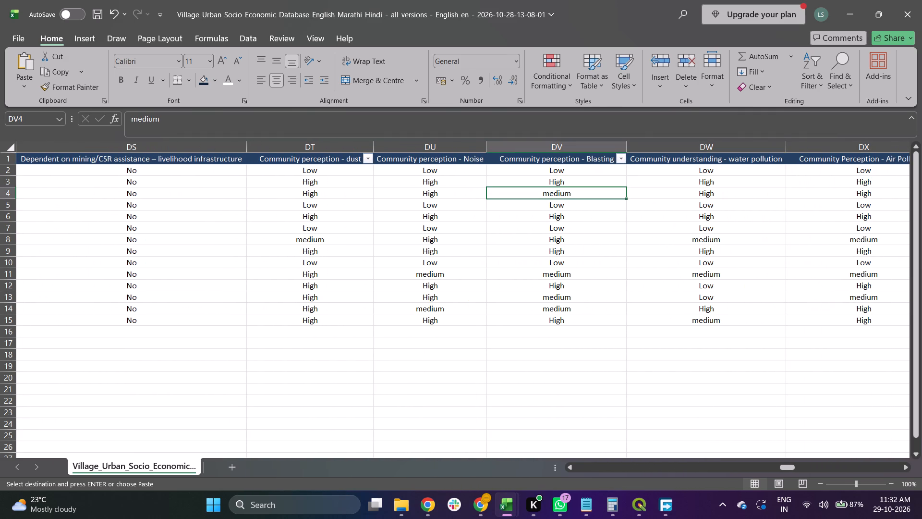
click(136, 119)
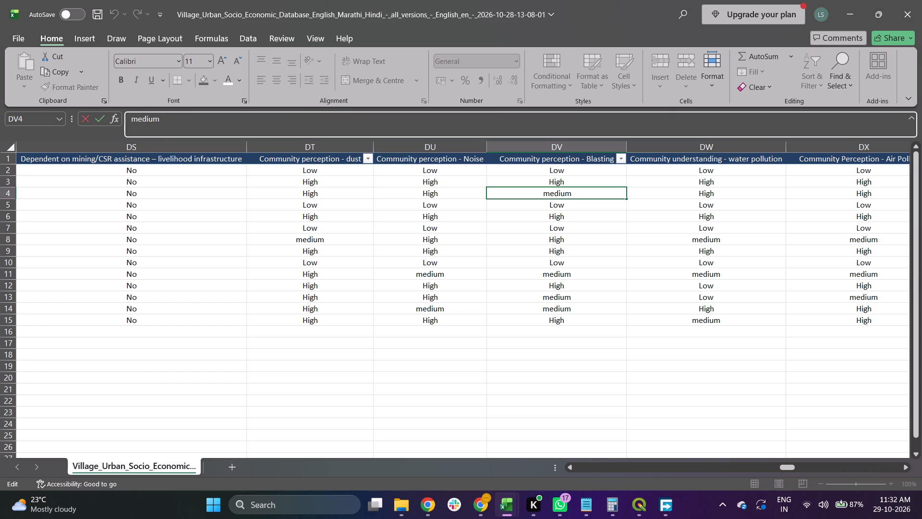
key(BackSpace)
key(shift+m)
key(Tab)
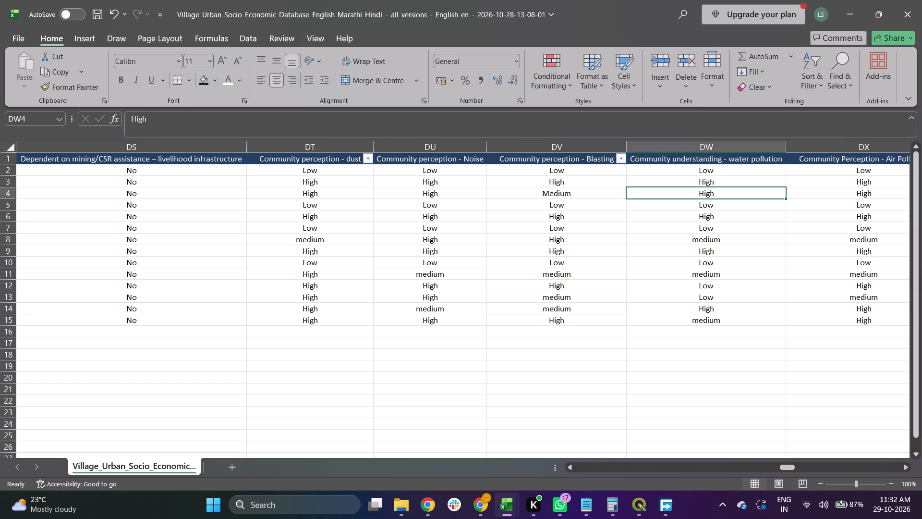
Copy row 4's Medium over the lowercase Community perception - Blasting answers in rows 11, 13 and 14.
key(Left)
key(ctrl+c)
key(Down)
key(Down)
key(Down)
key(Down)
key(Down)
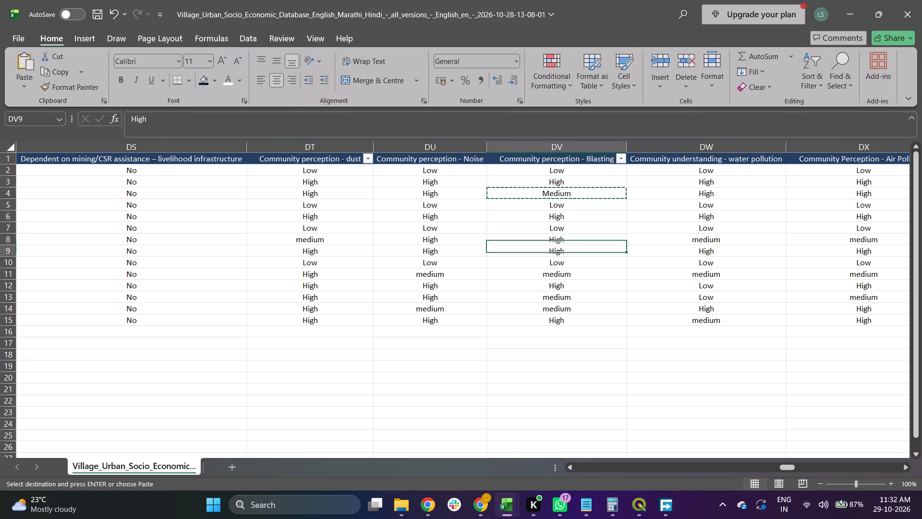
key(Down)
key(Down)
key(ctrl+v)
key(Down)
key(Down)
key(ctrl+v)
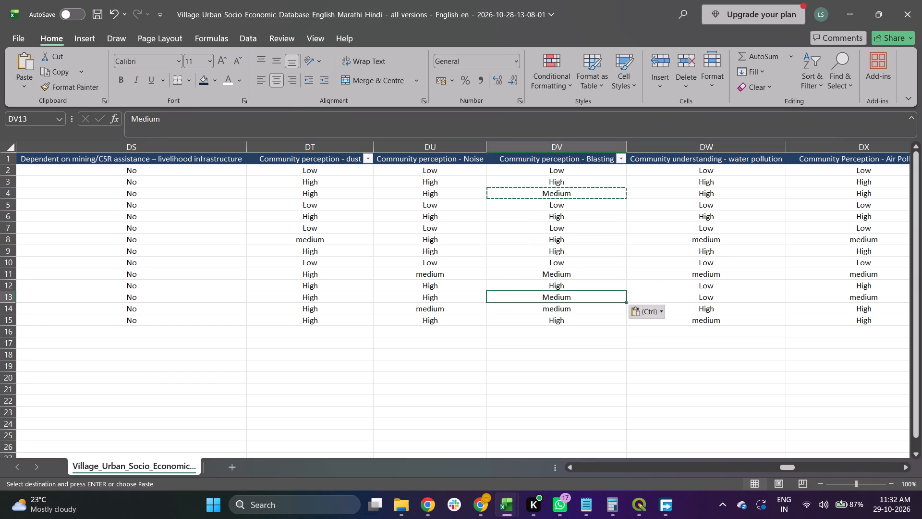
key(Down)
key(ctrl+v)
Paste Medium over the lowercase Community perception - Noise answers in rows 14 and 11.
key(Left)
key(Left)
key(Right)
key(ctrl+v)
key(Up)
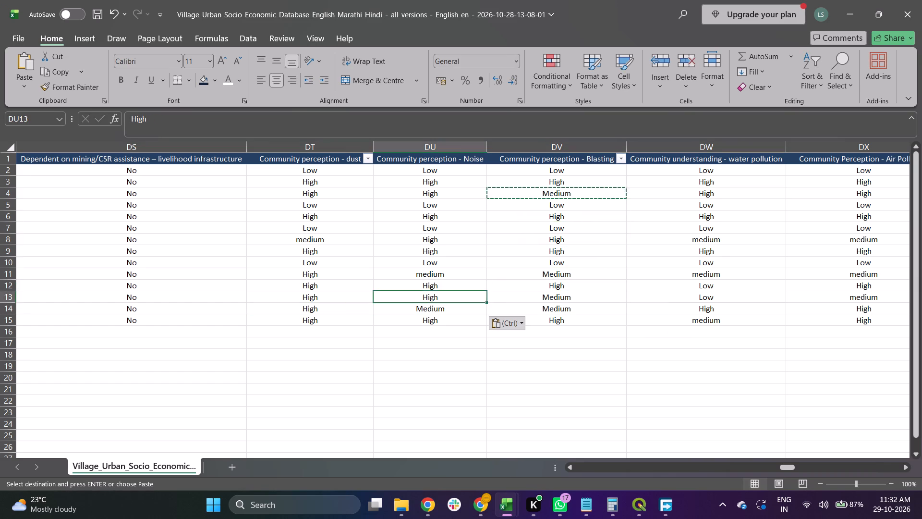
key(Up)
key(Up)
key(ctrl+v)
Paste Medium over row 8's lowercase Community perception - dust answer.
key(Left)
key(Left)
key(Up)
key(Up)
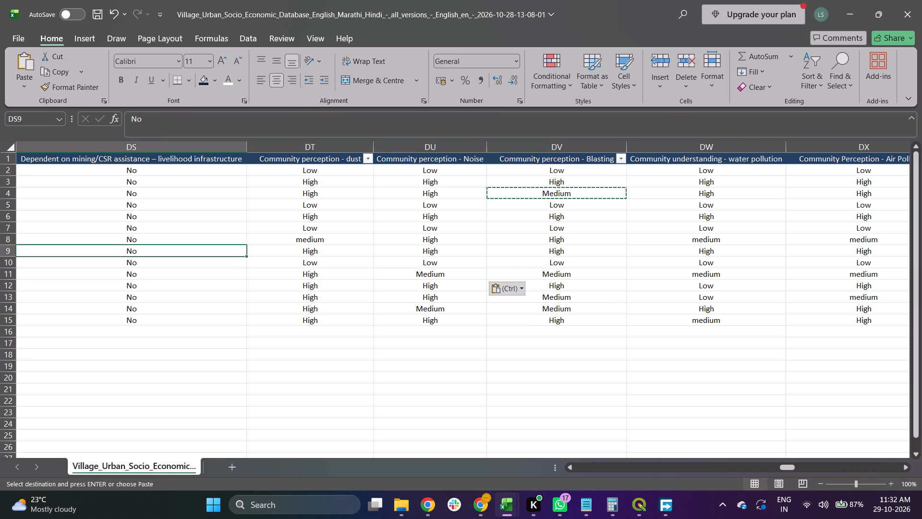
key(Up)
key(Right)
key(ctrl+v)
Paste Medium over the lowercase Community understanding - water pollution answers in rows 8, 11 and 15.
key(Right)
key(Right)
key(Right)
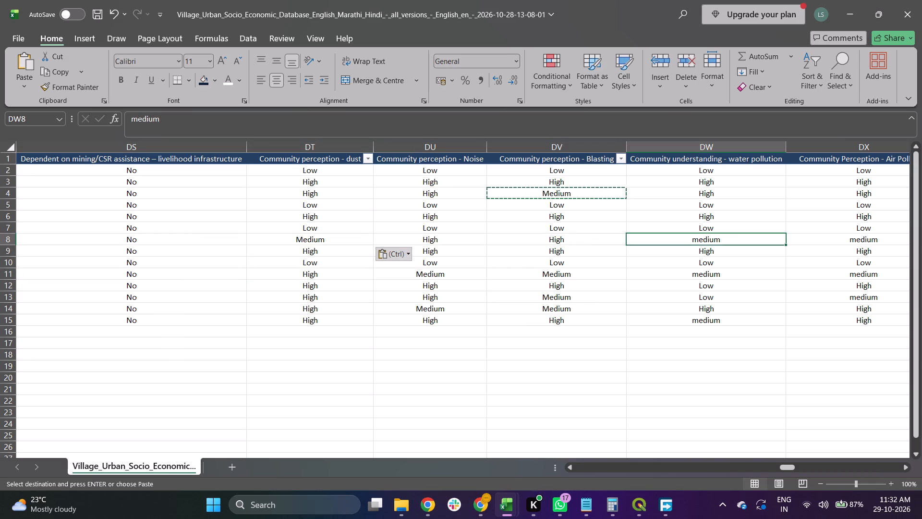
key(ctrl+v)
key(Down)
key(Down)
key(Down)
key(ctrl+v)
key(Down)
key(Down)
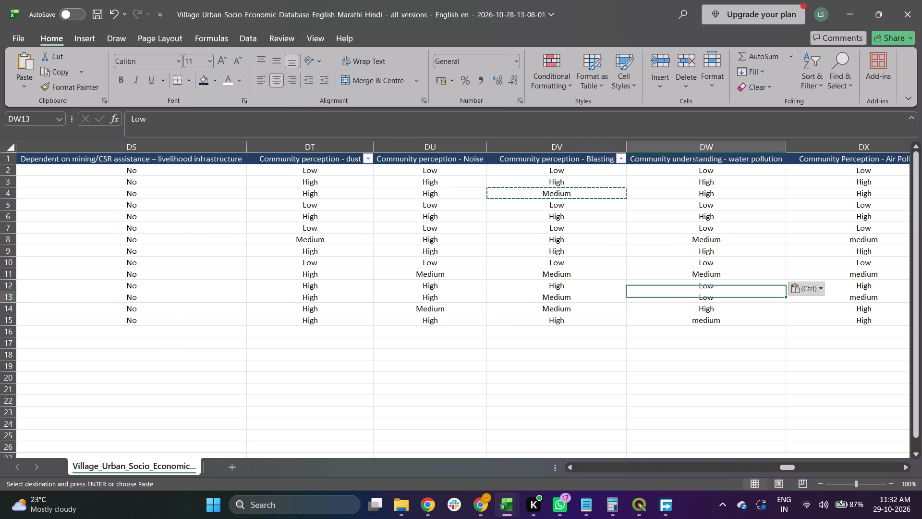
key(Down)
key(Down)
key(ctrl+v)
Paste Medium over the lowercase Community Perception - Air Pollution answers in rows 8, 11 and 13.
key(Up)
key(Up)
key(Up)
key(Up)
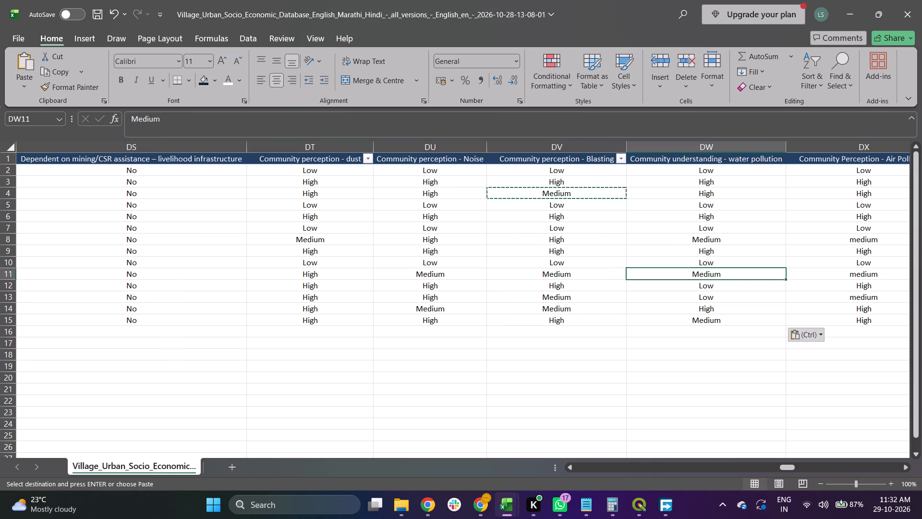
key(Up)
key(Up)
key(Up)
key(Up)
key(Up)
key(Up)
key(Up)
key(Up)
key(Up)
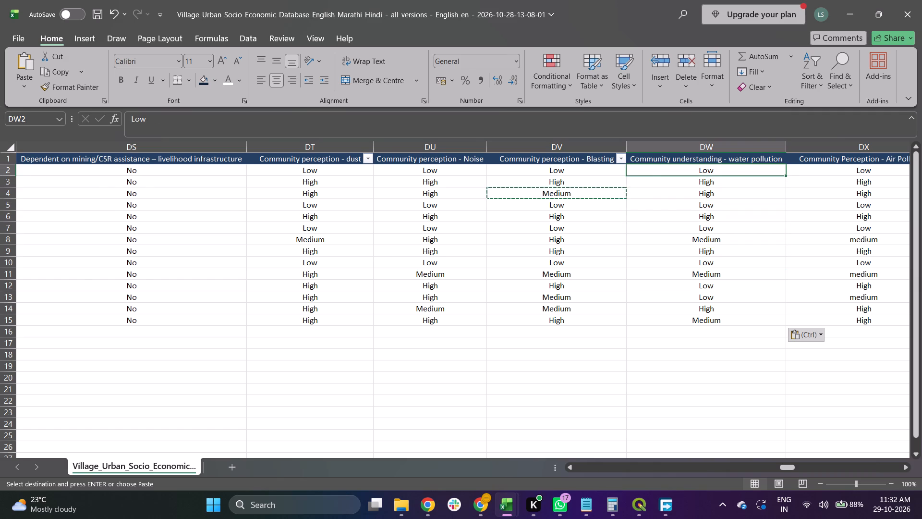
key(Right)
key(Down)
key(Down)
key(Down)
key(Down)
key(Down)
key(Down)
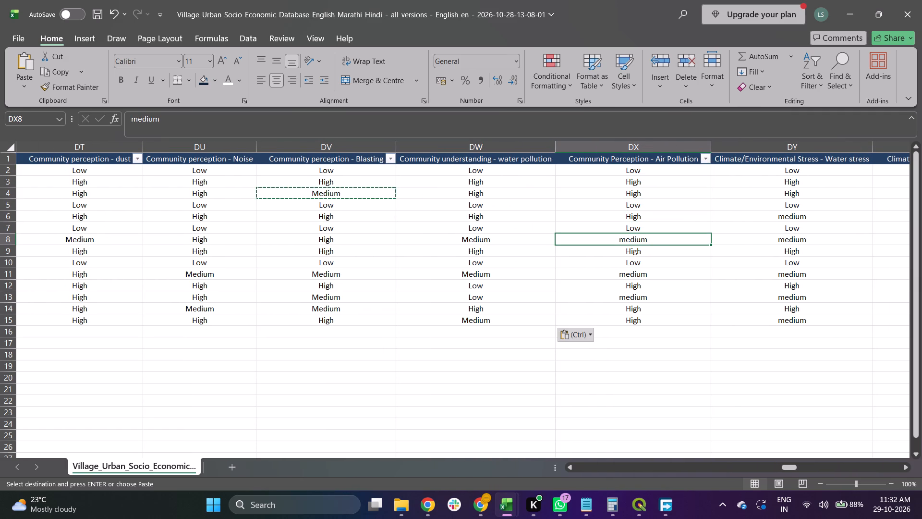
key(ctrl+v)
key(Down)
key(Down)
key(Down)
key(ctrl+v)
key(Down)
key(Down)
key(ctrl+v)
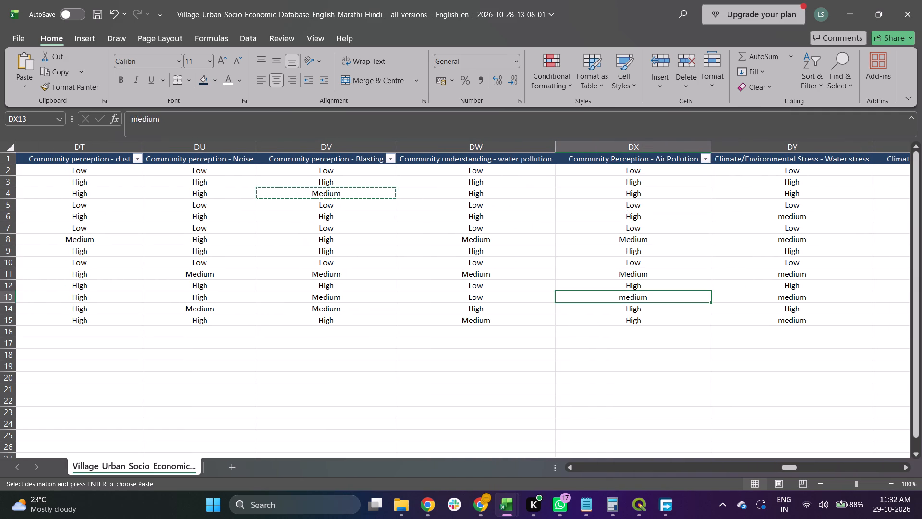
Paste Medium over the lowercase Climate/Environmental Stress - Water stress answers in rows 13, 11, 8 and 6.
key(Right)
key(Right)
key(Left)
key(ctrl+v)
key(Up)
key(Up)
key(ctrl+v)
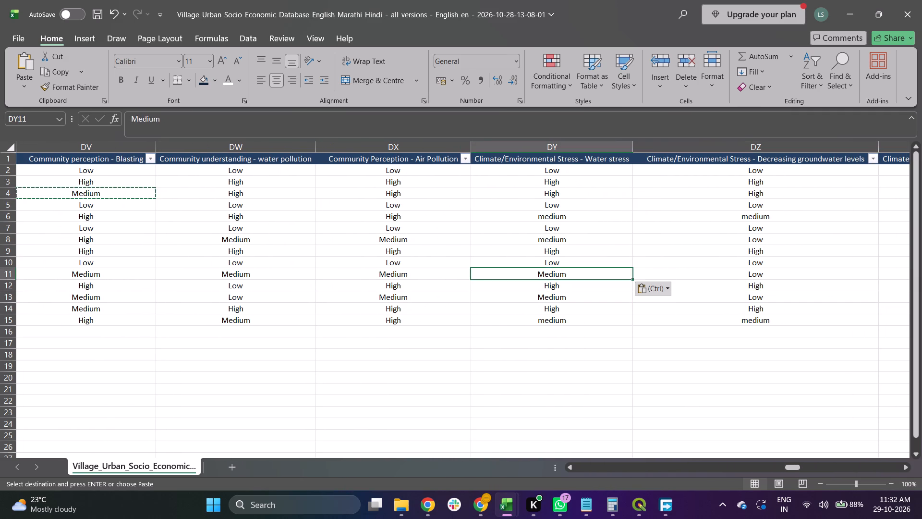
key(Up)
key(Up)
key(Up)
key(ctrl+v)
key(Up)
key(Up)
key(ctrl+v)
Paste Medium over row 15's lowercase Climate/Environmental Stress - Water stress answer.
key(Down)
key(Down)
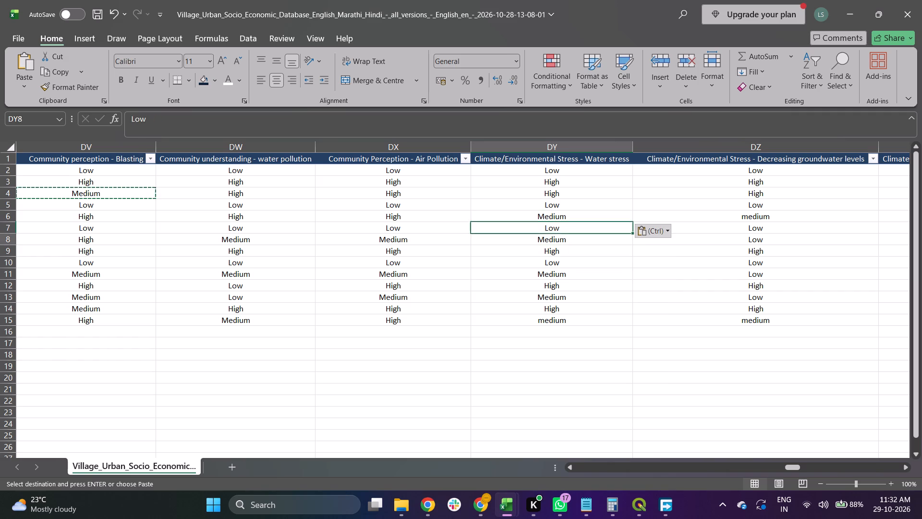
key(Down)
key(Down)
key(Down)
key(Down)
key(Down)
key(Down)
key(Down)
key(ctrl+v)
Paste Medium over the lowercase Climate/Environmental Stress - Decreasing groundwater levels answers in rows 15 and 6.
key(Right)
key(Right)
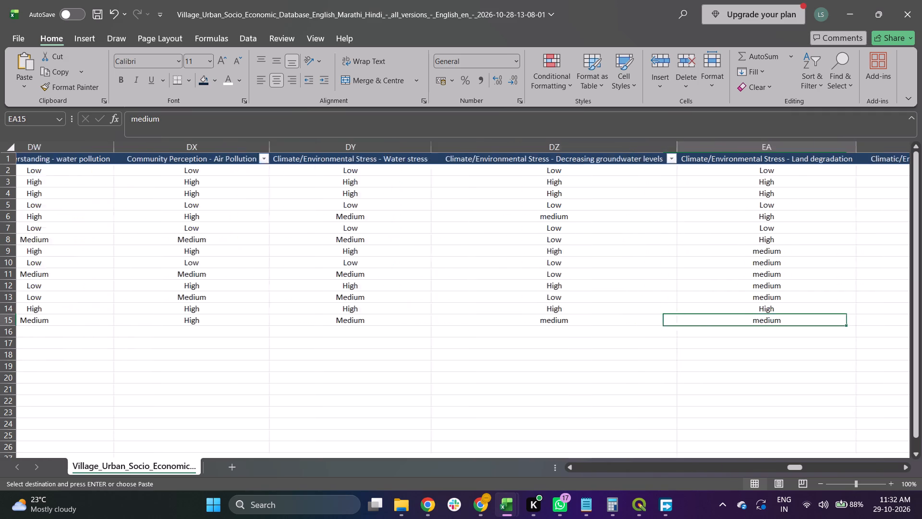
key(Left)
key(ctrl+v)
key(Up)
key(Up)
key(Up)
key(Up)
key(Up)
key(Up)
key(Up)
key(Up)
key(Up)
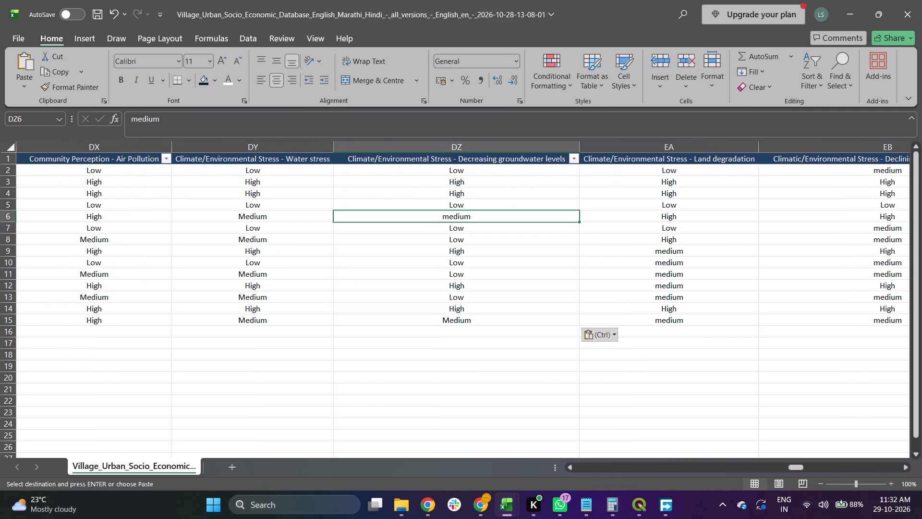
key(ctrl+v)
Paste Medium over the lowercase Climate/Environmental Stress - Land degradation answers in rows 9 to 13 and row 15.
key(Right)
key(Right)
key(Down)
key(Down)
key(Down)
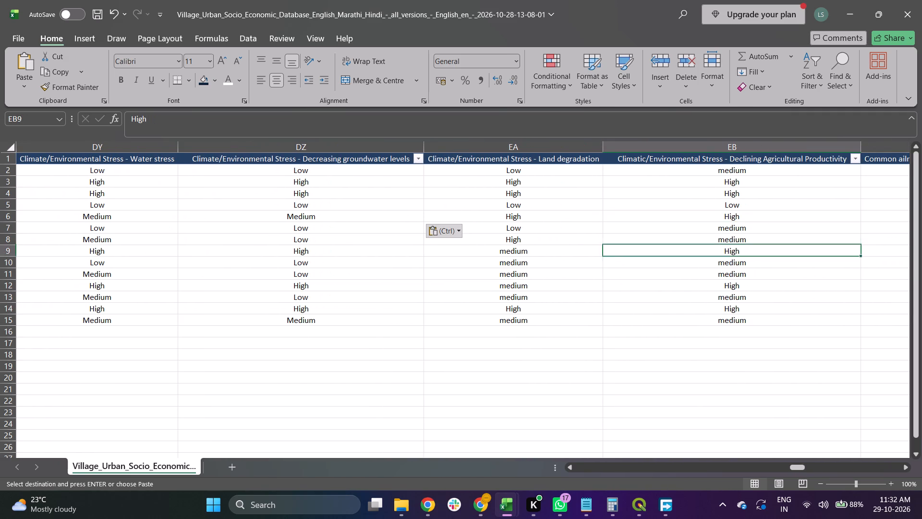
key(Left)
key(ctrl+v)
key(Down)
key(ctrl+v)
key(Down)
key(ctrl+v)
key(Down)
key(ctrl+v)
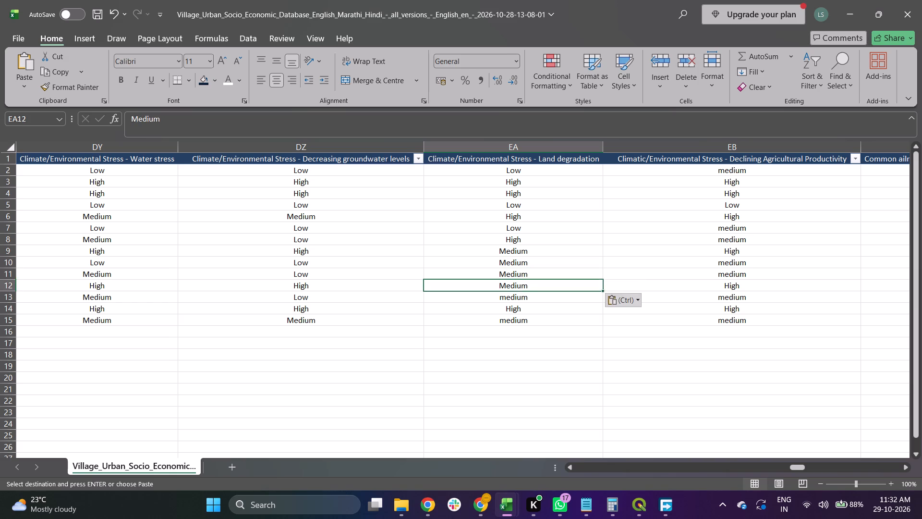
key(Down)
key(ctrl+v)
key(Down)
key(Down)
key(ctrl+v)
Paste Medium over the lowercase Declining Agricultural Productivity answers in rows 15, 13, 11 and 10.
key(Right)
key(Right)
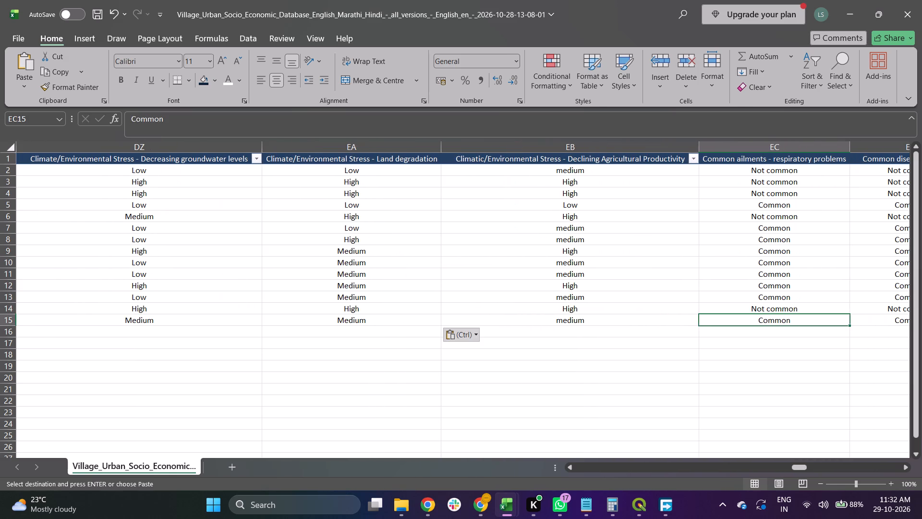
key(Left)
key(ctrl+v)
key(Up)
key(Up)
key(ctrl+v)
key(Up)
key(ctrl+v)
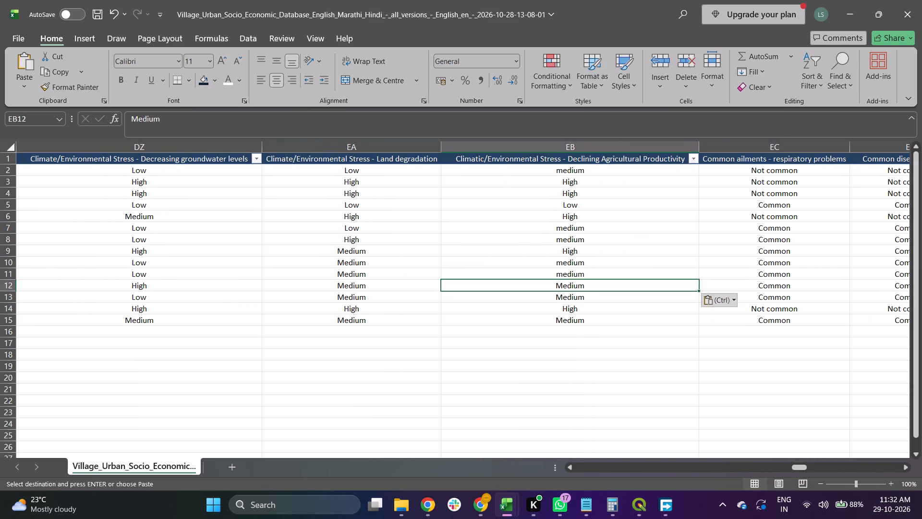
key(ctrl+z)
key(Up)
key(ctrl+v)
key(Up)
key(ctrl+v)
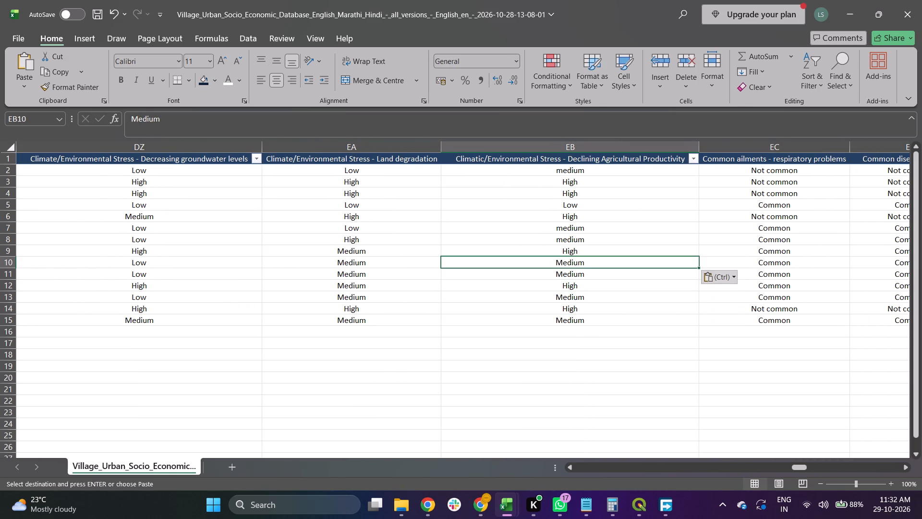
Paste Medium over the lowercase Declining Agricultural Productivity answers in rows 8, 7 and 2.
key(Up)
key(Up)
key(ctrl+v)
key(Up)
key(ctrl+v)
key(Up)
key(Up)
key(Up)
key(Up)
key(Up)
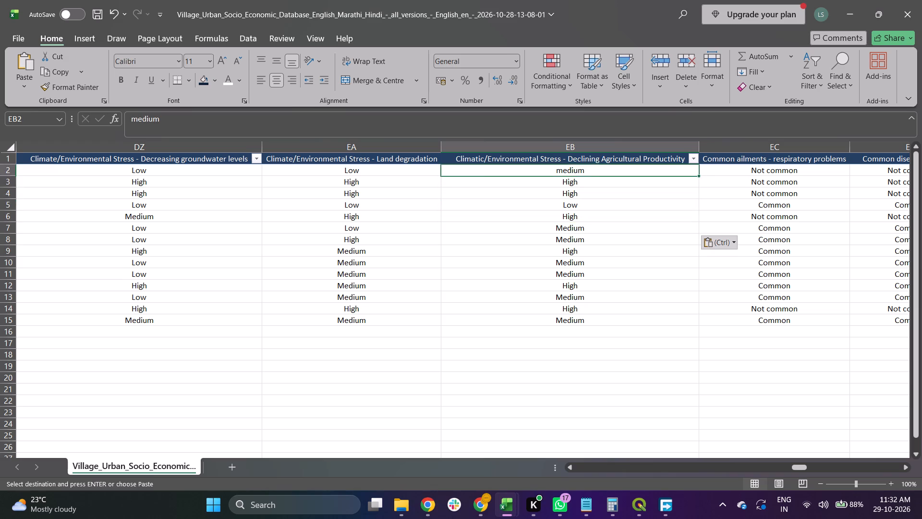
key(ctrl+v)
Examine the common ailments, scheme beneficiary and migration columns for answers that need standardising.
key(Right)
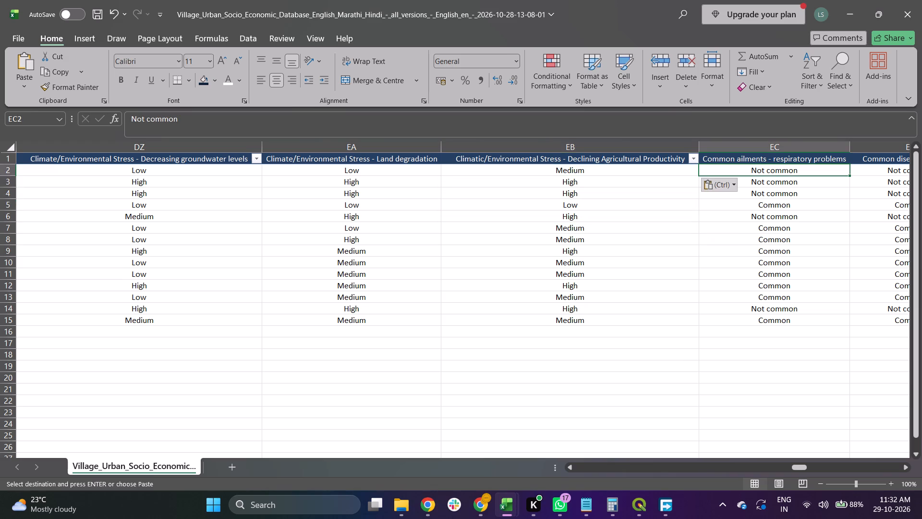
key(Down)
key(Down)
key(Down)
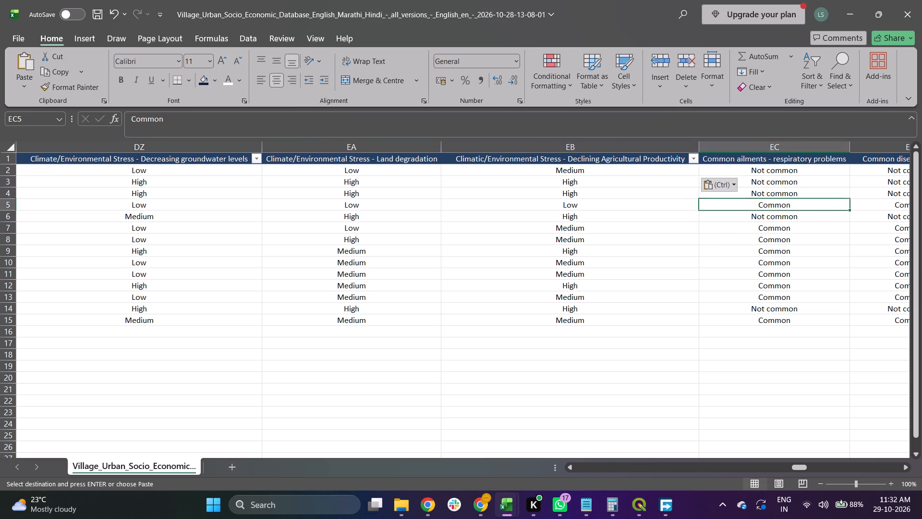
key(Down)
key(Down)
key(Down)
key(Right)
key(Down)
key(Right)
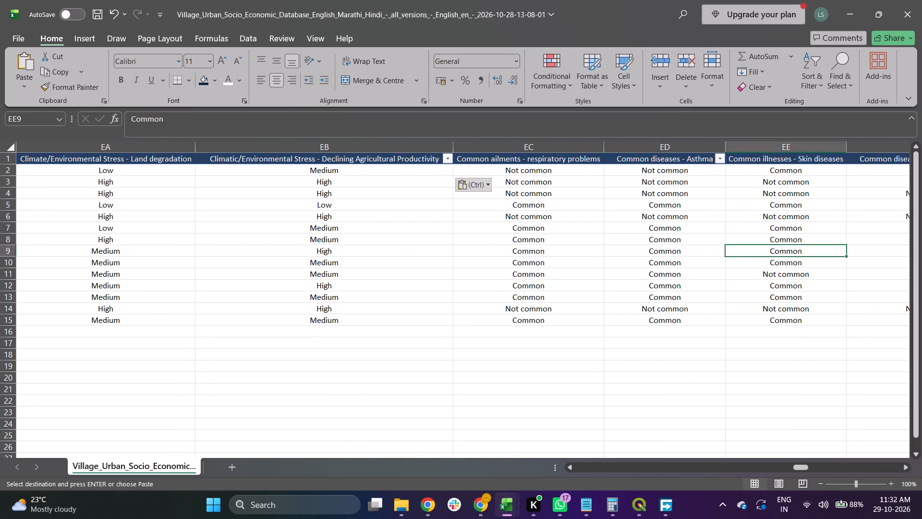
key(Right)
key(Up)
key(Down)
key(Right)
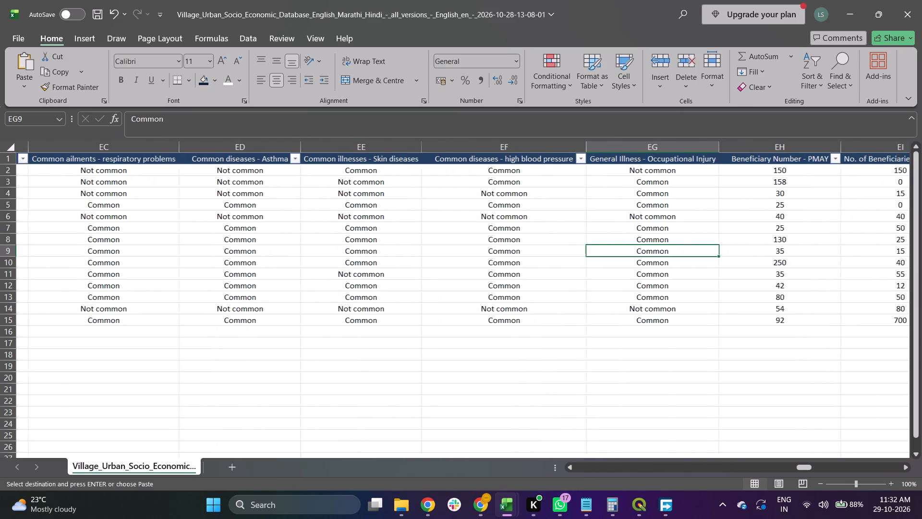
key(Down)
key(Right)
key(Right)
key(Right)
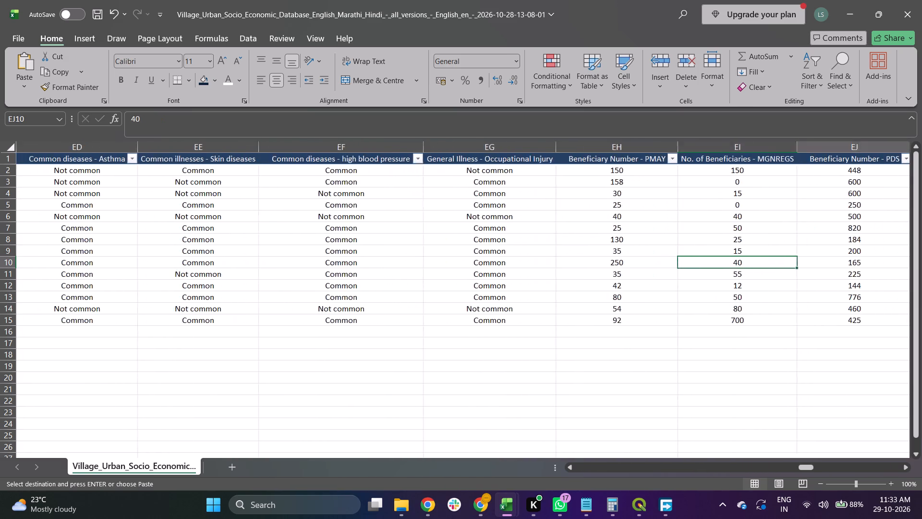
key(Right)
key(Right)
key(Right)
key(Right)
key(Right)
key(Right)
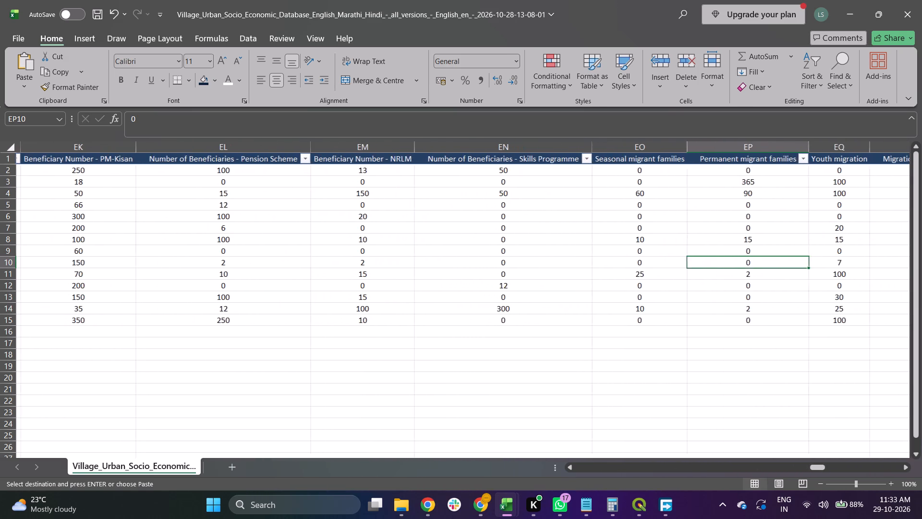
key(Right)
key(Right)
key(Right)
key(Right)
key(Right)
key(Left)
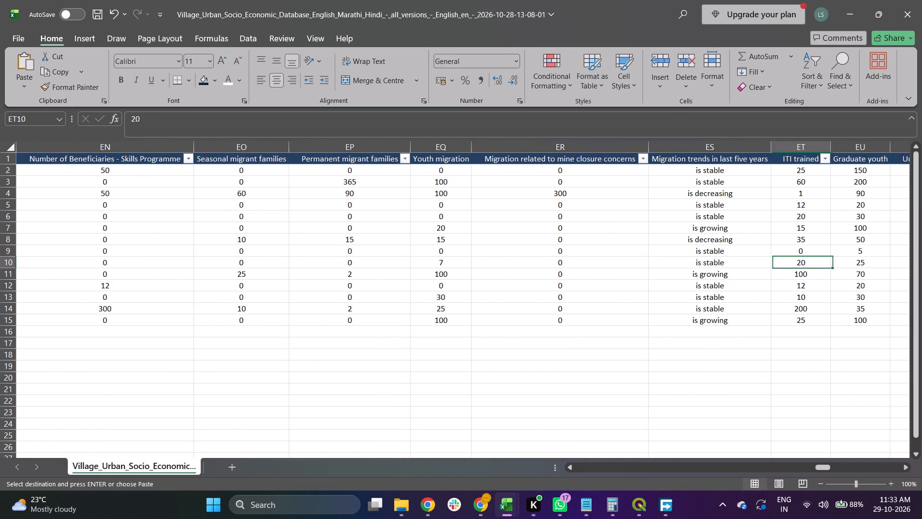
Change row 2's Migration trends in last five years answer to Is Stable.
key(Left)
key(Left)
key(Up)
key(Up)
key(Up)
key(Up)
key(Up)
key(Up)
key(Up)
key(Right)
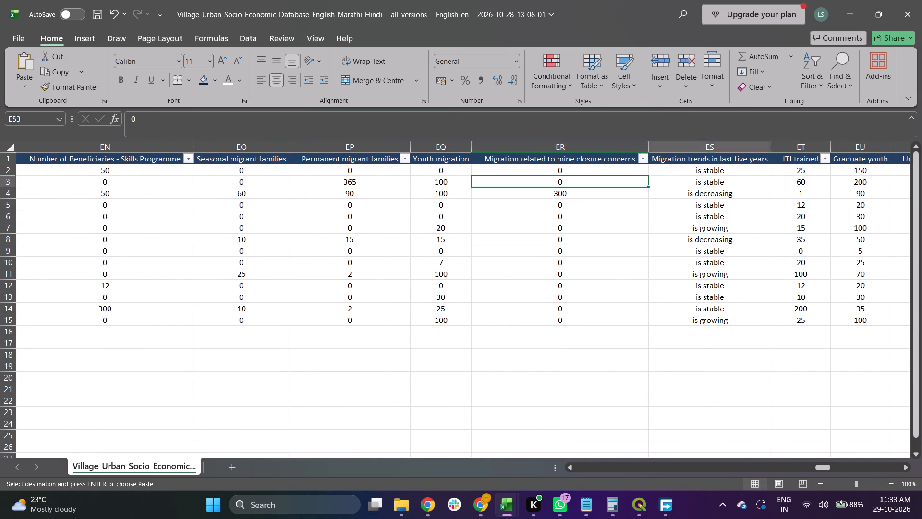
key(Right)
key(Up)
key(Left)
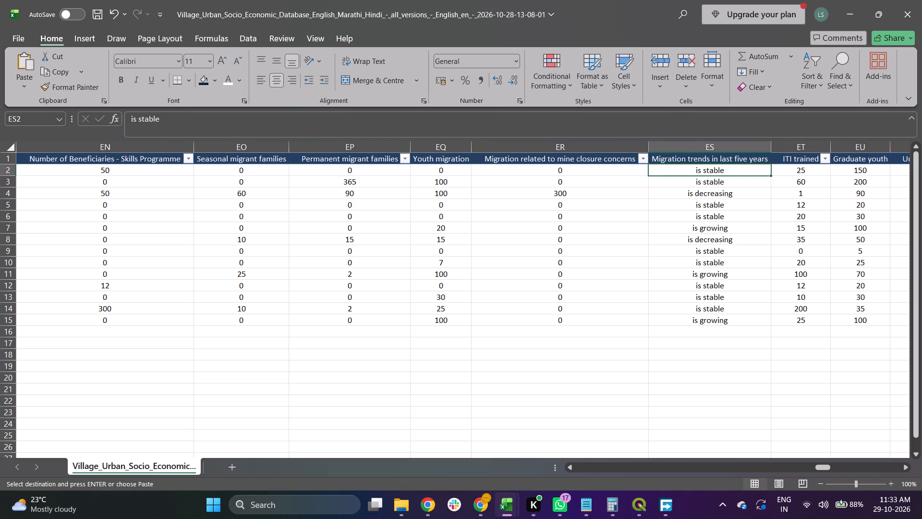
click(141, 116)
key(BackSpace)
key(shift+s)
key(Left)
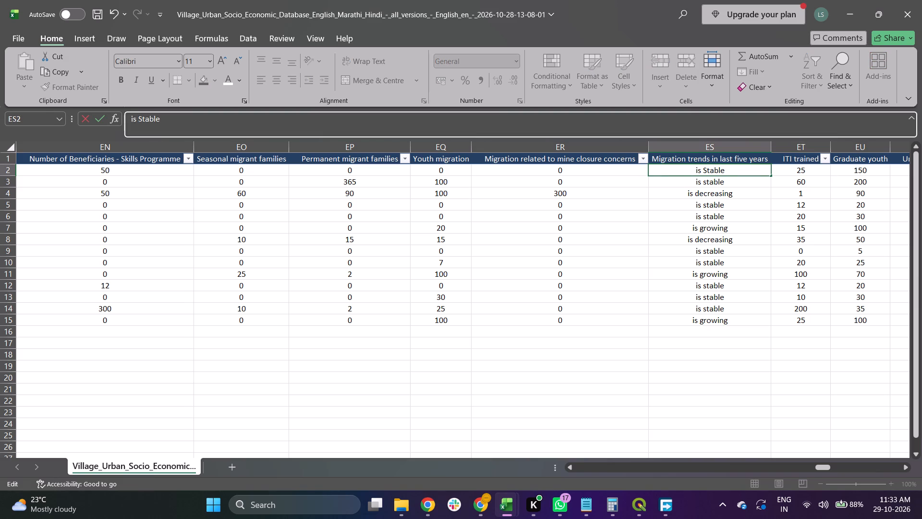
key(Left)
key(Left)
key(BackSpace)
key(shift+i)
key(Tab)
key(Left)
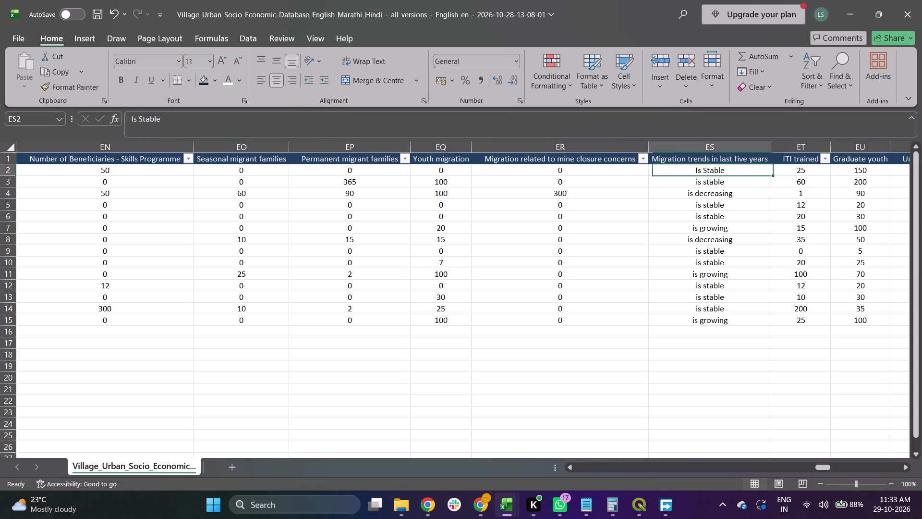
Copy row 2's Is Stable over the lowercase stable answers in rows 3, 5 and 6 of the Migration trends column.
key(ctrl+c)
key(Down)
key(ctrl+v)
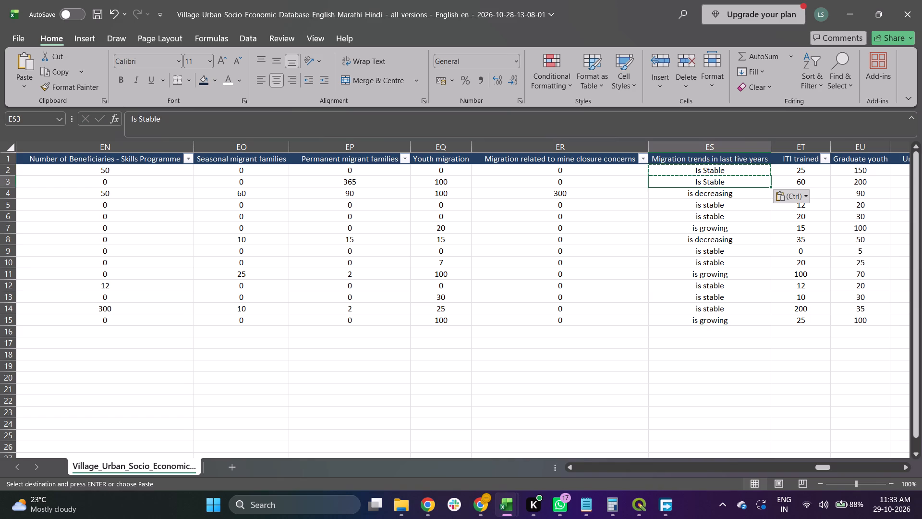
key(Down)
key(Down)
key(ctrl+v)
key(Down)
key(ctrl+v)
Paste Is Stable over the lowercase stable answers in rows 9, 10, 12, 13 and 14 of the Migration trends column.
key(Down)
key(Down)
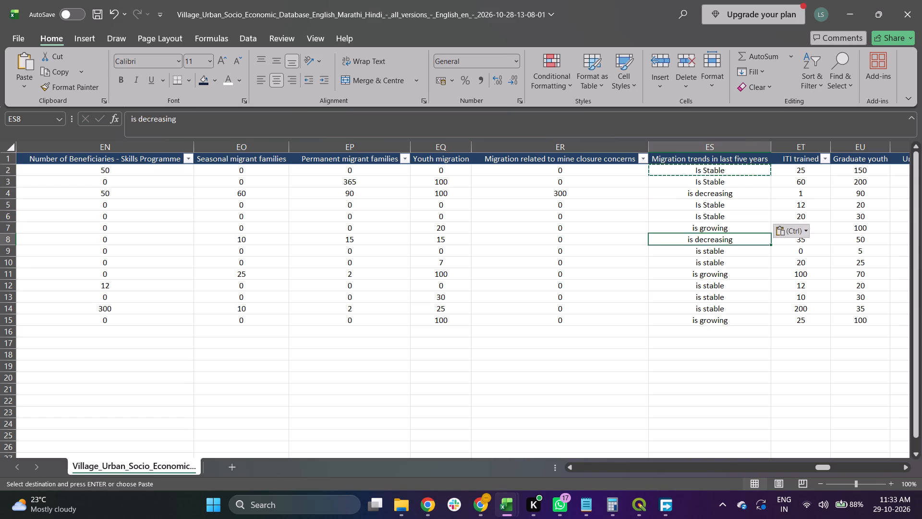
key(Down)
key(ctrl+v)
key(Down)
key(ctrl+v)
key(Down)
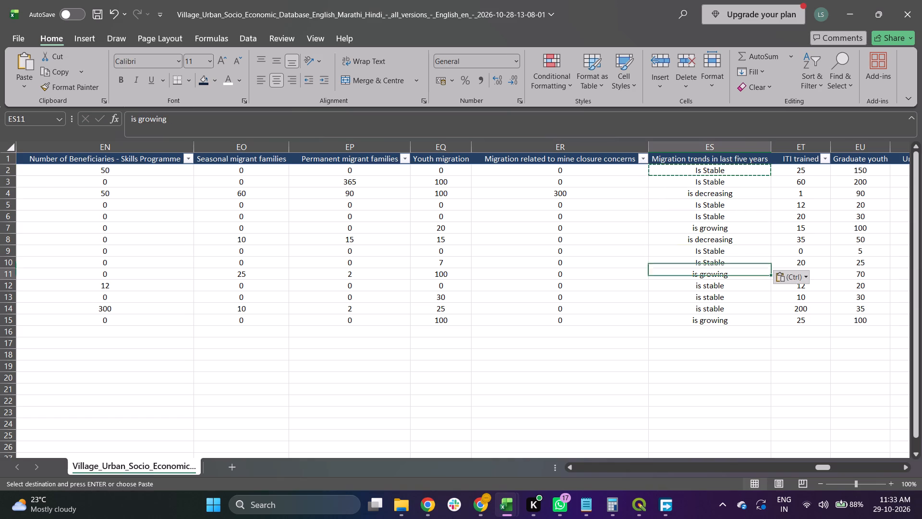
key(Down)
key(ctrl+v)
key(Down)
key(ctrl+v)
key(Down)
key(ctrl+v)
Change row 15's Migration trends in last five years answer to Is Growing.
key(Down)
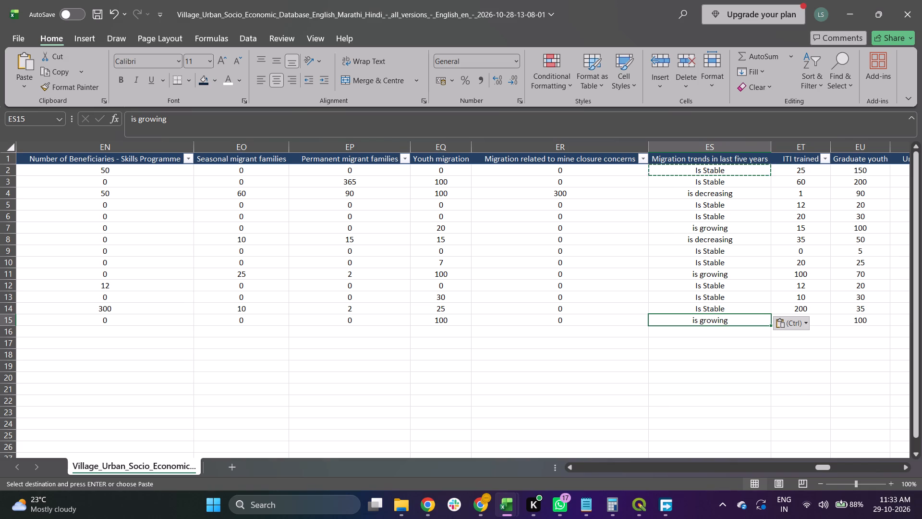
click(132, 118)
key(Right)
key(BackSpace)
key(shift+i)
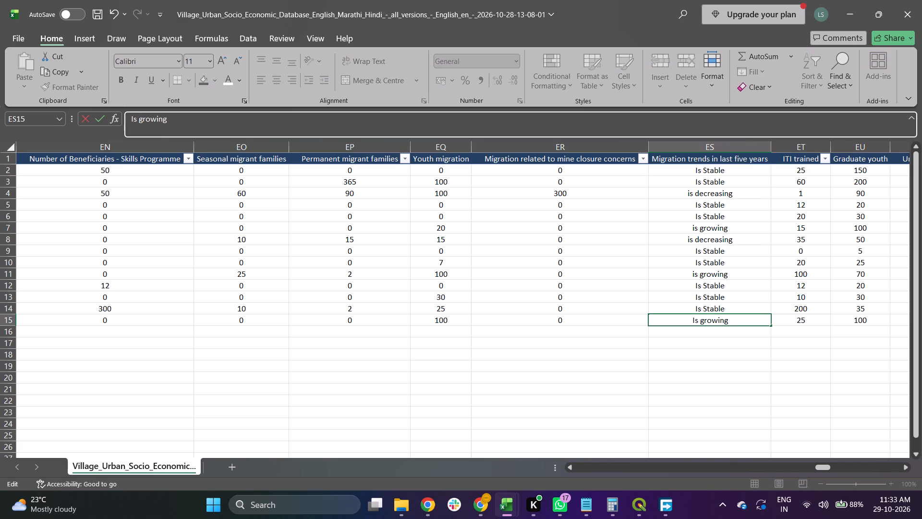
key(Right)
key(Right)
key(Right)
key(BackSpace)
key(shift+g)
key(Tab)
key(Left)
Copy row 15's Is Growing over the lowercase growing answers in rows 11 and 7 of the Migration trends column.
key(ctrl+c)
key(Up)
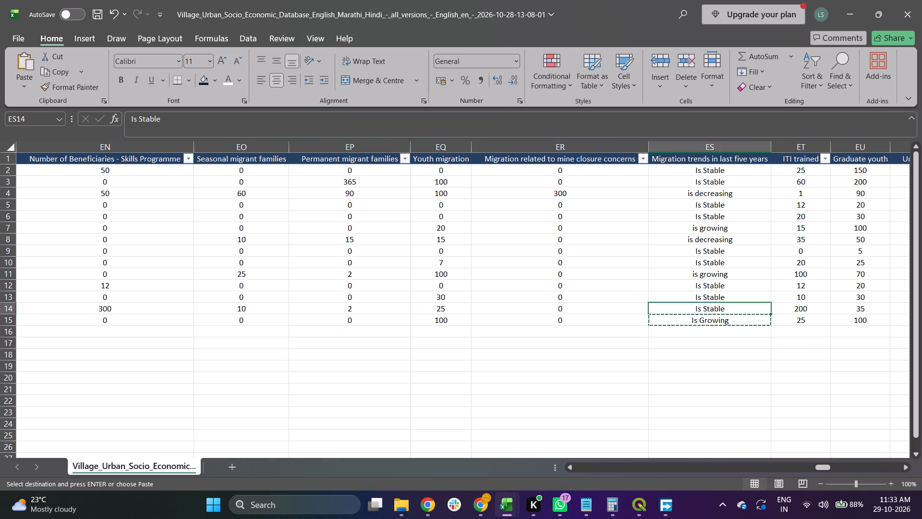
key(Up)
key(Up)
key(Up)
key(ctrl+v)
key(Up)
key(Up)
key(Up)
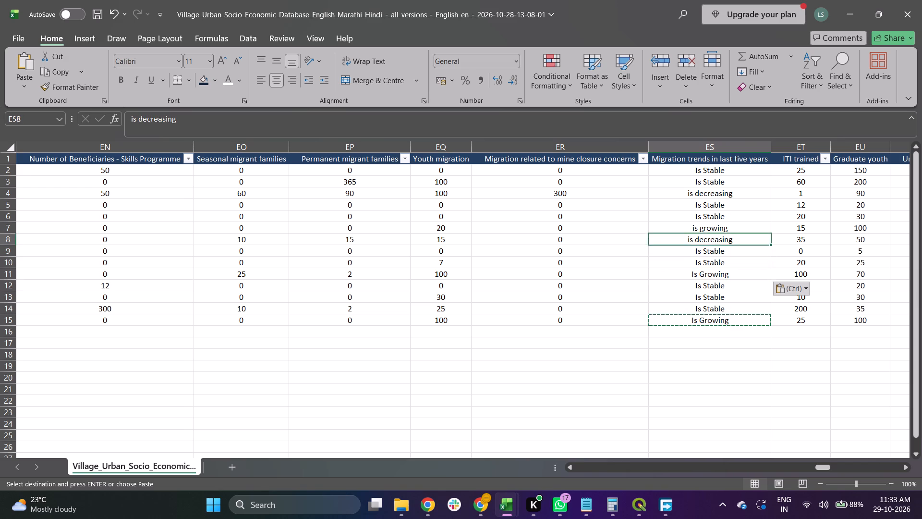
key(Up)
key(ctrl+v)
Change row 4's Migration trends in last five years answer to Is Decreasing.
key(Up)
key(Up)
key(Up)
key(Up)
key(Down)
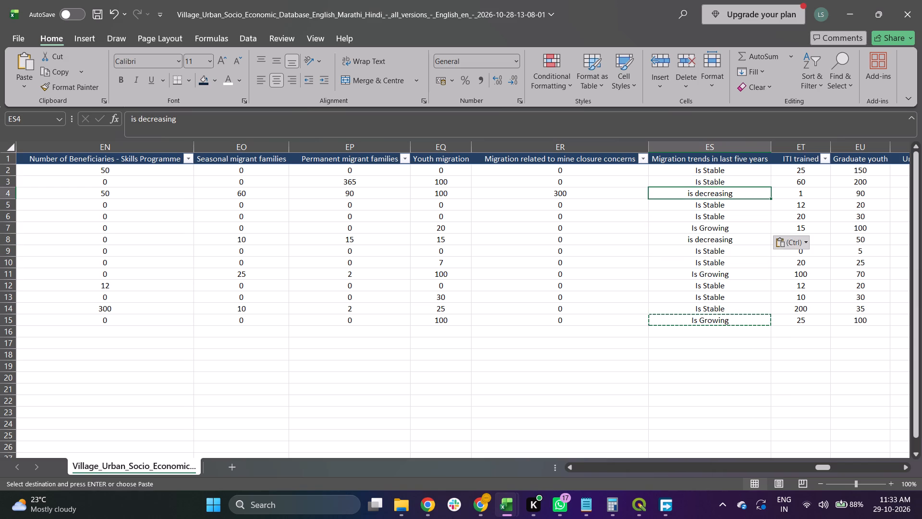
click(133, 119)
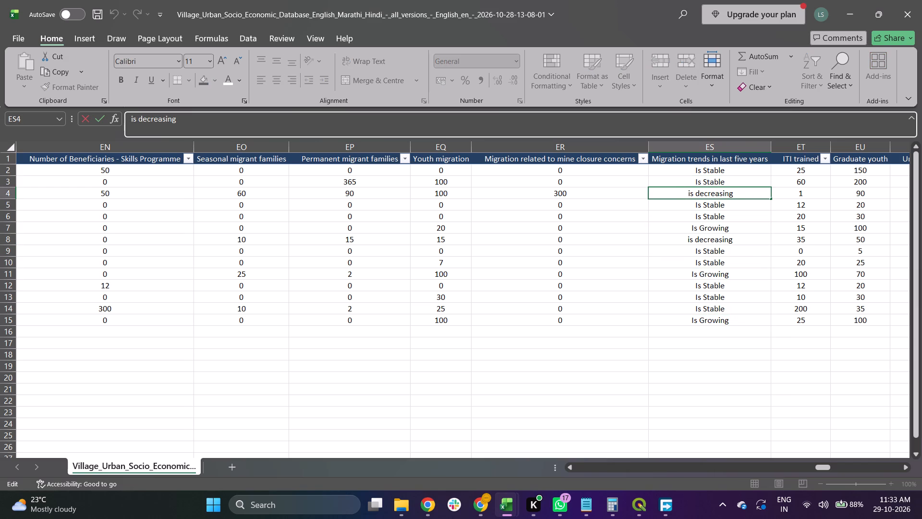
key(BackSpace)
key(shift+i)
key(Right)
key(Right)
key(Right)
key(BackSpace)
key(shift+d)
key(Tab)
key(Left)
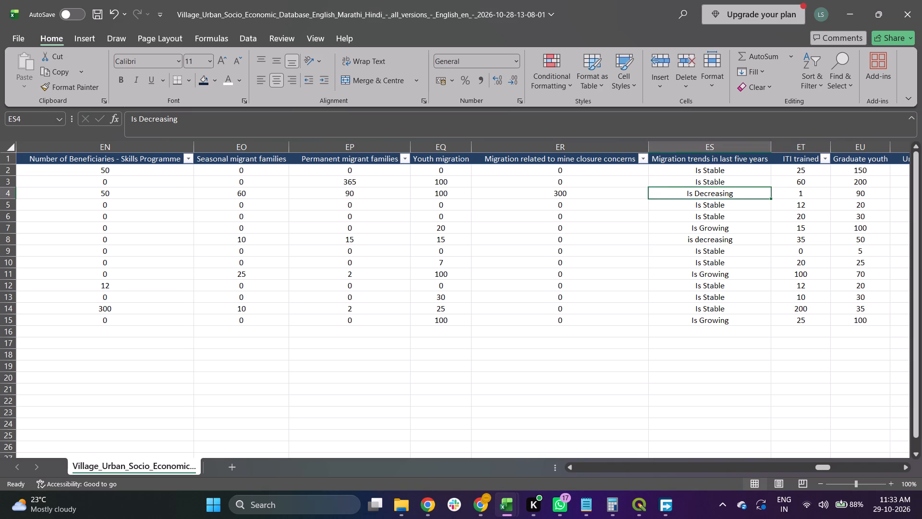
Copy row 4's Is Decreasing over the lowercase decreasing answer in row 8 of the Migration trends column.
key(ctrl+c)
key(Down)
key(Down)
key(Down)
key(Down)
key(ctrl+v)
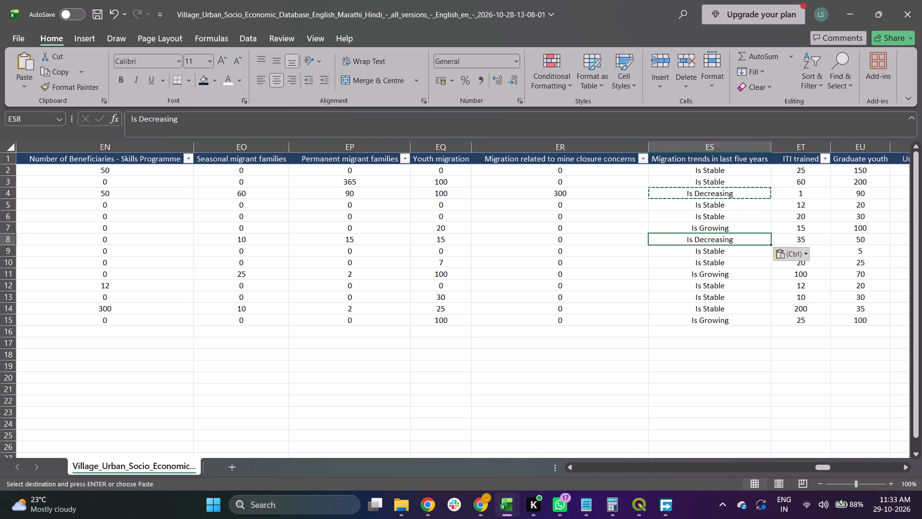
Check the Migration trends in last five years column for any answers still in lowercase.
key(Down)
key(Down)
key(Down)
key(Down)
key(Down)
key(Down)
key(Down)
key(Up)
key(Up)
key(Up)
key(Up)
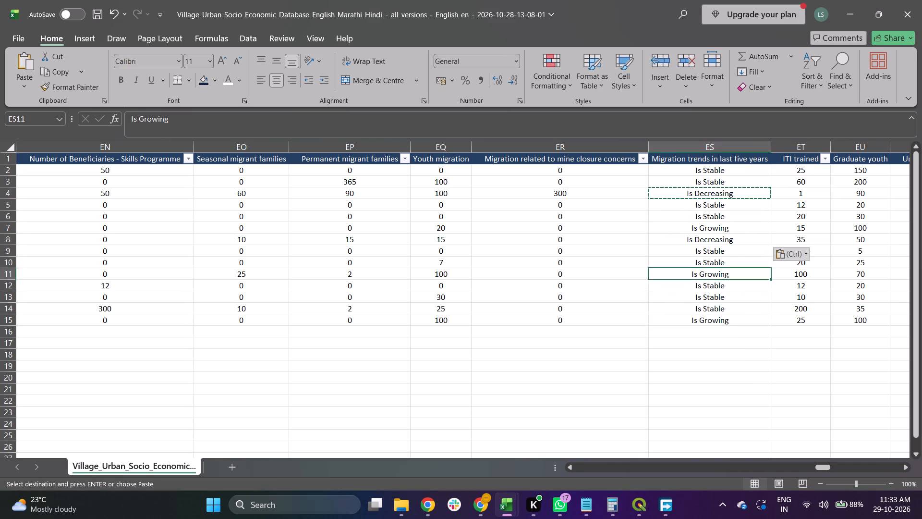
key(Up)
key(Up)
key(Up)
Capitalise row 4's answer in the preferred area column as Agriculture.
key(Right)
key(Right)
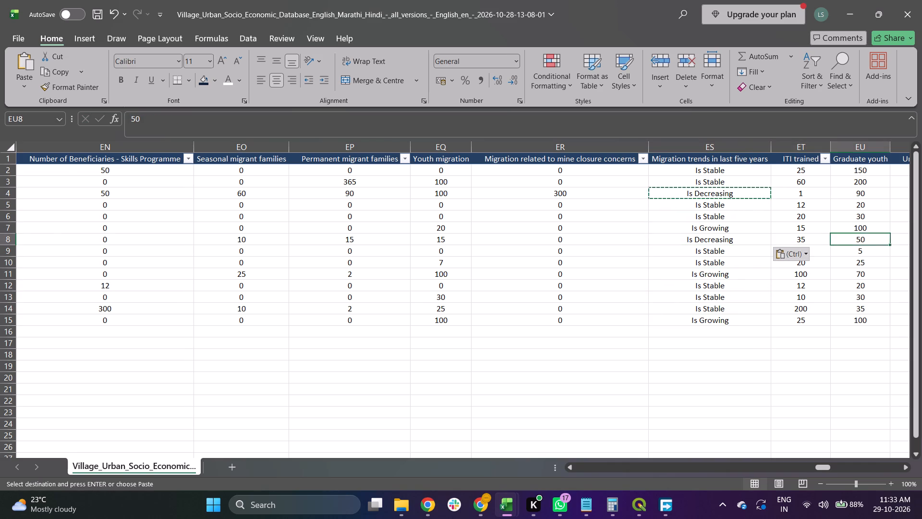
key(Right)
key(Right)
key(Right)
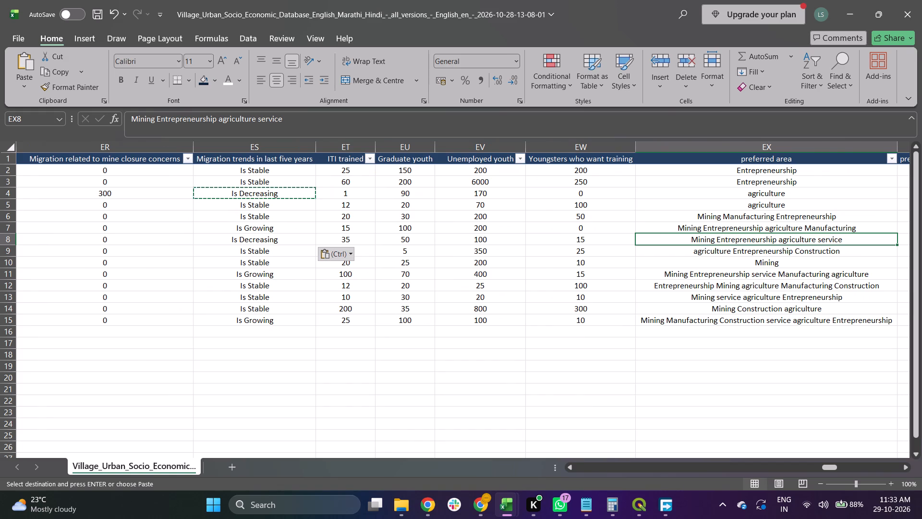
key(Up)
key(Up)
key(Up)
key(Up)
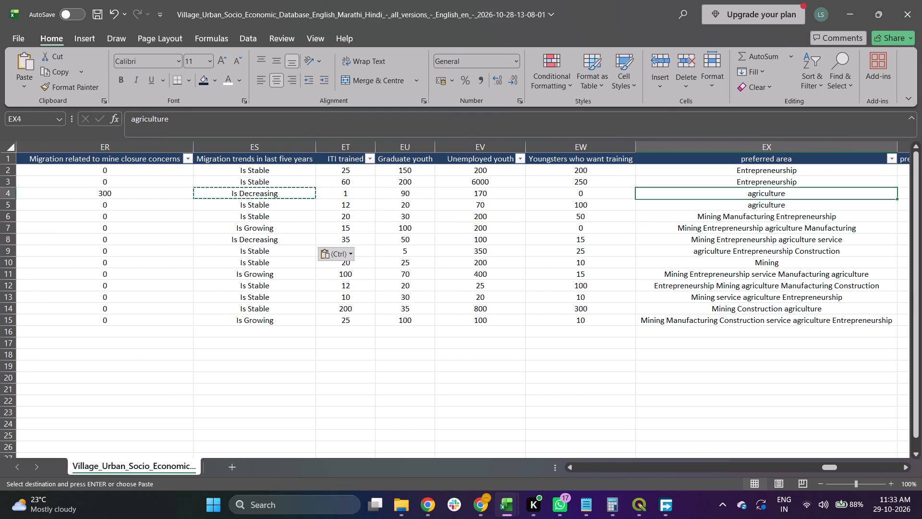
click(138, 121)
key(Left)
key(Left)
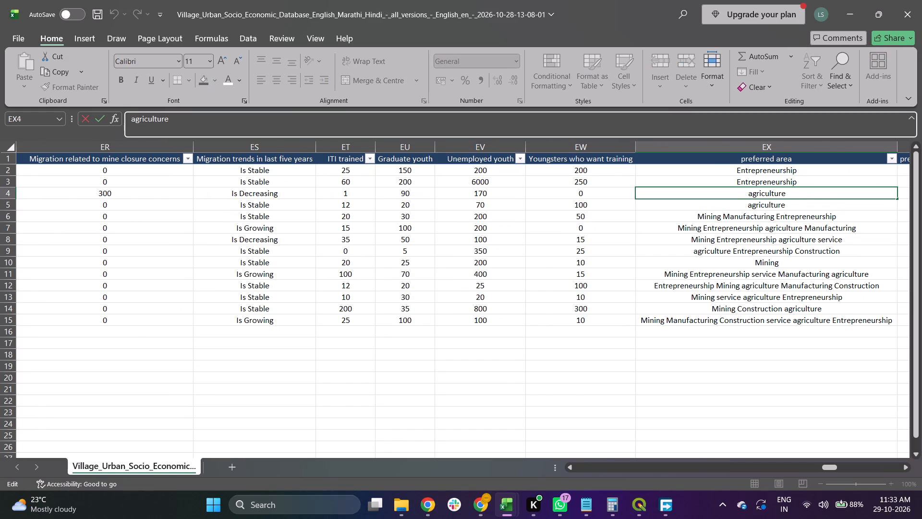
key(Right)
key(BackSpace)
key(shift+a)
key(Left)
key(Tab)
key(Left)
Copy row 4's Agriculture over the lowercase answer in row 5 of the preferred area column.
key(ctrl+c)
key(Down)
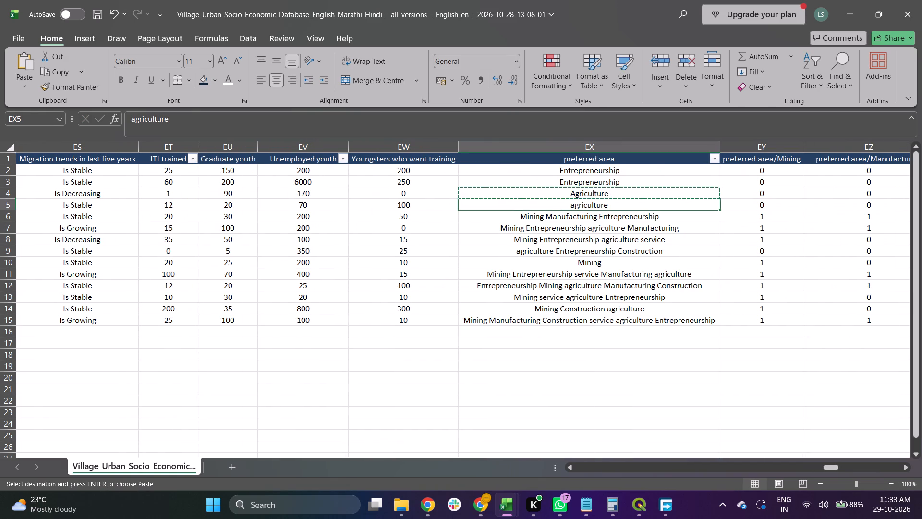
key(ctrl+v)
Capitalise the first word of row 9's preferred area answer so it reads Agriculture Entrepreneurship Construction.
key(Down)
key(Down)
key(Down)
key(Down)
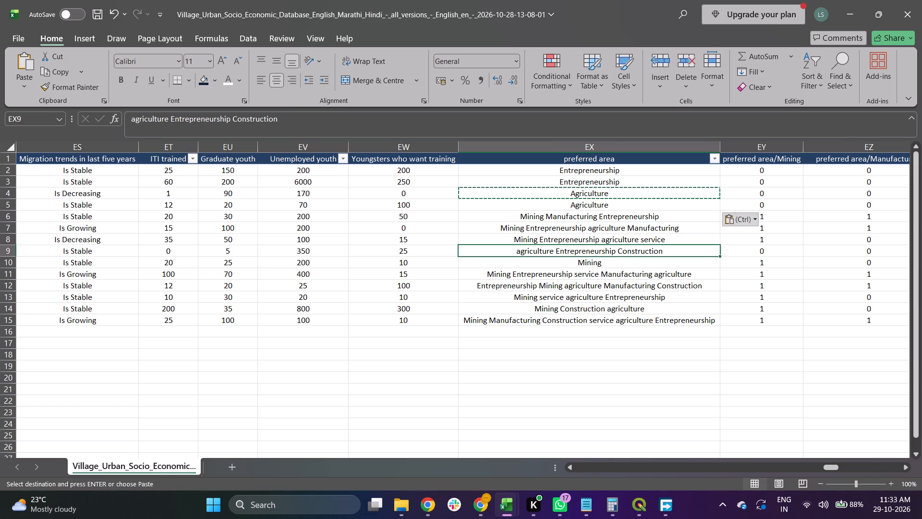
key(Down)
key(Down)
key(Down)
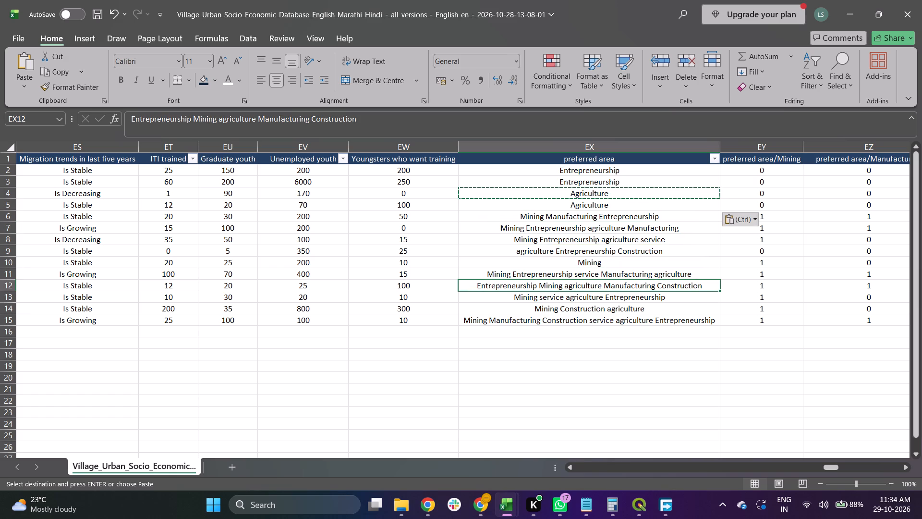
key(Up)
key(Up)
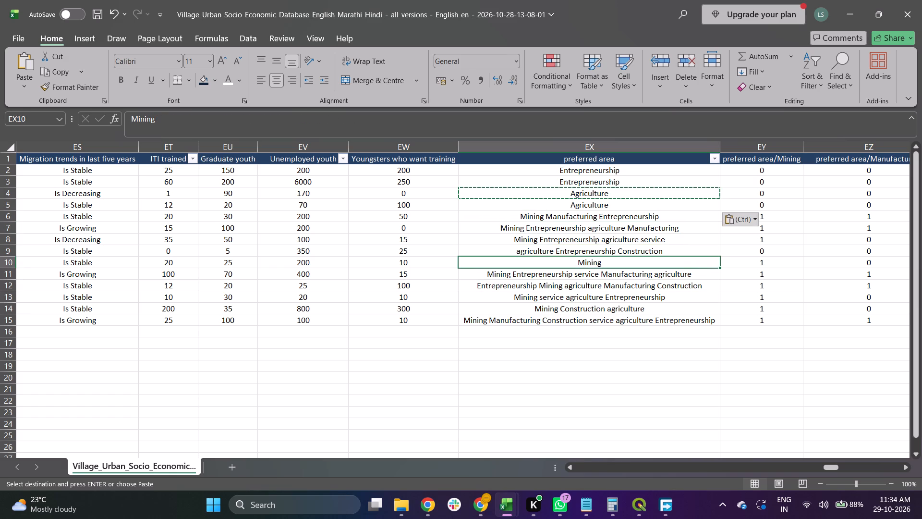
key(Up)
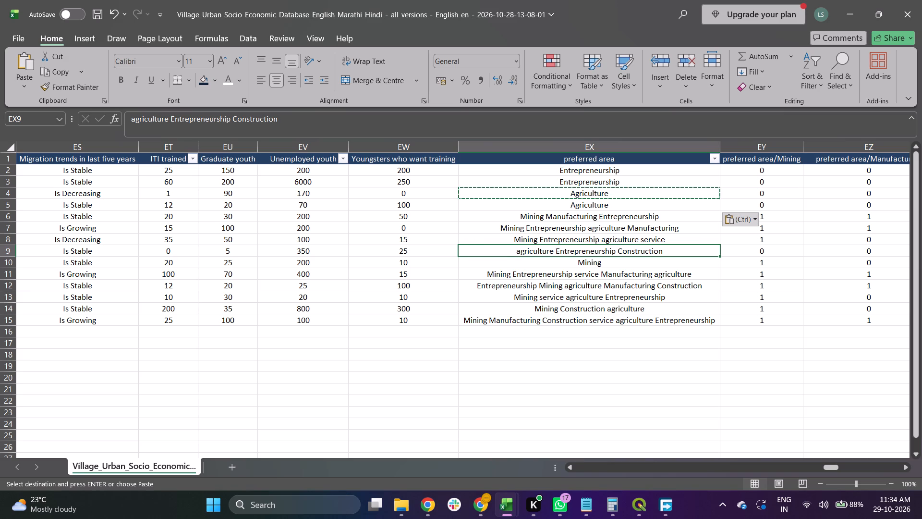
click(133, 119)
key(BackSpace)
key(shift+a)
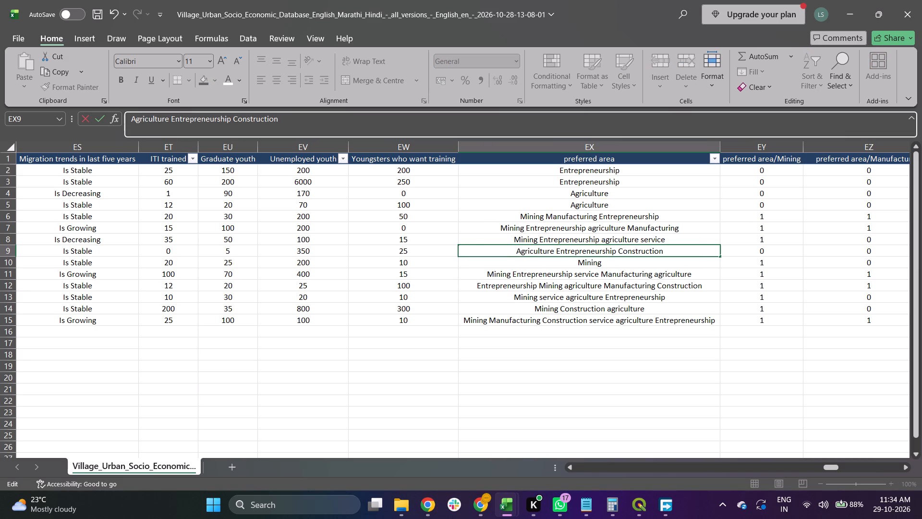
key(Tab)
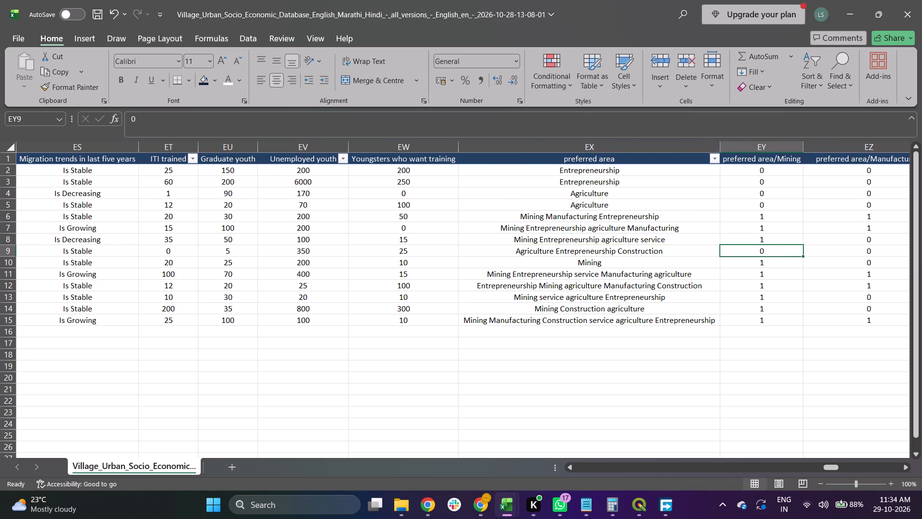
Examine the preferred area, livelihood activity, SHG, NGO and dependency columns for blanks or answers that need standardising.
key(Tab)
key(Tab)
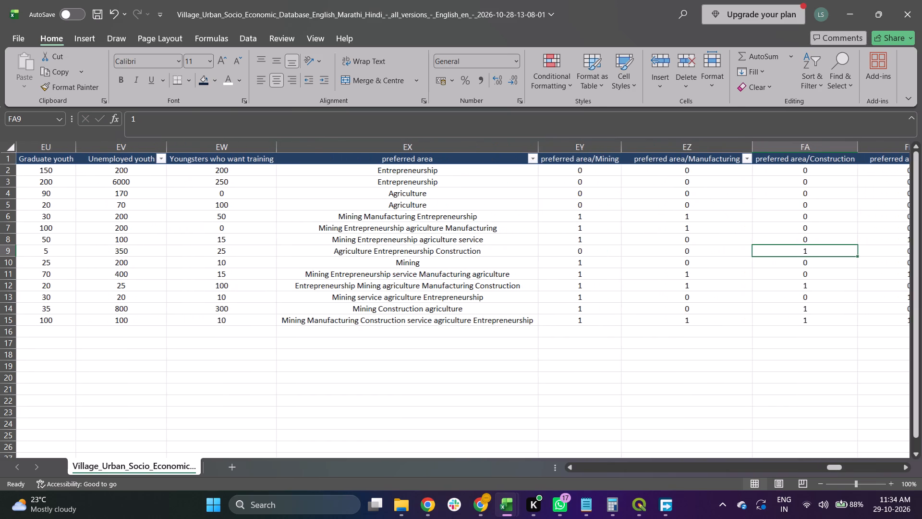
key(Tab)
key(Tab)
key(Tab)
key(Tab)
key(Tab)
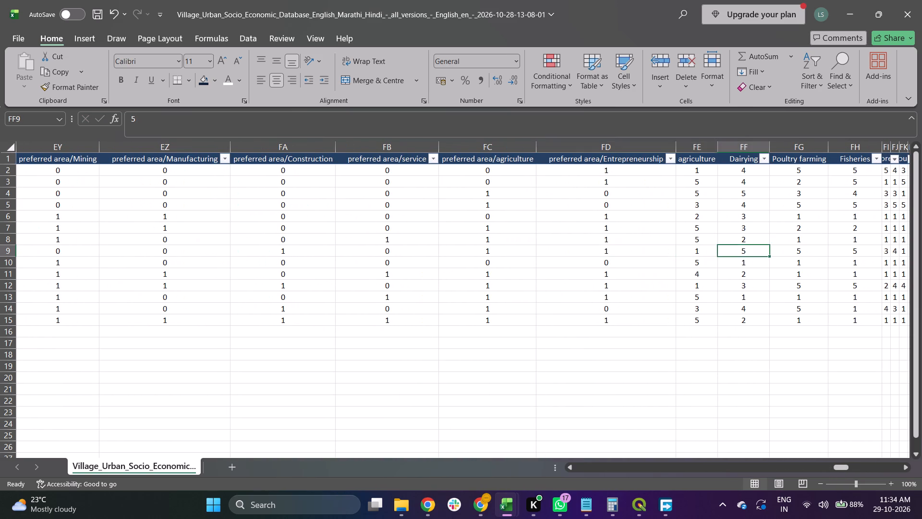
key(Tab)
key(Tab)
key(Tab)
key(Tab)
key(Tab)
key(Tab)
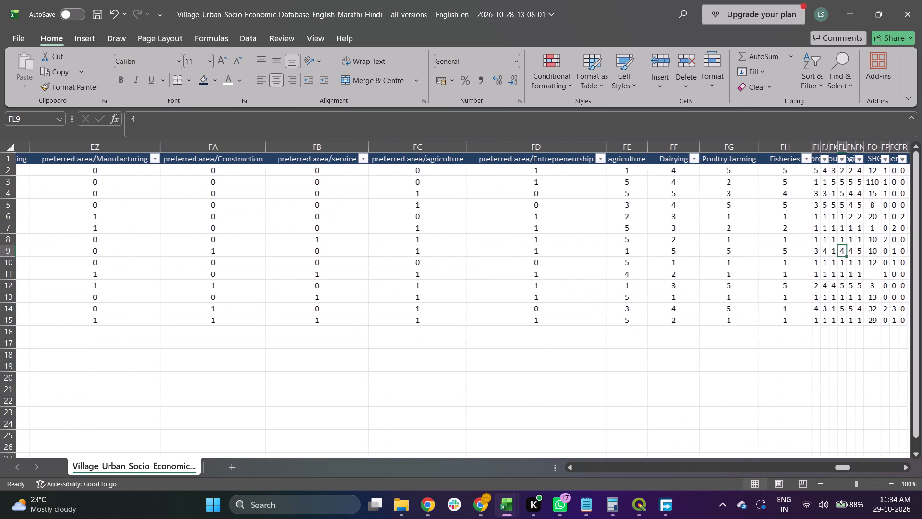
key(Tab)
key(Tab)
key(Tab)
key(Tab)
key(Tab)
key(Tab)
key(Tab)
key(Tab)
key(Tab)
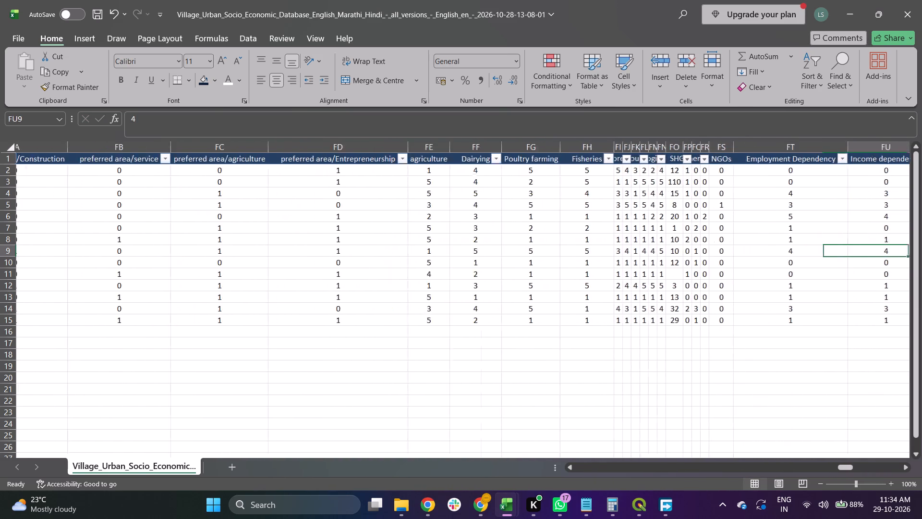
key(Tab)
key(Tab)
key(Tab)
key(Tab)
key(Left)
key(Left)
key(Left)
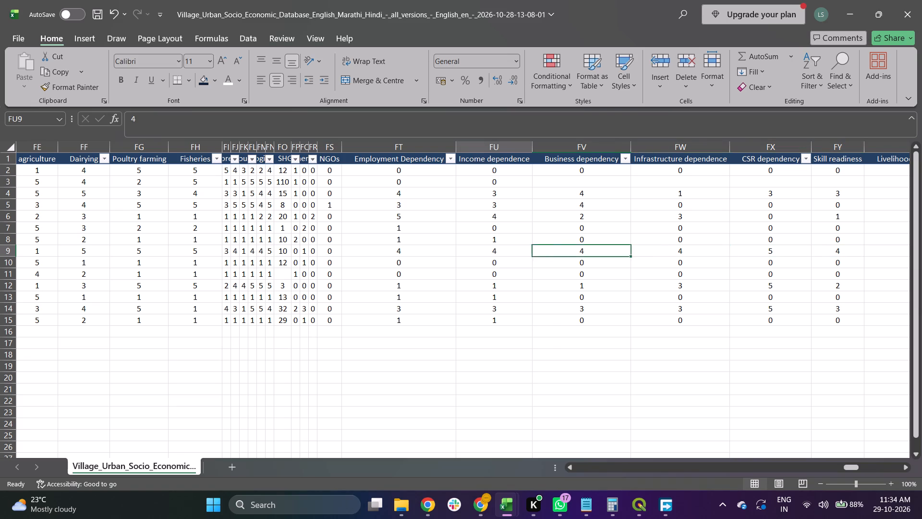
Fill row 3's blank Business dependency cell with N/A.
key(Left)
key(Up)
key(Up)
key(Up)
key(Up)
key(Up)
key(Up)
key(Right)
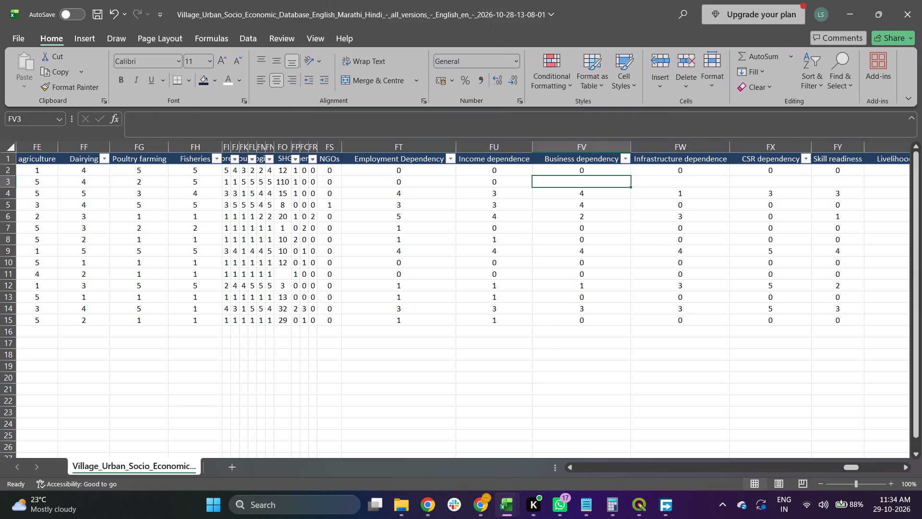
key(shift+n)
text(/A)
key(ctrl+c)
key(Tab)
key(Left)
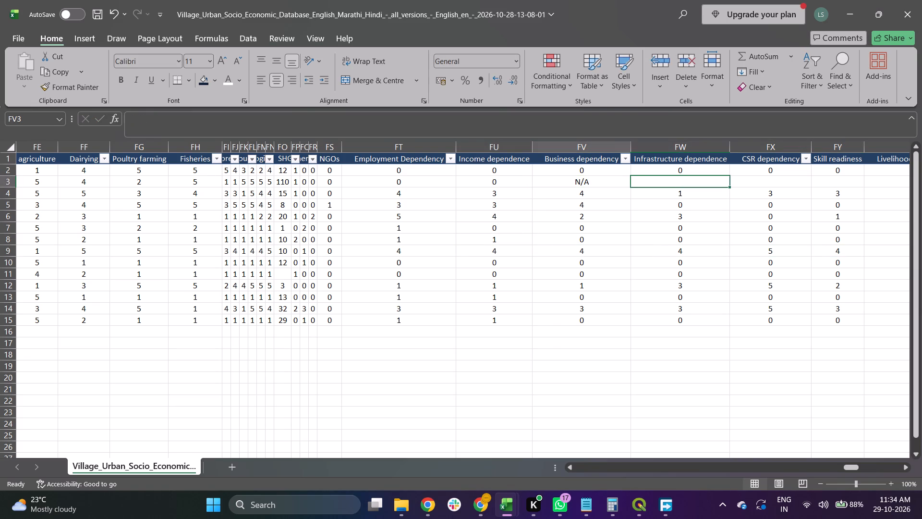
Copy row 3's N/A into its blank Infrastructure dependence, CSR dependency, Skill readiness, Livelihood Diversification, and Village debt and financial distress cells.
key(ctrl+c)
key(Tab)
key(ctrl+v)
key(Right)
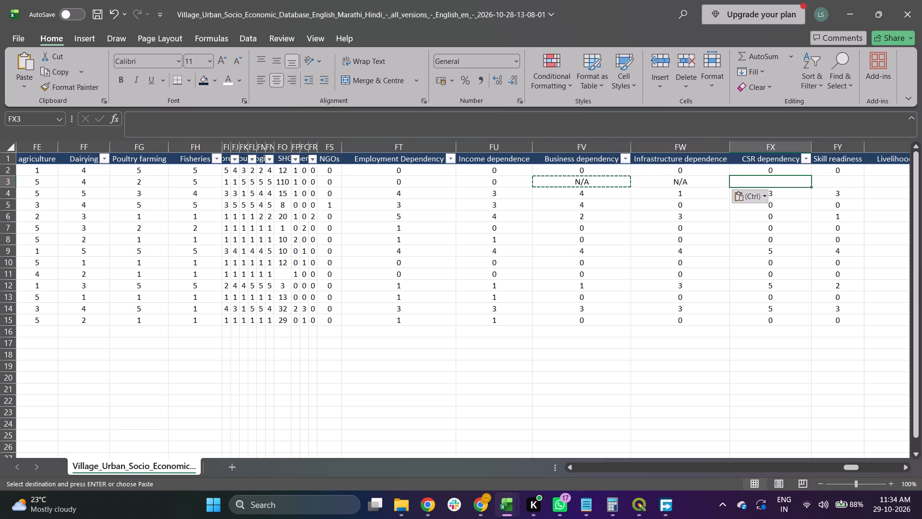
key(ctrl+v)
key(Right)
key(ctrl+v)
key(Right)
key(Right)
key(Left)
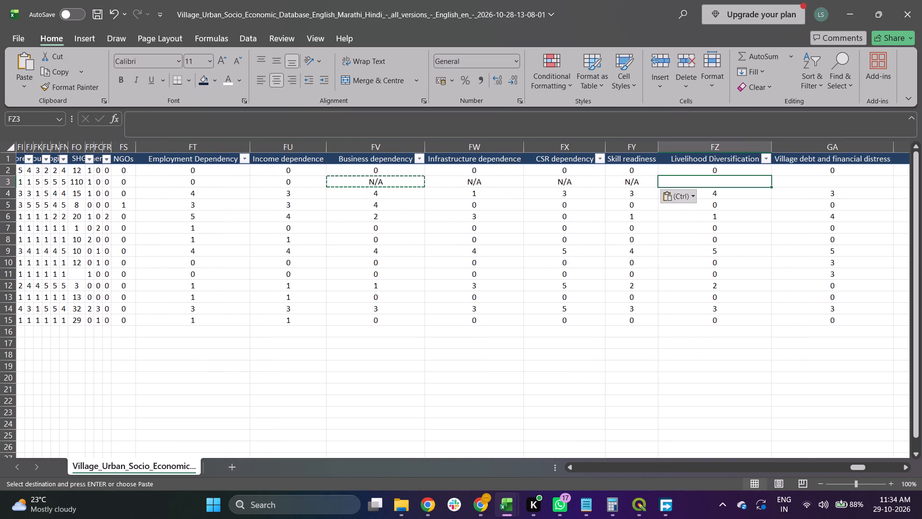
key(ctrl+v)
key(Right)
key(ctrl+v)
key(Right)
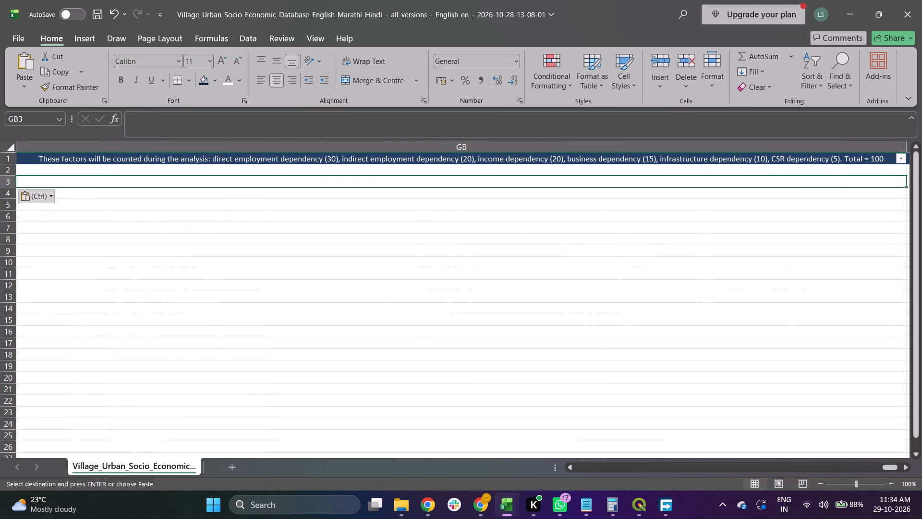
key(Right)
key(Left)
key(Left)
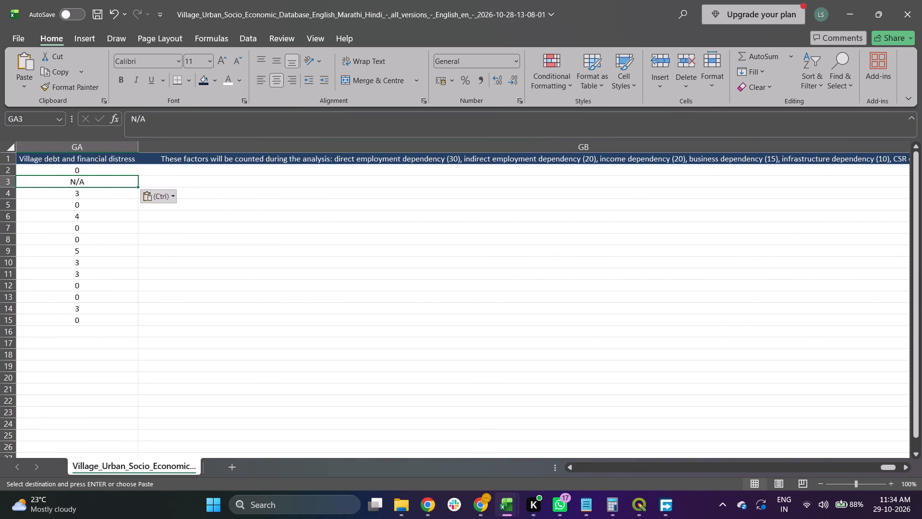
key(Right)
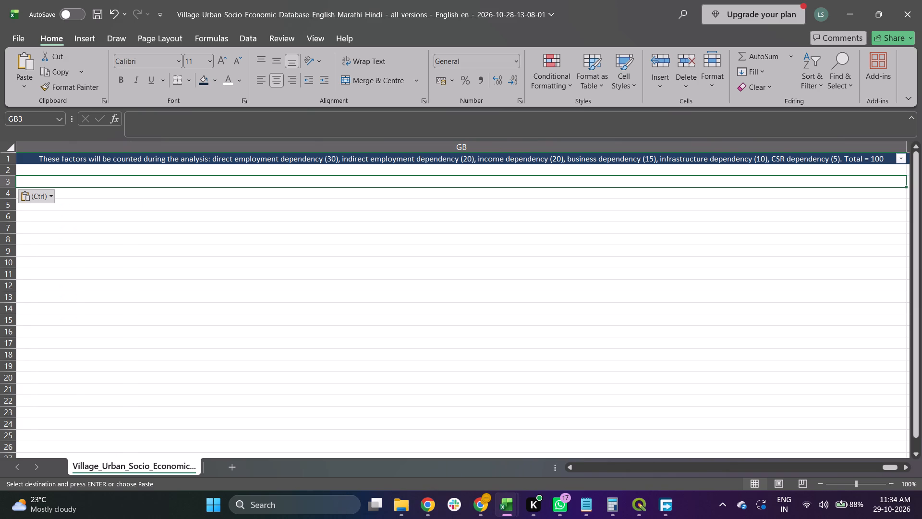
Examine the column describing the factors counted during the analysis for any entries beneath its header.
key(Up)
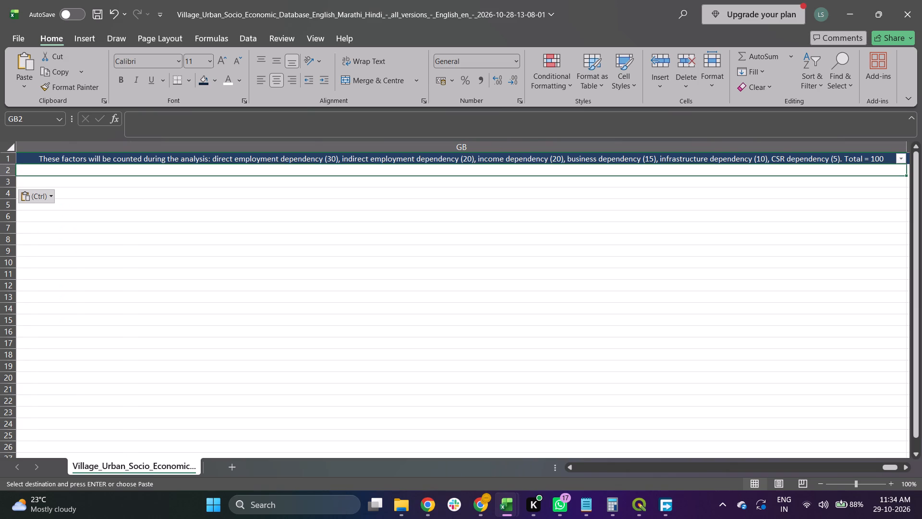
key(Left)
key(Left)
key(Right)
key(Right)
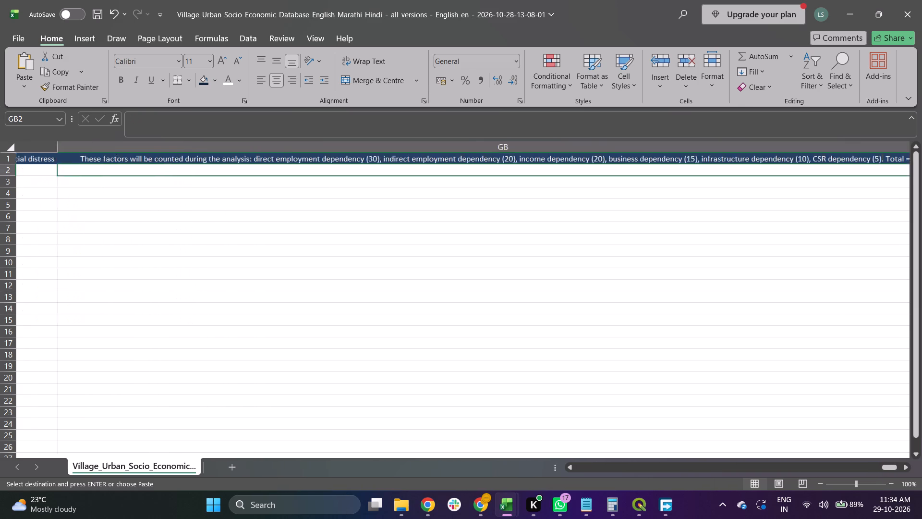
key(Right)
key(Left)
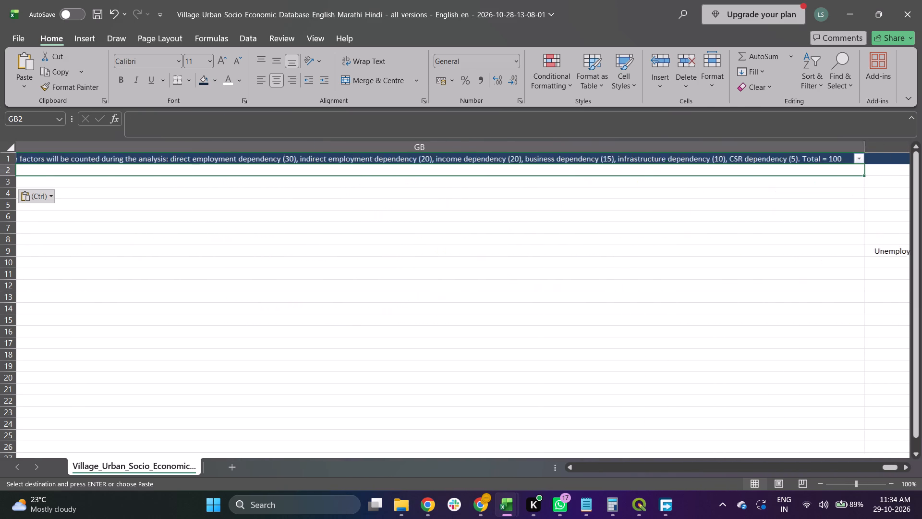
key(Down)
key(Down)
key(Down)
key(Down)
key(Down)
key(Down)
key(Down)
key(Down)
key(Down)
key(Down)
key(Down)
key(Down)
key(Down)
key(Down)
key(Down)
key(Down)
key(Down)
key(Down)
key(Down)
key(Down)
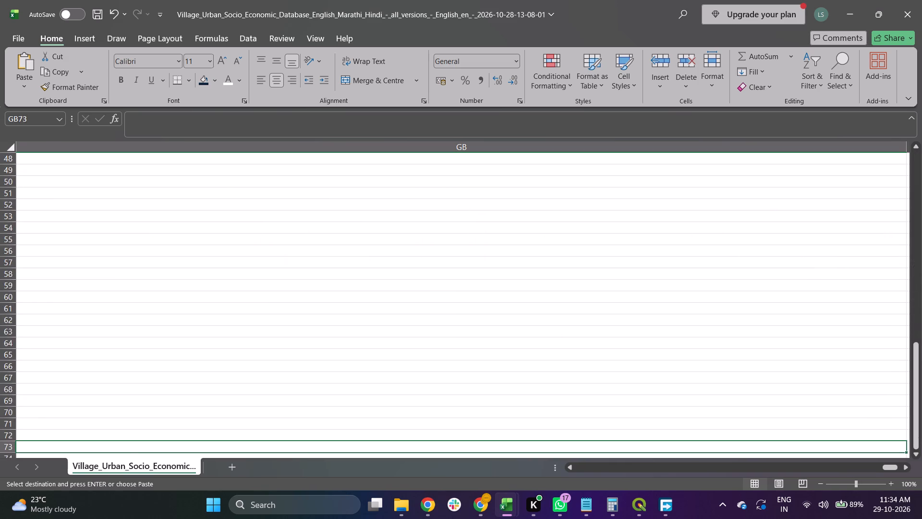
key(Up)
key(Up)
key(Up)
key(Up)
key(Up)
key(Up)
key(Up)
key(Up)
key(Up)
key(Up)
key(Up)
key(Up)
key(Up)
key(Up)
key(Up)
key(Up)
key(Up)
key(Up)
key(Up)
key(Up)
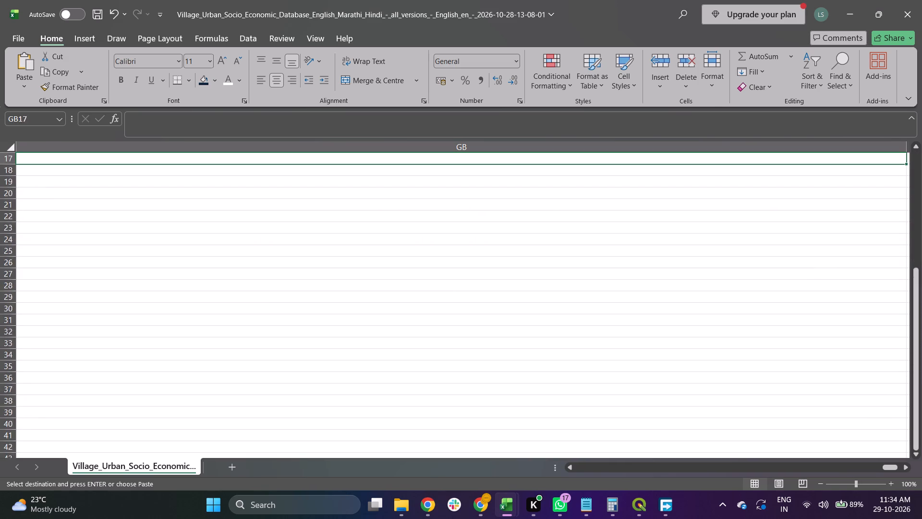
Examine the Researcher's observations, dependency score and submission detail columns for blank cells or answers that need cleaning.
key(Right)
key(Down)
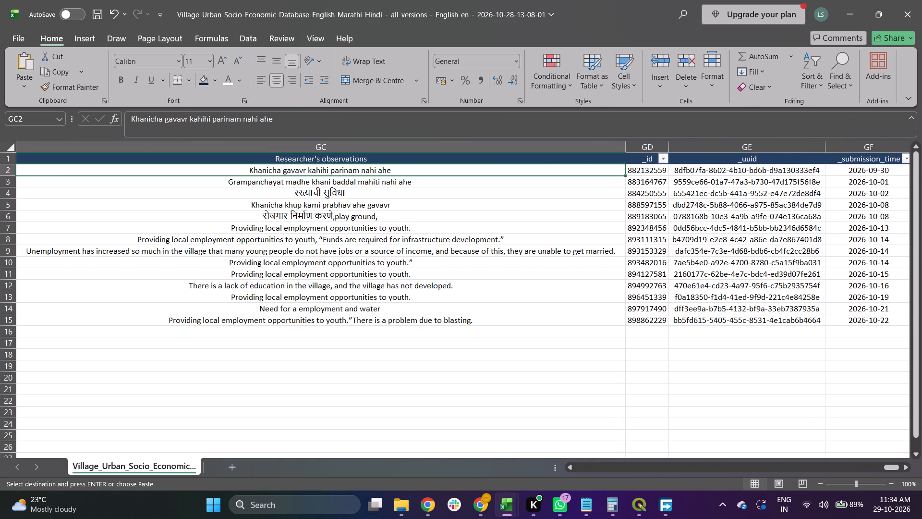
key(Left)
key(Left)
key(Left)
key(Left)
key(Left)
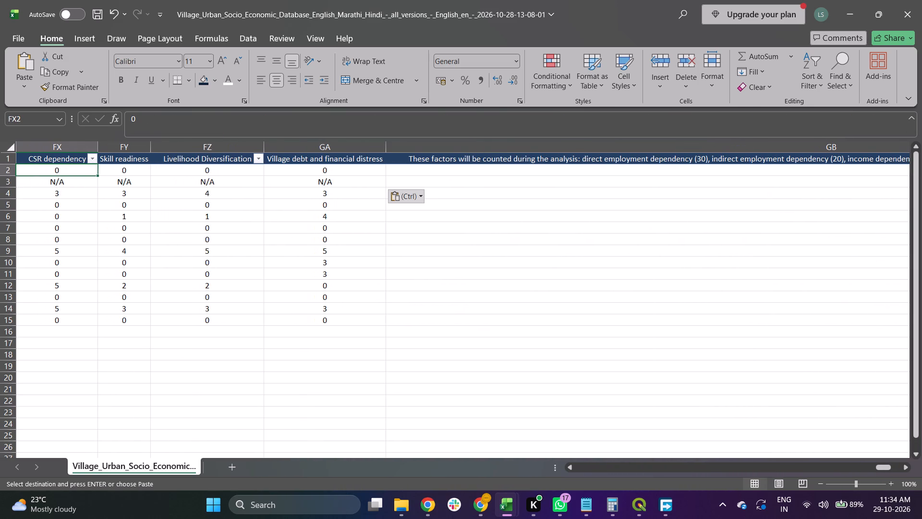
key(Right)
key(Right)
key(Right)
key(Right)
key(Right)
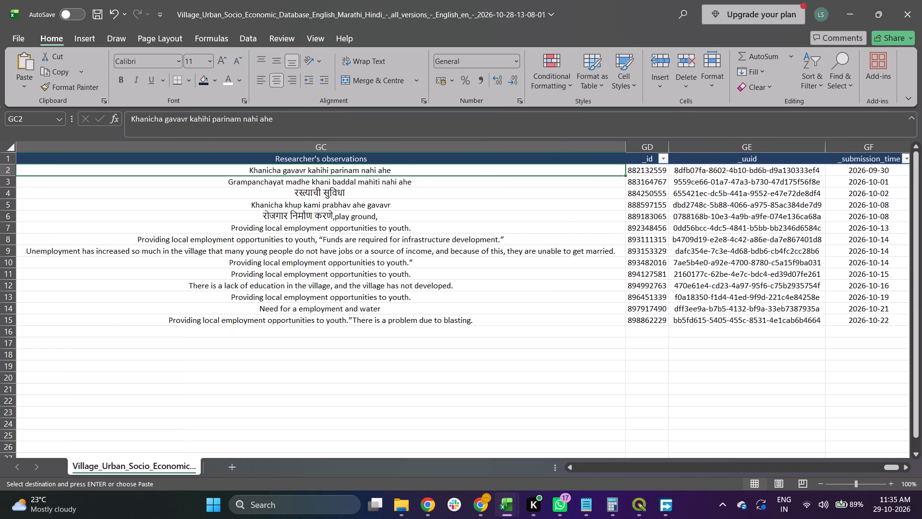
key(Right)
key(Right)
key(Right)
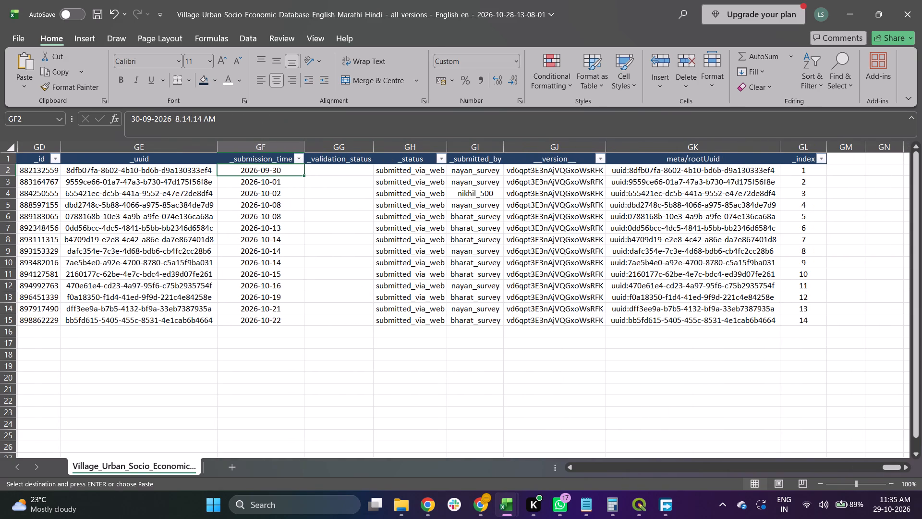
Fill the blank _validation_status cells in rows 2 to 15 with the copied N/A.
key(Right)
key(Down)
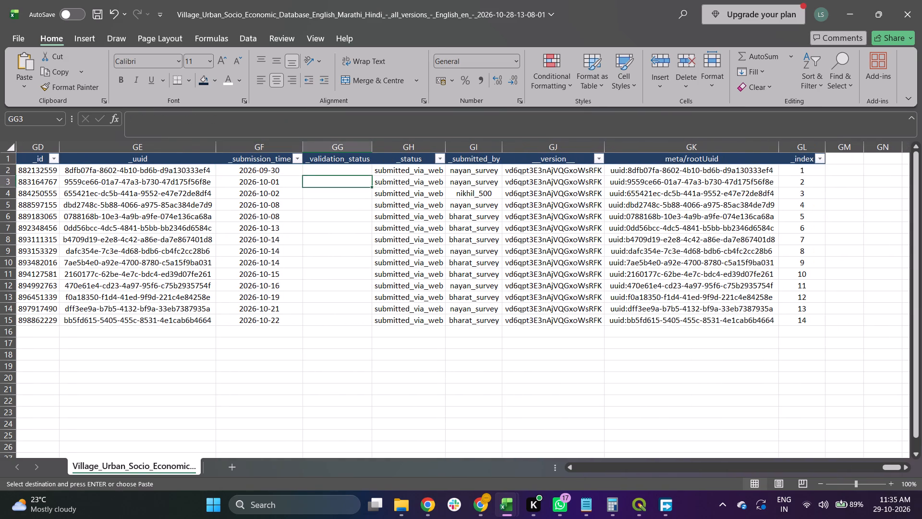
key(Down)
key(Down)
key(Up)
key(Up)
key(Up)
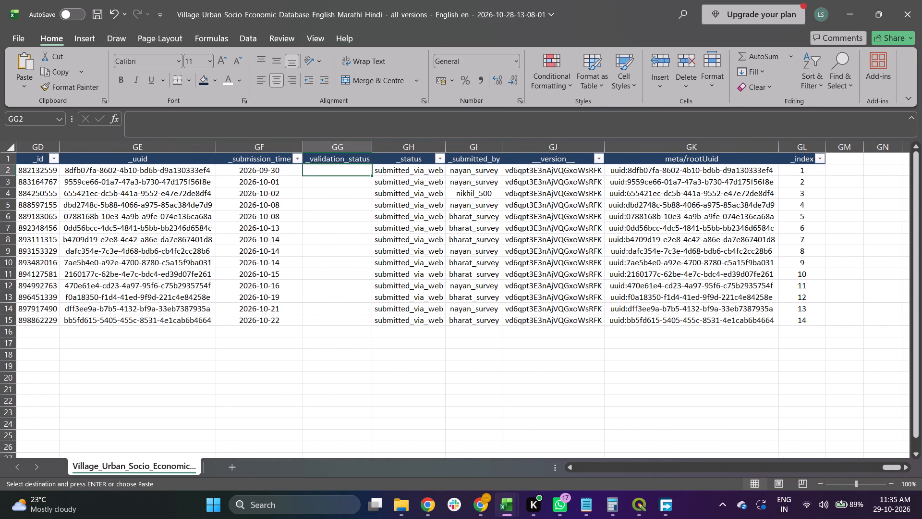
key(ctrl+v)
key(Down)
key(ctrl+v)
key(Down)
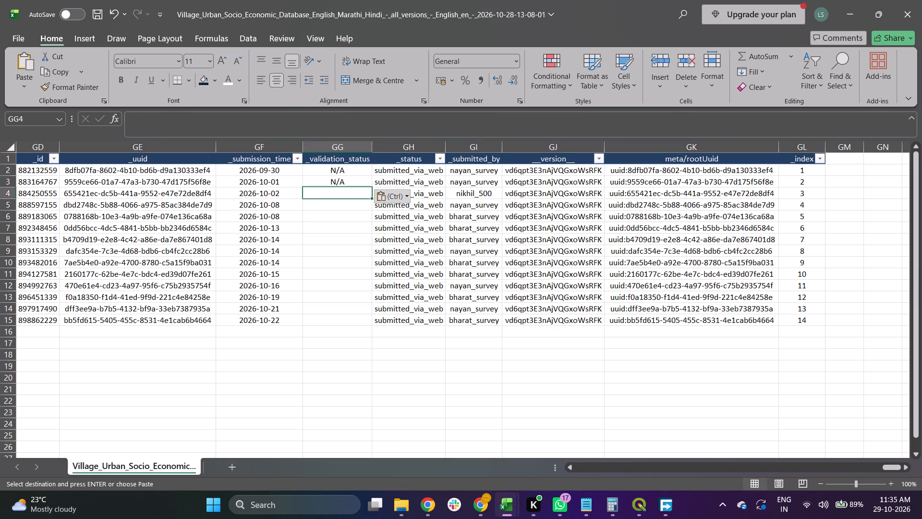
key(ctrl+v)
key(Down)
key(ctrl+v)
key(Down)
key(ctrl+v)
key(Down)
key(ctrl+v)
key(Down)
key(ctrl+v)
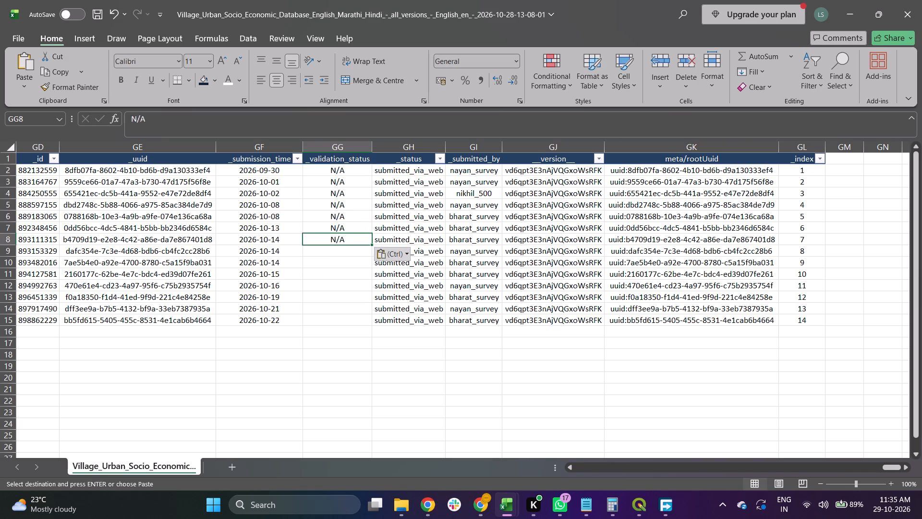
key(Down)
key(ctrl+v)
key(Down)
key(ctrl+v)
key(ctrl+Down)
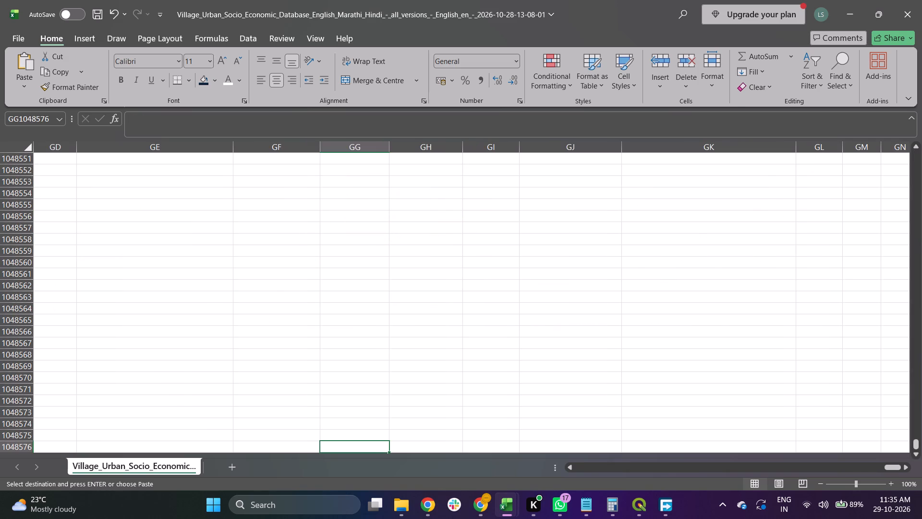
key(ctrl+Up)
key(Down)
key(ctrl+v)
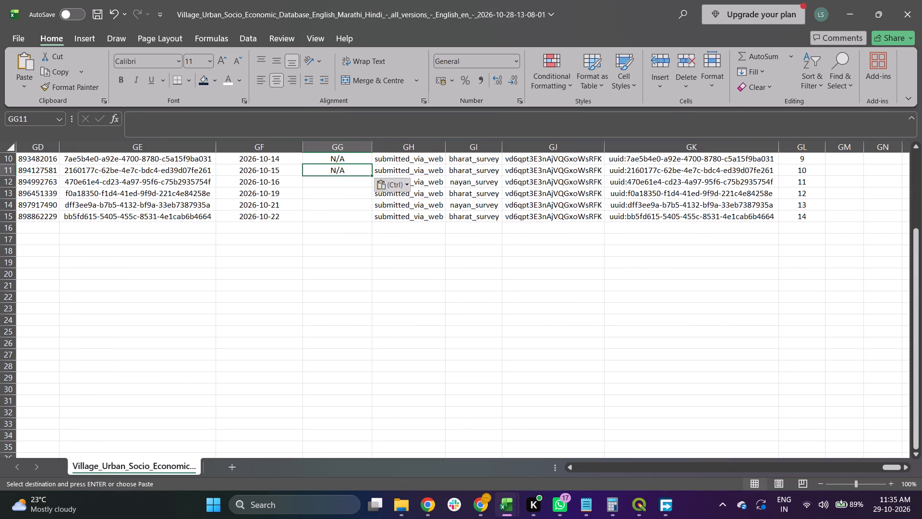
key(Down)
key(ctrl+v)
key(Down)
key(ctrl+v)
key(Down)
key(ctrl+v)
key(Down)
key(ctrl+v)
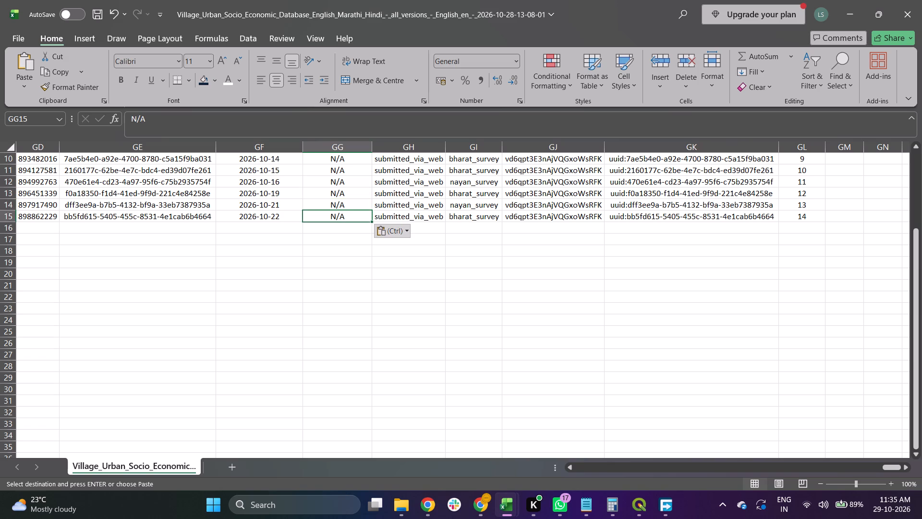
Check the remaining submission detail columns from _status through _index for blank cells.
key(Up)
key(Up)
key(Up)
key(Up)
key(Up)
key(Up)
key(Up)
key(Up)
key(Up)
key(Up)
key(Up)
key(Up)
key(Up)
key(Up)
key(Up)
key(Up)
key(Up)
key(Up)
key(Up)
key(Up)
key(Right)
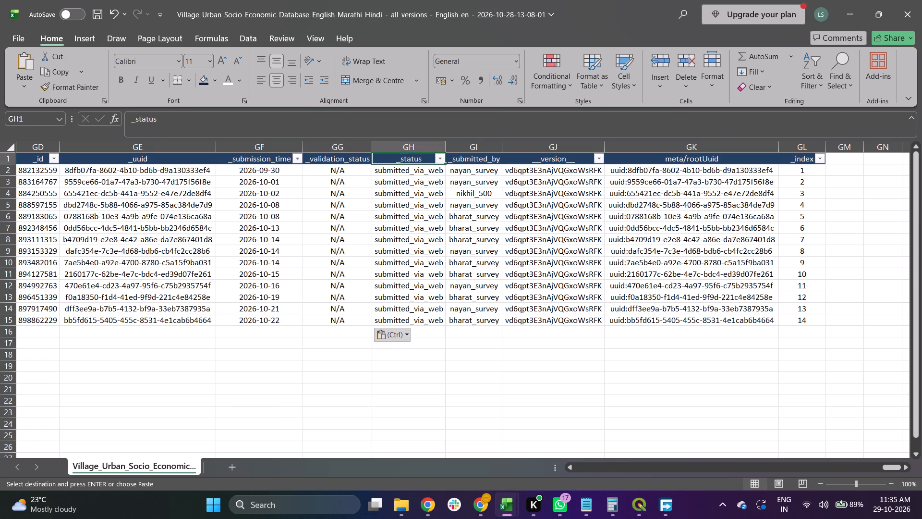
key(Right)
key(Right)
key(Right)
key(Right)
key(Right)
key(Right)
key(Right)
Recheck the dependency, skill, livelihood, village debt and analysis-factors columns for cells that still need filling.
key(Left)
key(Left)
key(Left)
key(Left)
key(Left)
key(Left)
key(Left)
key(Left)
key(Left)
key(Left)
key(Left)
key(Left)
key(Left)
key(Left)
key(Left)
key(Left)
key(Left)
key(Left)
key(Left)
key(Left)
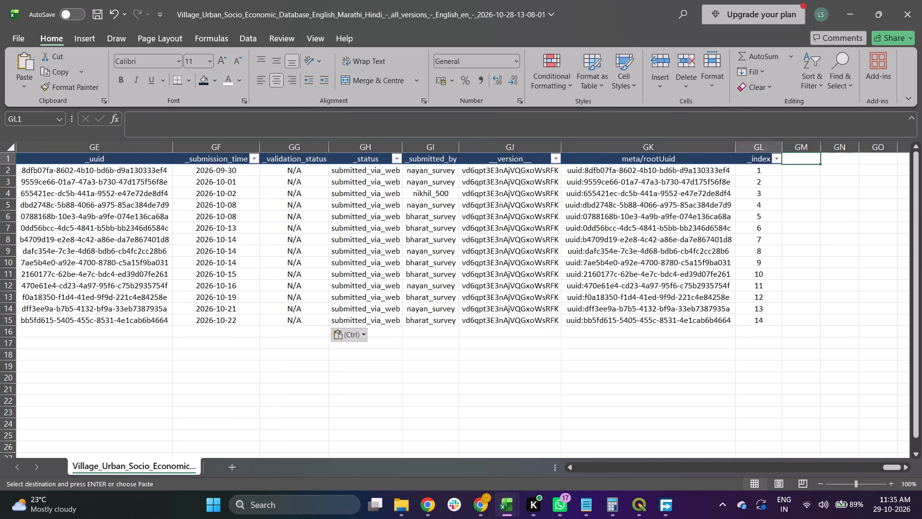
key(Right)
key(Right)
key(Right)
key(Right)
key(Right)
key(Right)
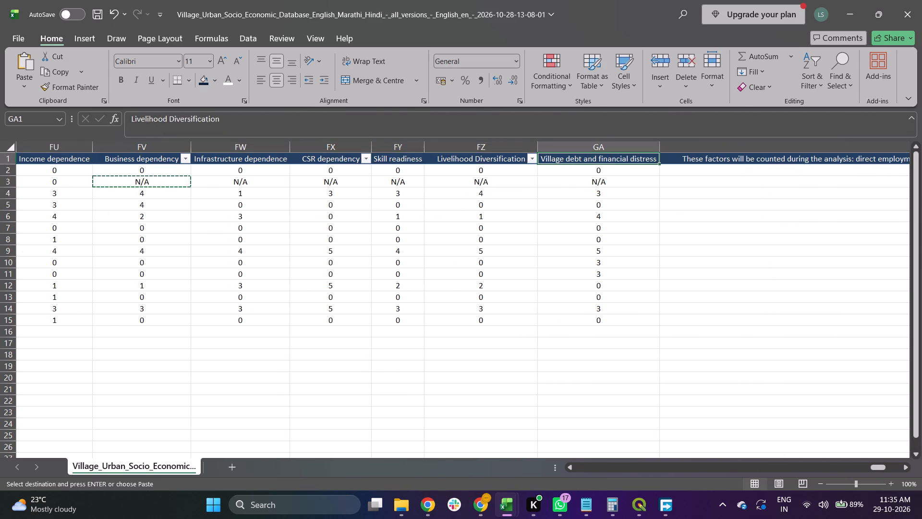
key(Right)
key(Right)
key(Left)
key(Left)
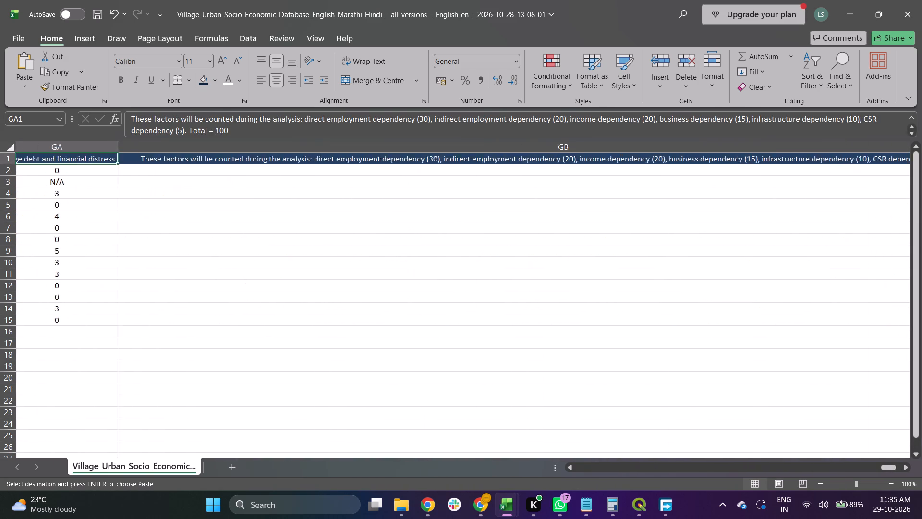
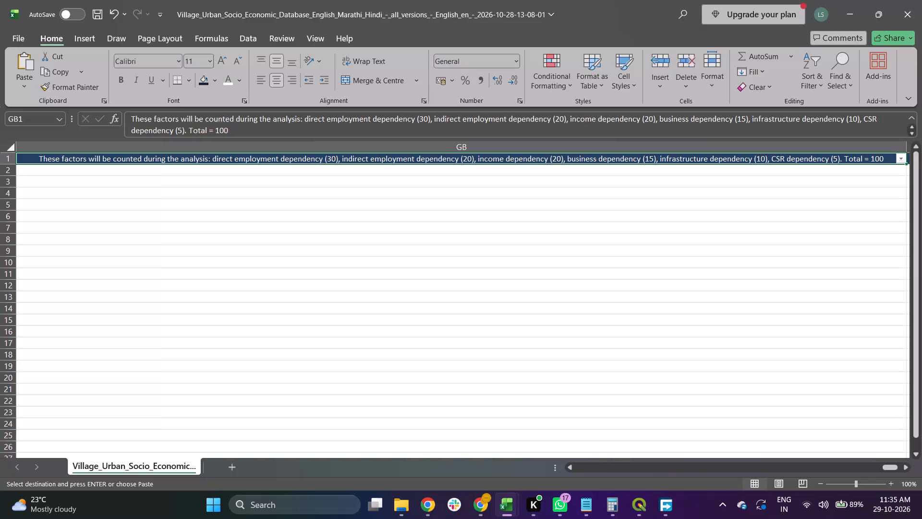
Clear the analysis-factors header text from the otherwise empty column GB.
key(Right)
key(Left)
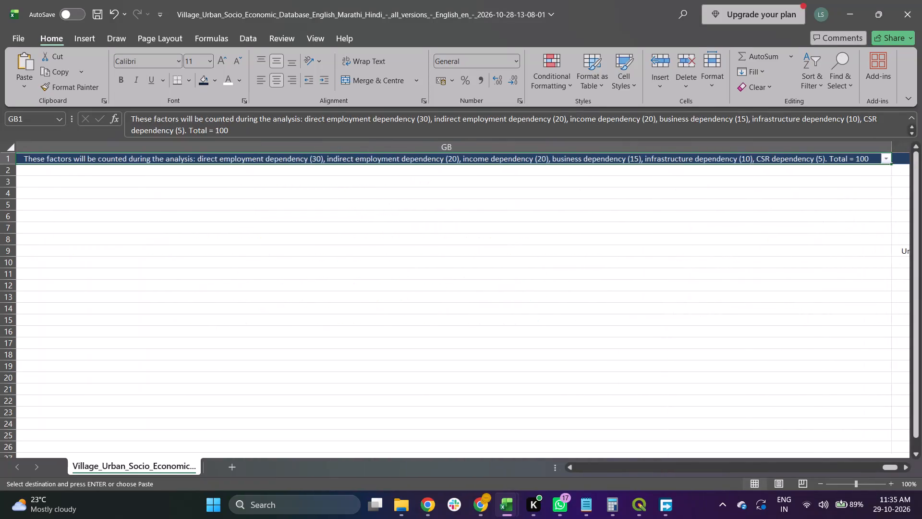
key(Left)
key(Left)
key(Down)
key(Down)
key(Right)
key(Right)
key(Right)
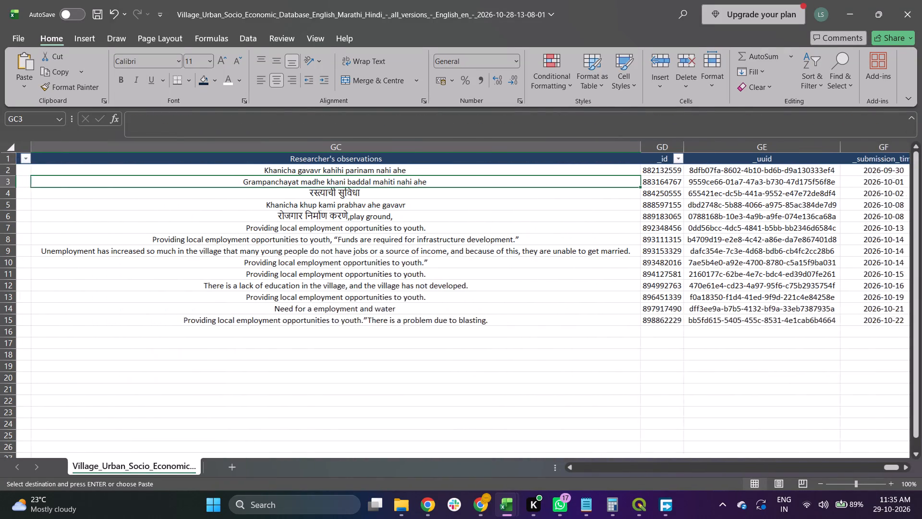
key(Left)
key(Up)
key(Up)
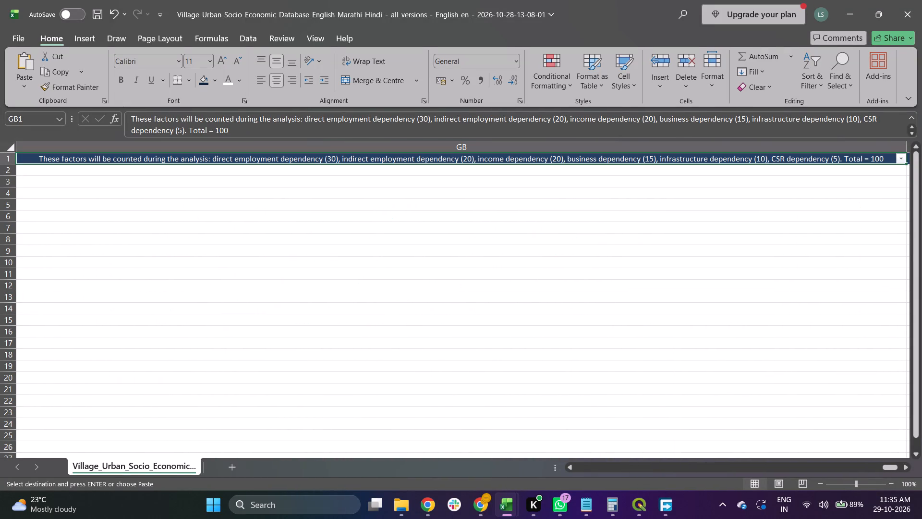
key(Delete)
Move the block from Researcher's observations through _index, rows 1 to 15, into the emptied column GB.
key(Right)
key(Left)
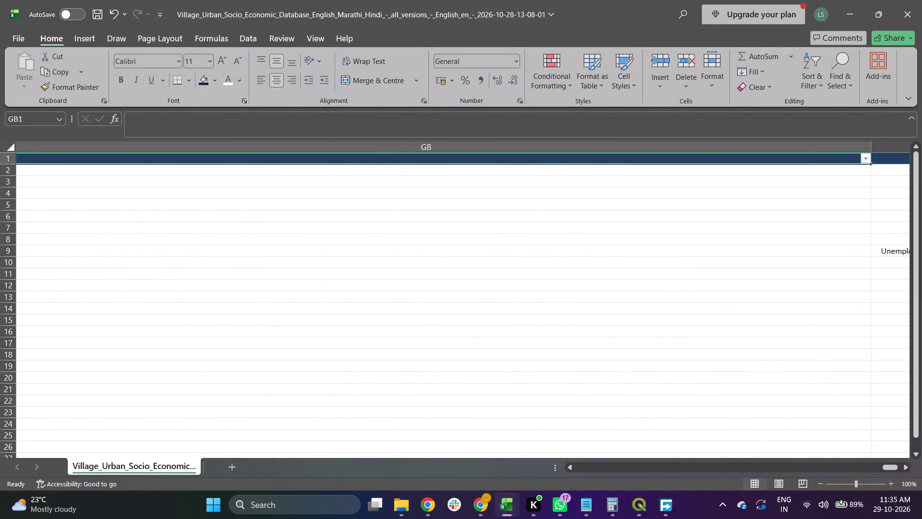
key(Left)
key(Left)
key(Right)
key(Right)
key(Right)
key(Right)
key(Left)
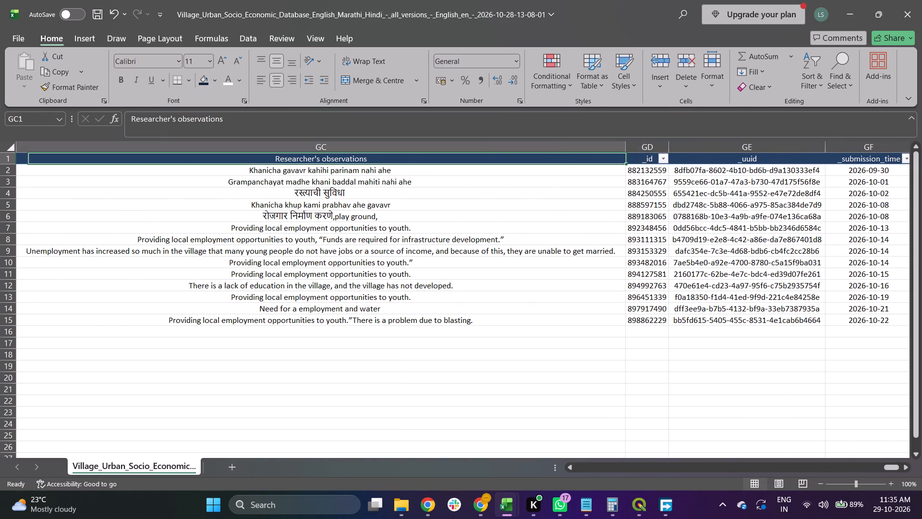
key(Left)
key(Right)
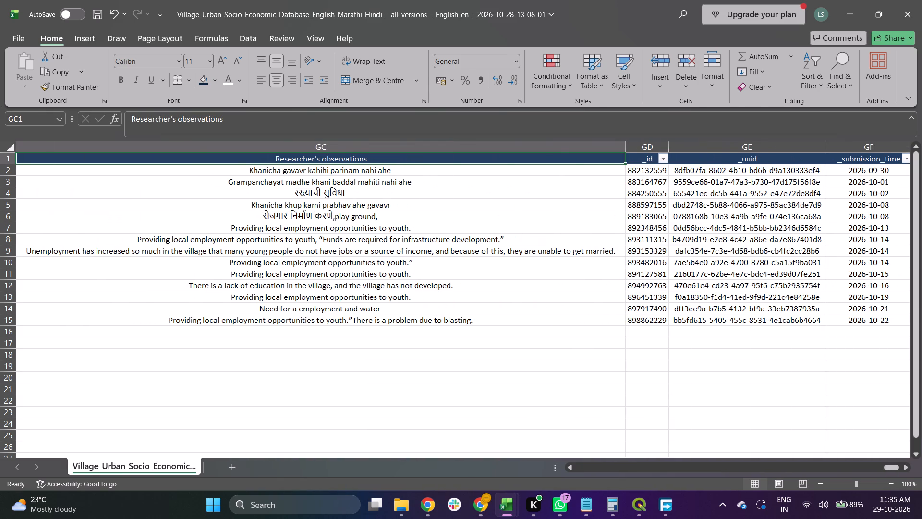
key(ctrl+shift+Right)
key(ctrl+shift+Down)
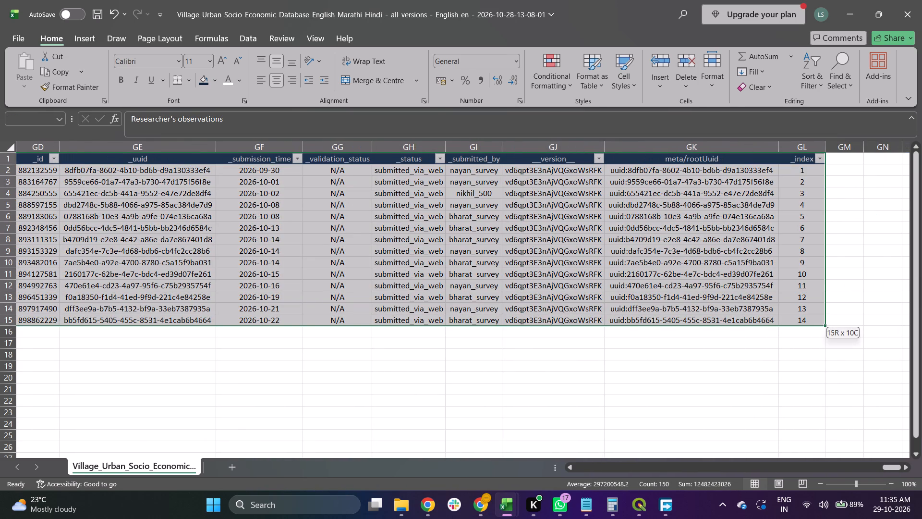
key(ctrl+x)
key(Left)
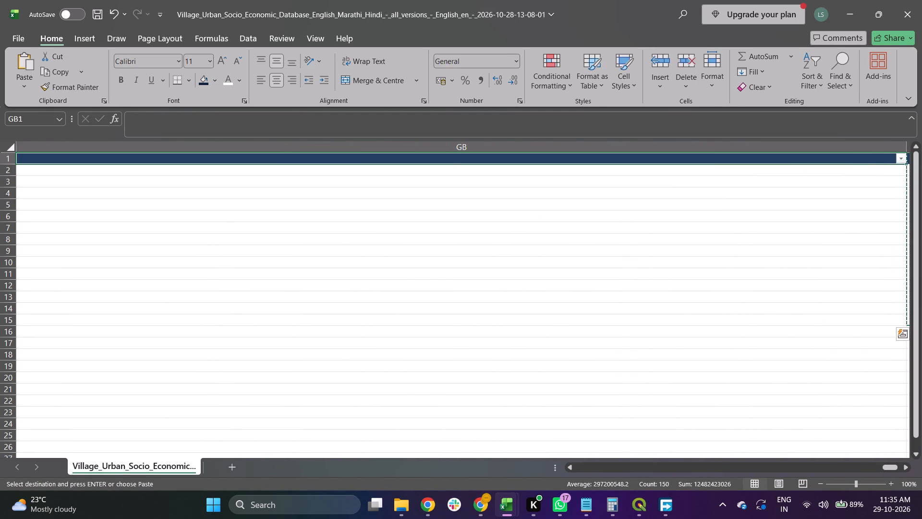
key(ctrl+v)
AutoFit the column widths across the whole data range after the moved block.
key(ctrl+a)
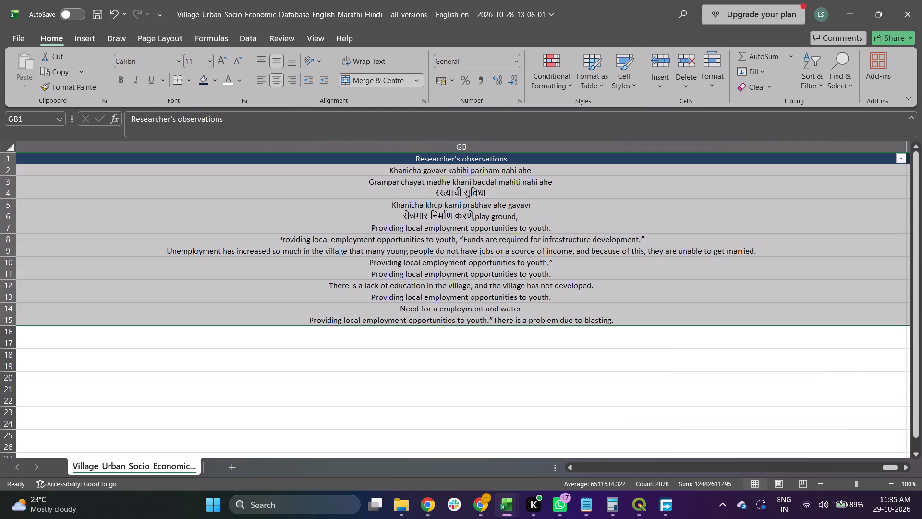
scroll(133, 119, right, 6)
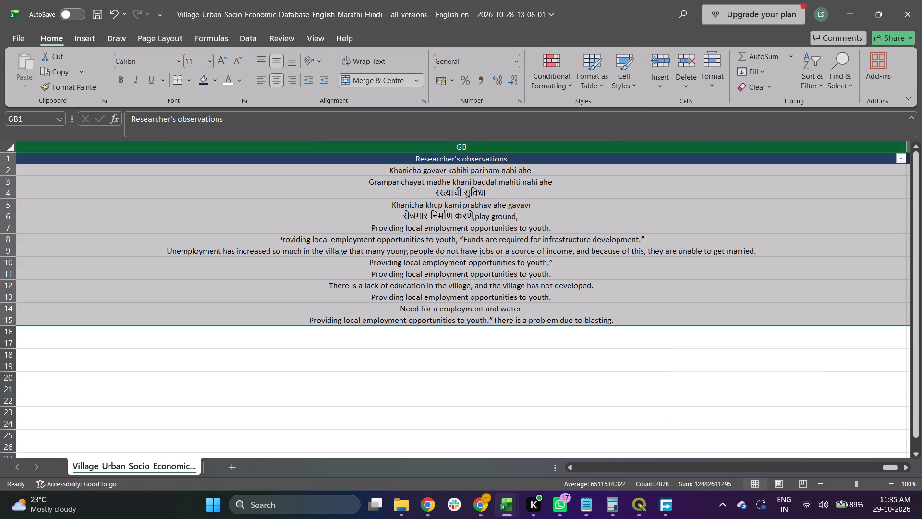
scroll(223, 241, right, 11)
scroll(223, 241, left, 3)
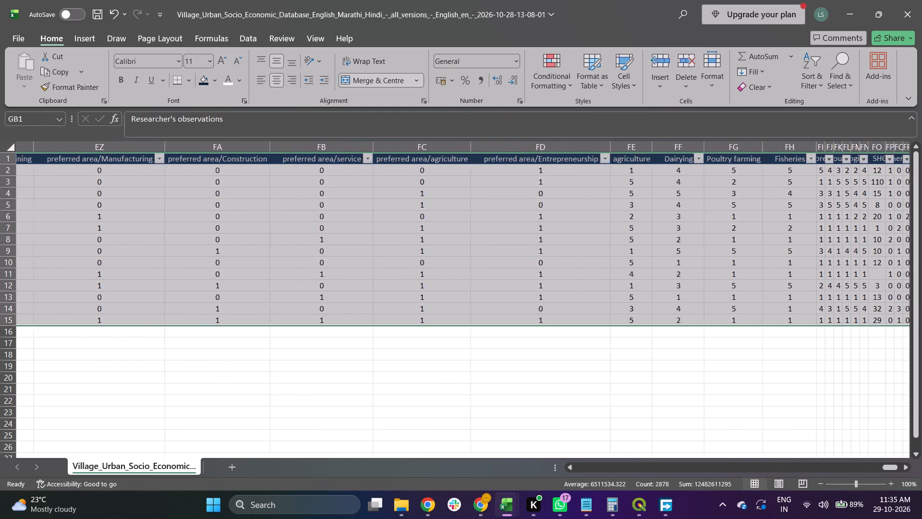
text(hoi)
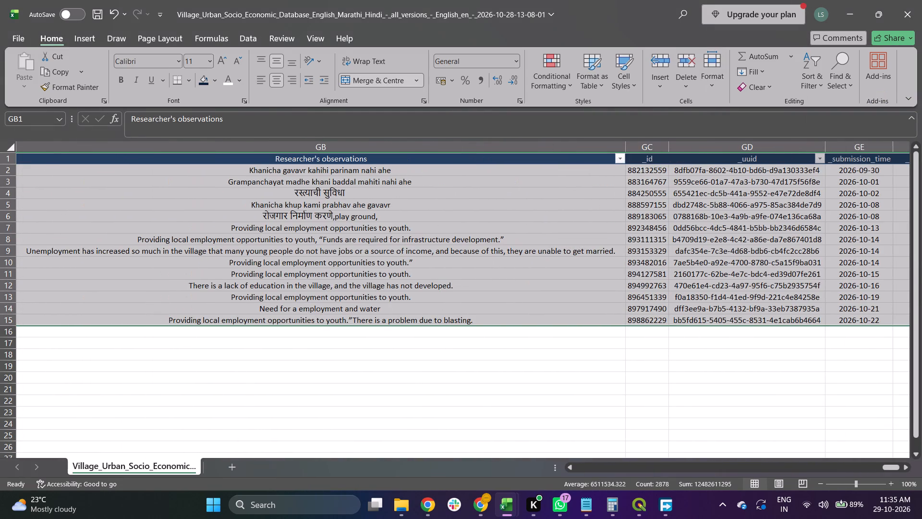
Unmerge the Farmers group, SHGs, Logistics, Tourism and Forestry header cells in row 1.
key(Right)
key(Right)
key(Left)
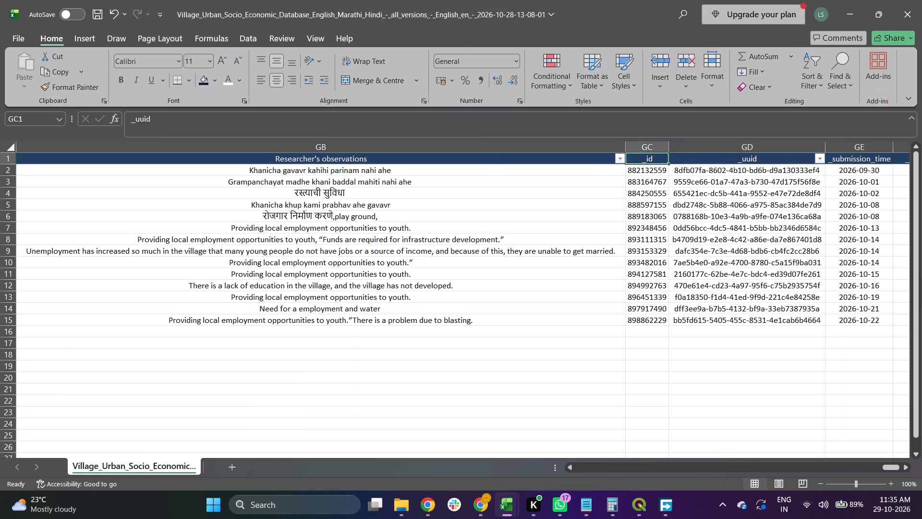
key(Left)
key(Left)
key(Left)
key(Left)
key(Left)
key(Left)
key(Left)
key(Left)
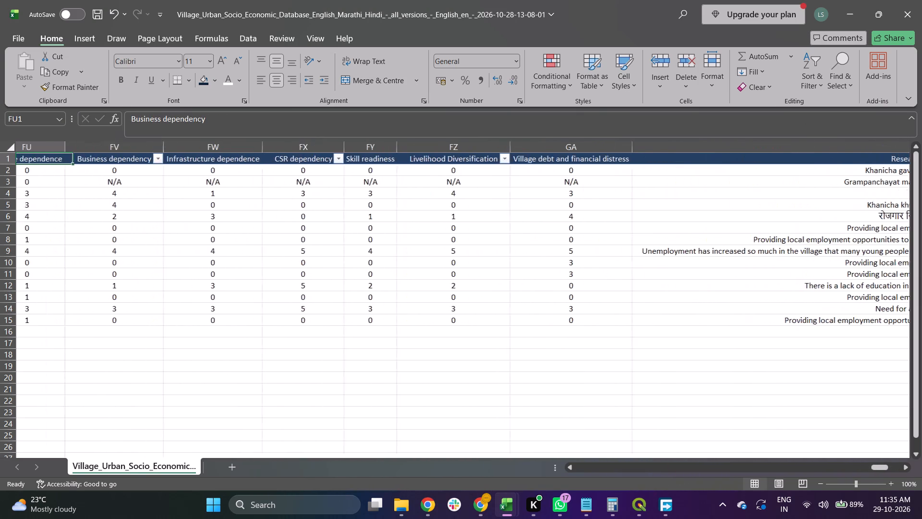
key(Left)
key(Left)
key(Right)
key(Right)
key(Left)
key(Left)
key(Left)
key(Left)
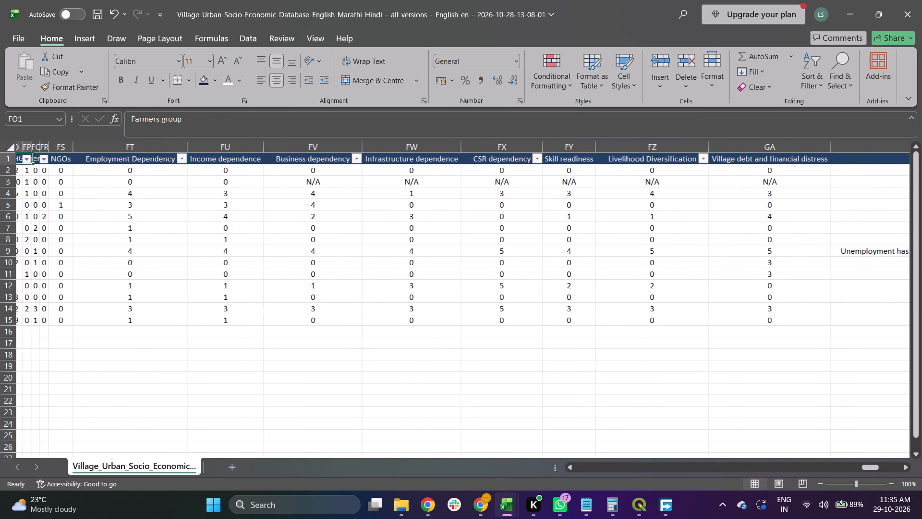
key(Left)
key(Left)
key(Left)
key(Right)
key(Right)
key(Right)
key(Right)
key(Right)
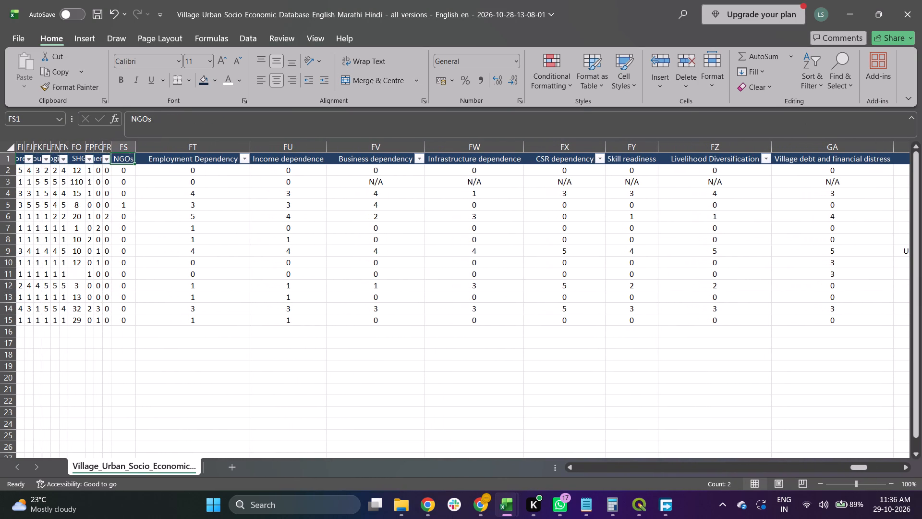
key(Left)
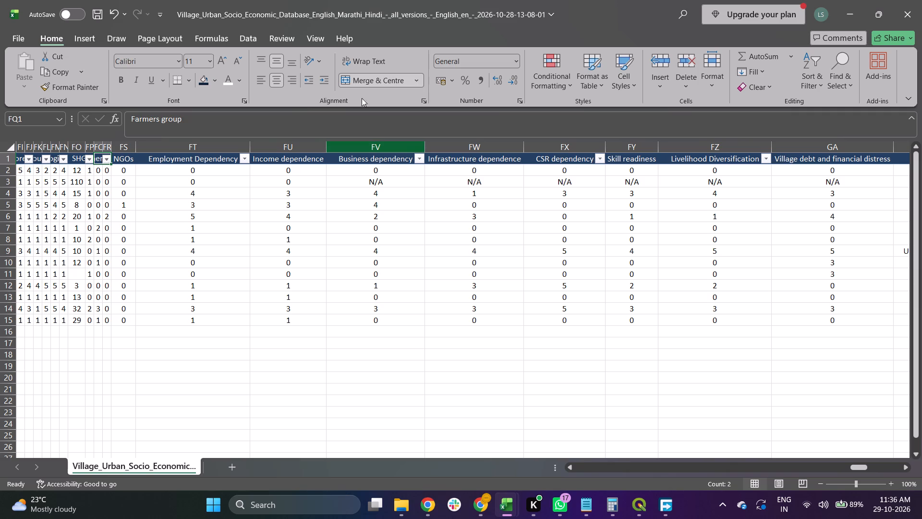
click(372, 83)
key(Left)
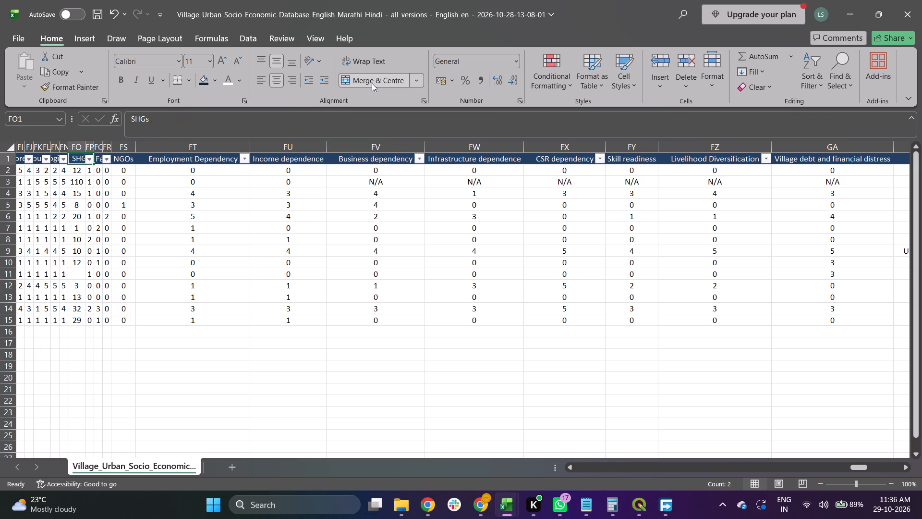
click(372, 83)
key(Left)
click(372, 83)
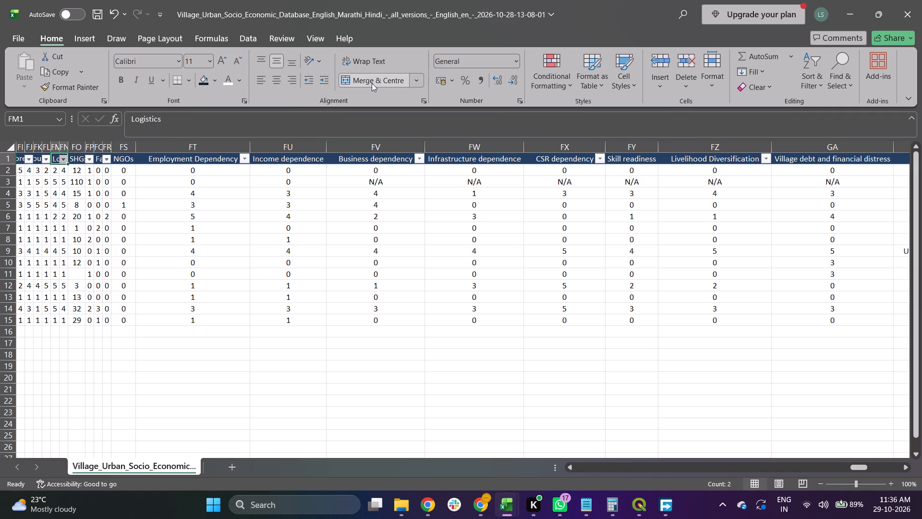
key(Left)
click(372, 83)
key(Left)
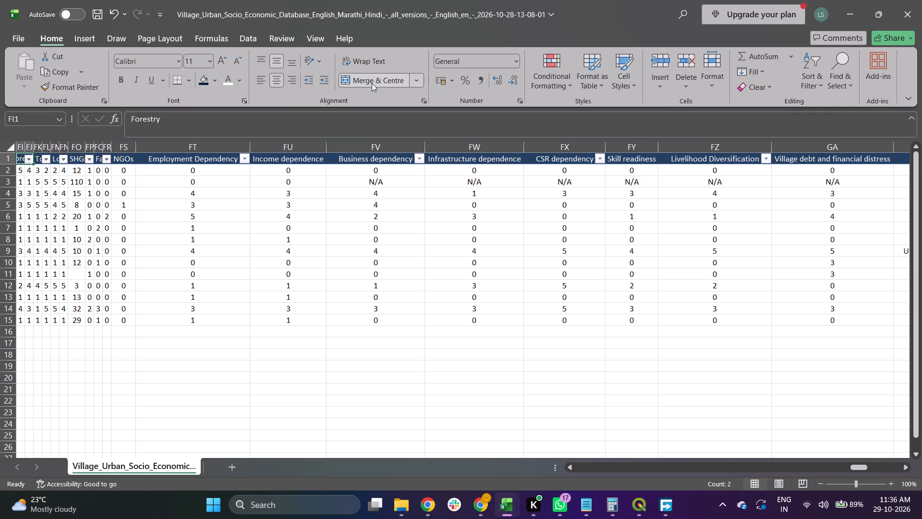
click(372, 83)
key(Left)
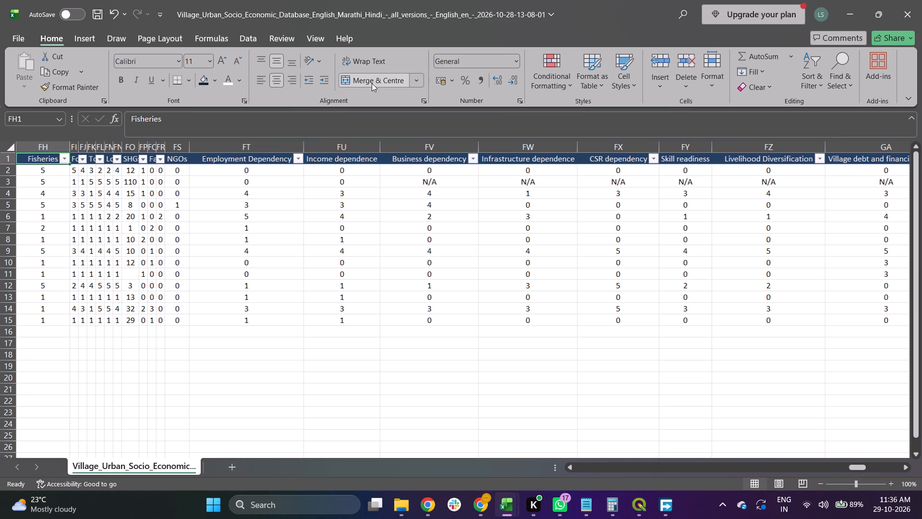
AutoFit the column widths of the whole data range so the unmerged livelihood and group headers fit.
key(Left)
key(Left)
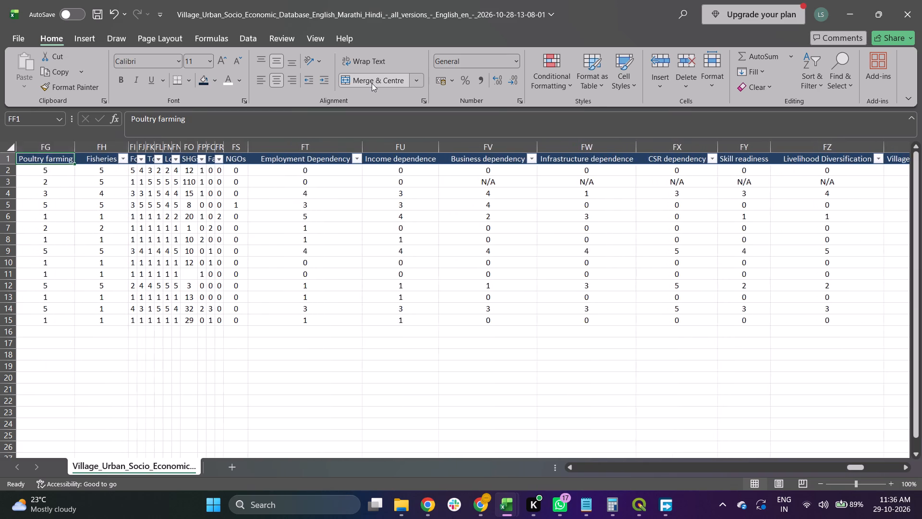
key(Left)
key(Right)
key(Right)
key(Right)
key(ctrl+a)
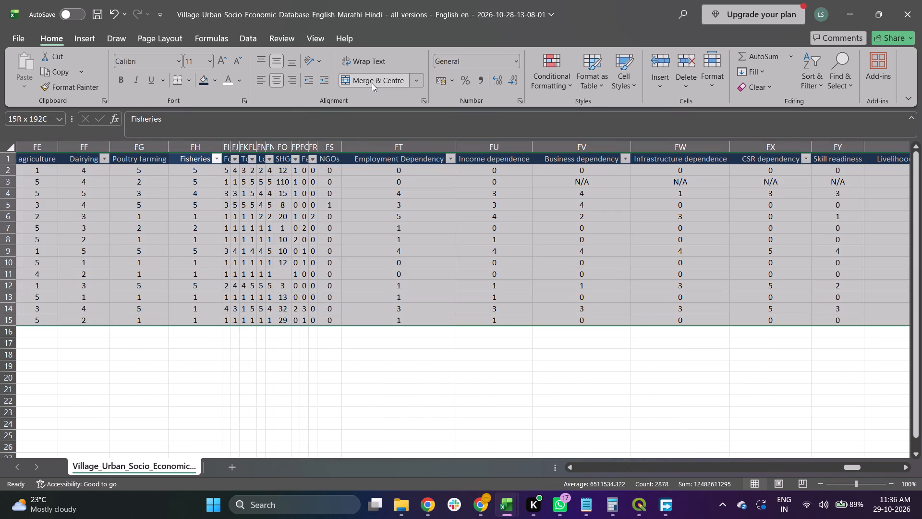
text(hoi)
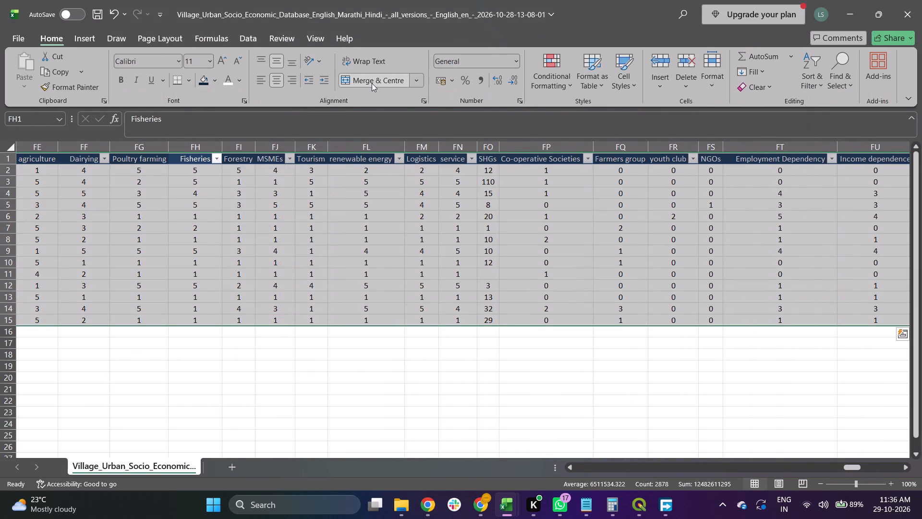
Fill the blank SHGs cell in row 11 with N/A.
key(Right)
key(Right)
key(Right)
key(Right)
key(Right)
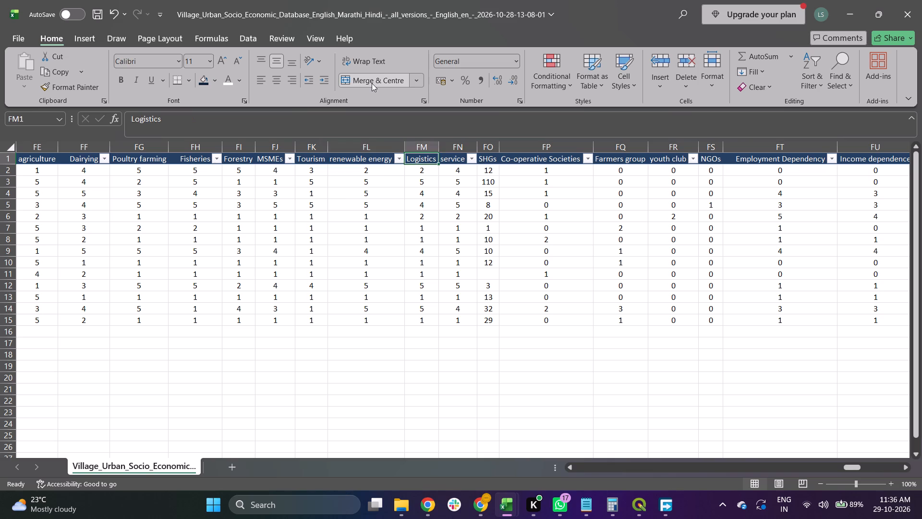
key(Right)
key(Down)
key(Down)
key(Down)
key(Down)
key(Down)
key(Down)
key(Down)
key(Down)
key(Down)
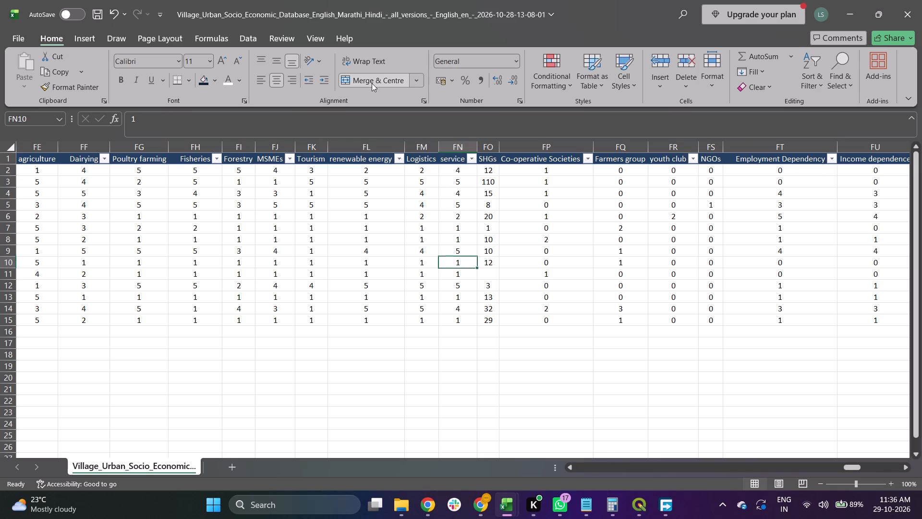
key(Down)
key(Right)
key(shift+n)
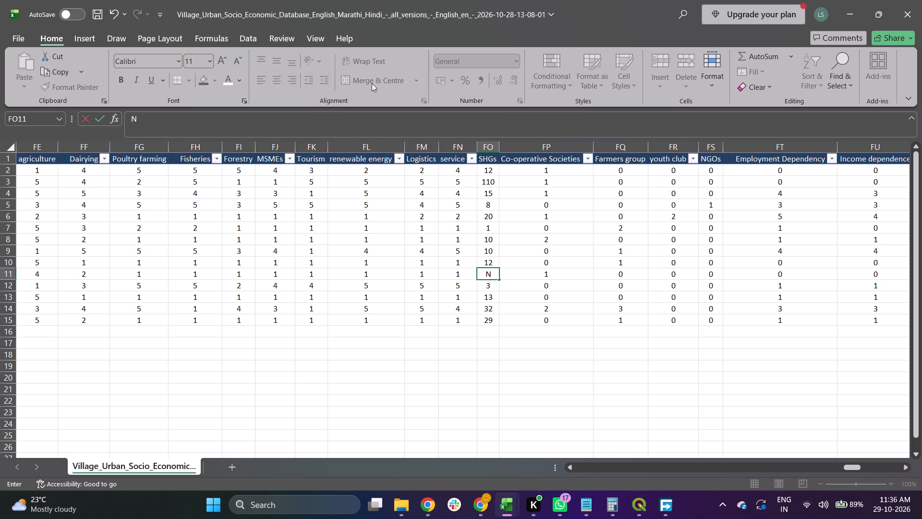
text(/A)
key(Tab)
Check row 11 through Business dependency and the headers from Logistics to Employment Dependency for remaining gaps or merged cells.
key(Tab)
key(Tab)
key(Tab)
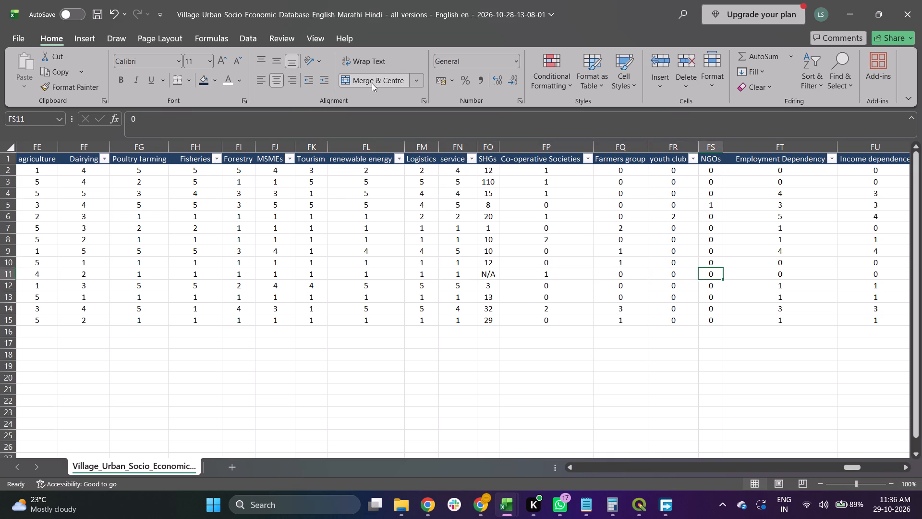
key(Tab)
key(Tab)
key(Tab)
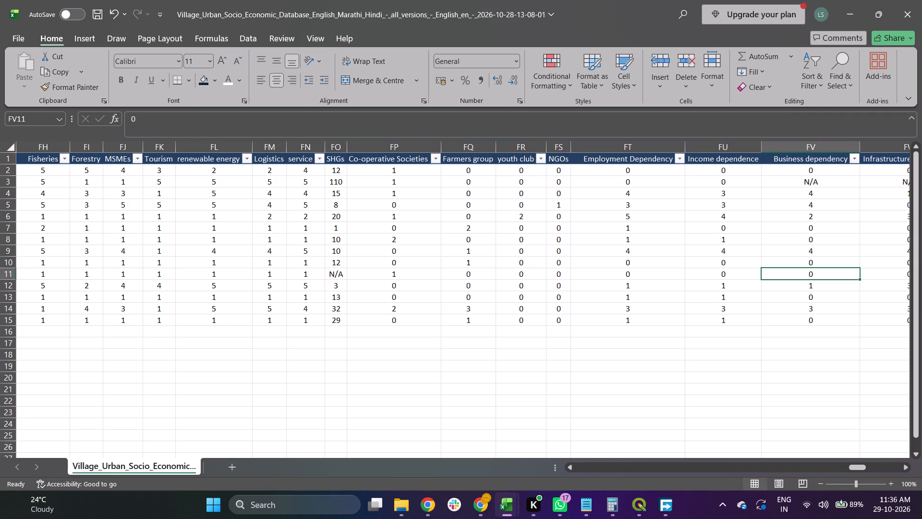
click(295, 157)
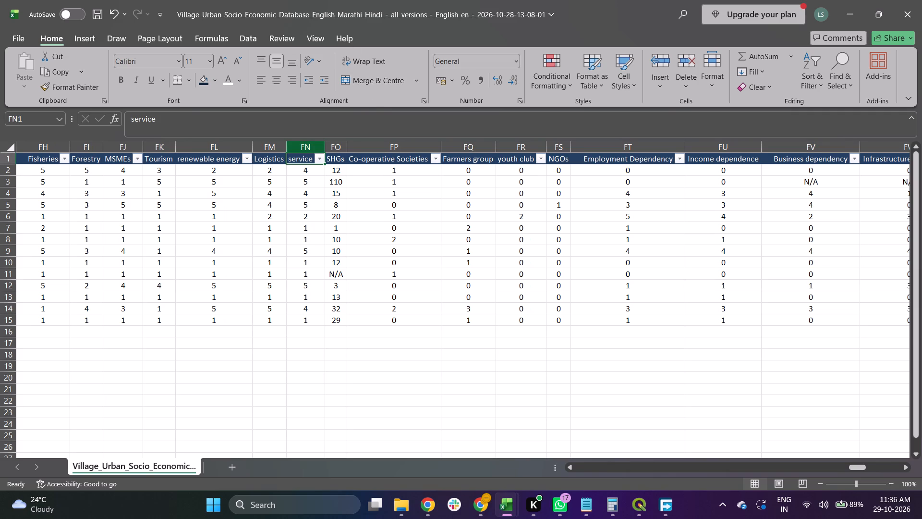
click(269, 159)
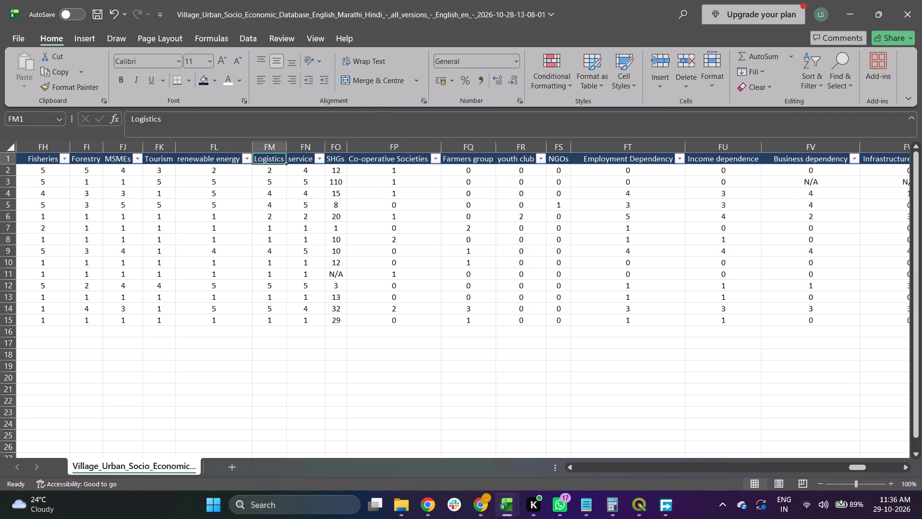
click(332, 159)
key(Right)
key(Right)
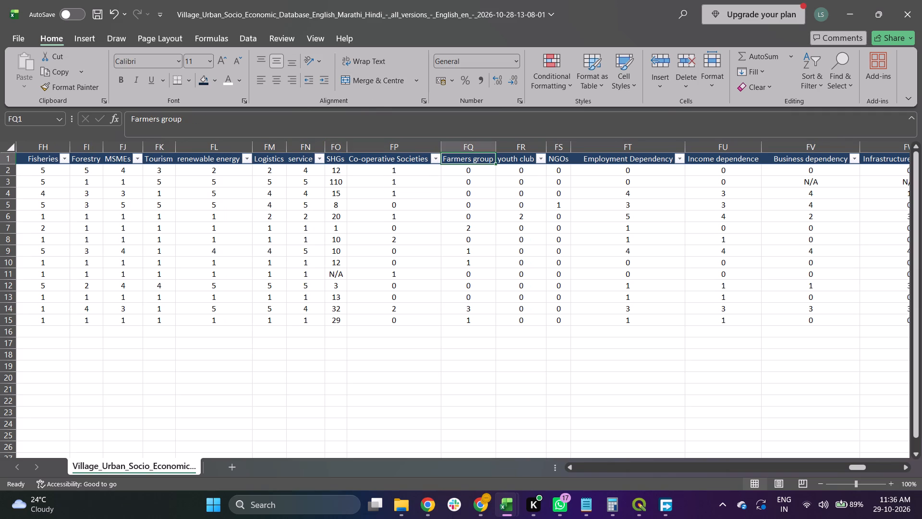
key(Right)
key(Right)
key(Right)
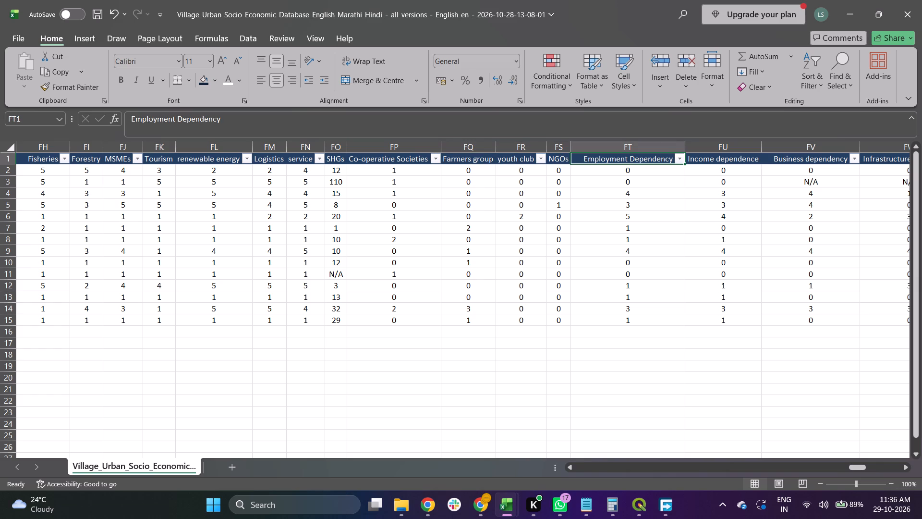
Turn the header row filter off and on again so every column has a filter control.
key(ctrl+shift+l)
key(ctrl+shift+l)
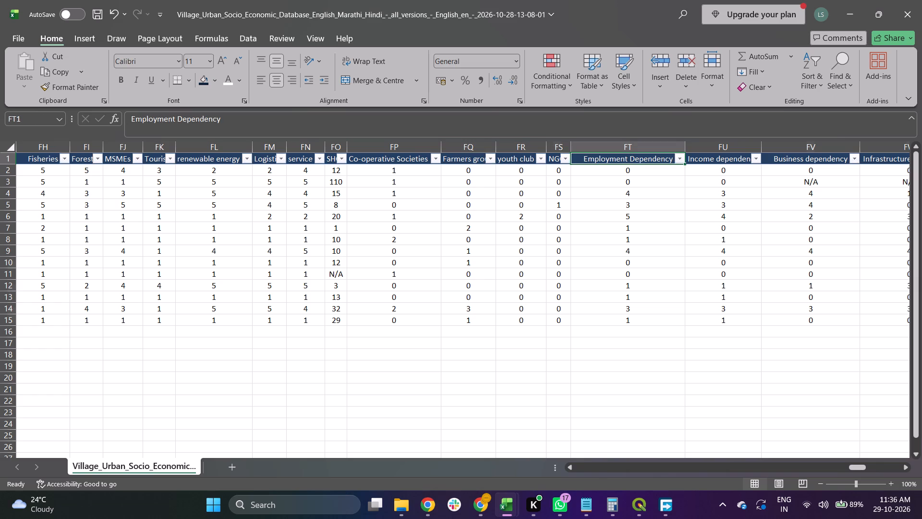
AutoFit the column widths of the whole data range so headers fit beside their filter controls.
key(ctrl+a)
text(hoi)
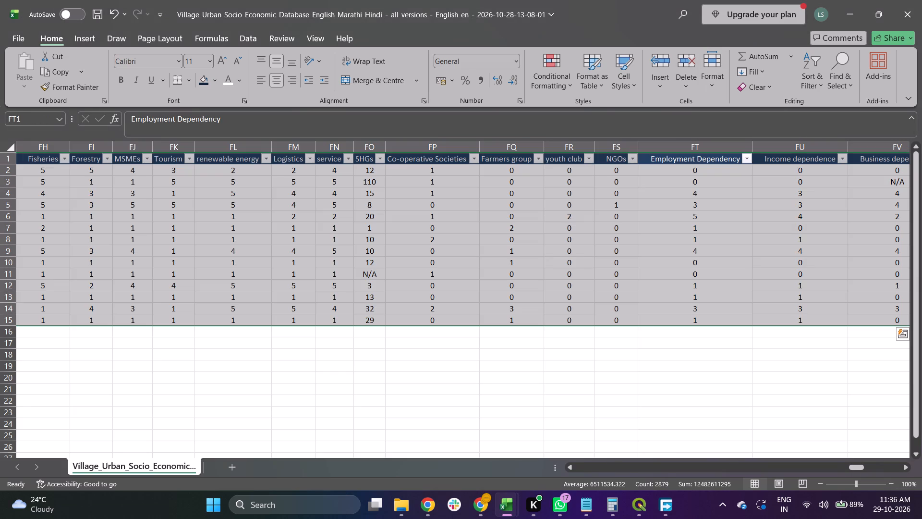
Check row 2 from Employment Dependency across to the Researcher's observations column for remaining untidy answers.
key(Down)
key(Right)
key(Right)
key(Right)
key(Right)
key(Right)
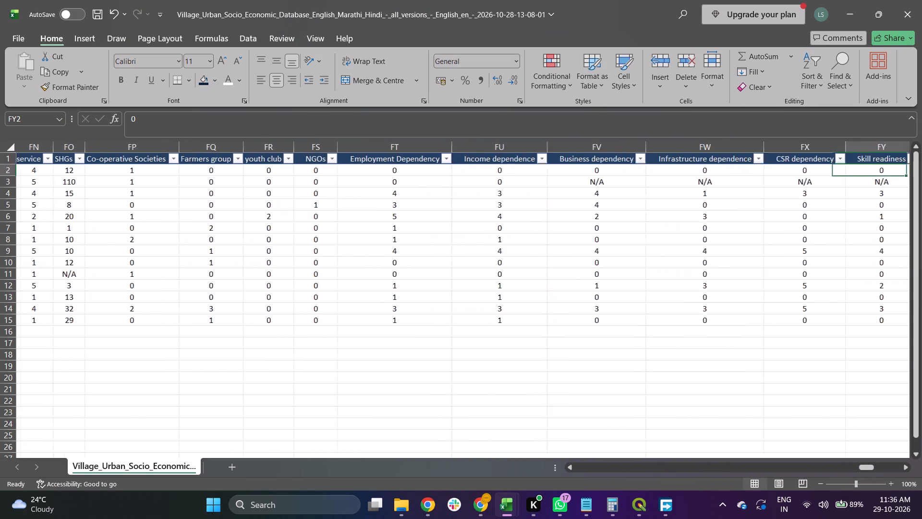
key(Right)
key(Right)
key(Right)
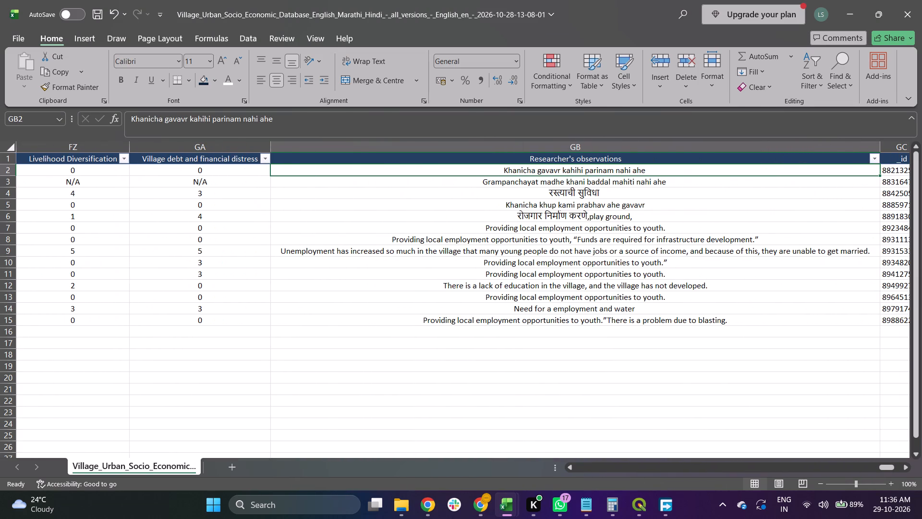
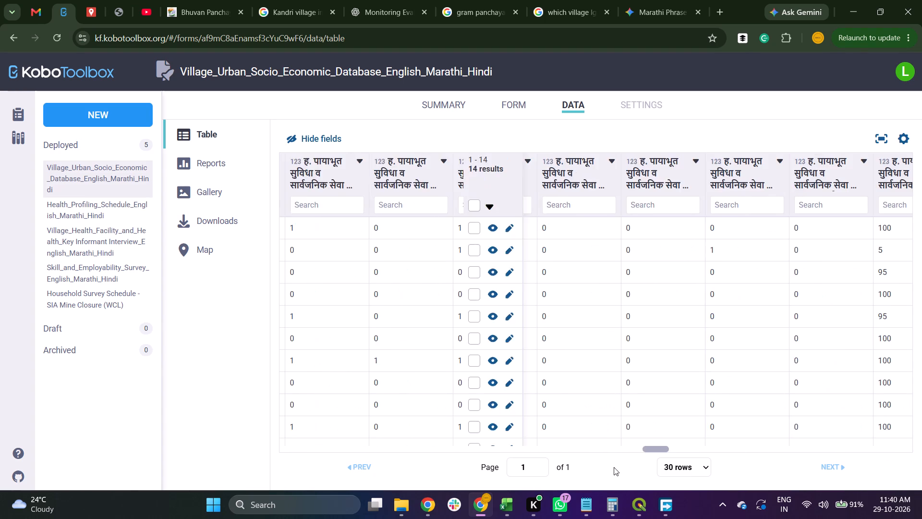
drag(614, 467, 584, 470)
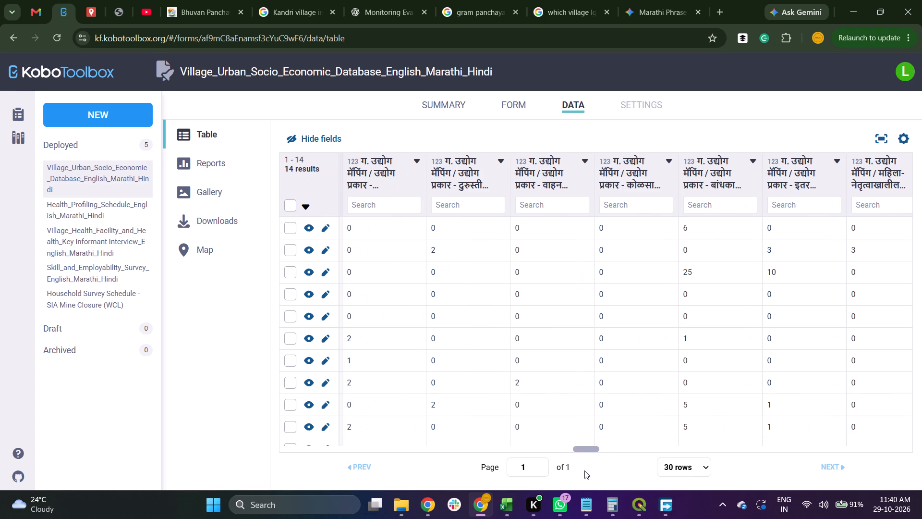
Open the Household Survey Schedule - SIA Mine Closure (WCL) form.
click(113, 291)
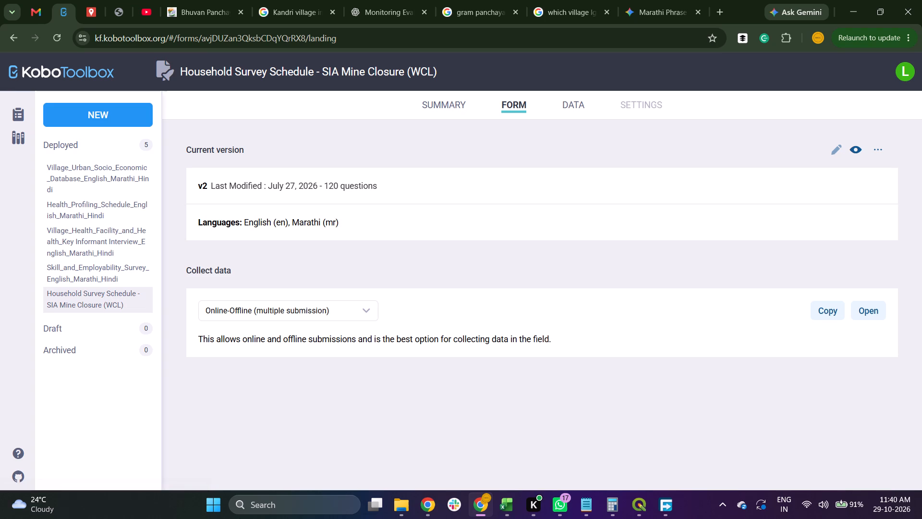
Switch to the Tracker workbook in Excel and review the survey counts per mine on the Household sheet.
key(alt+Tab)
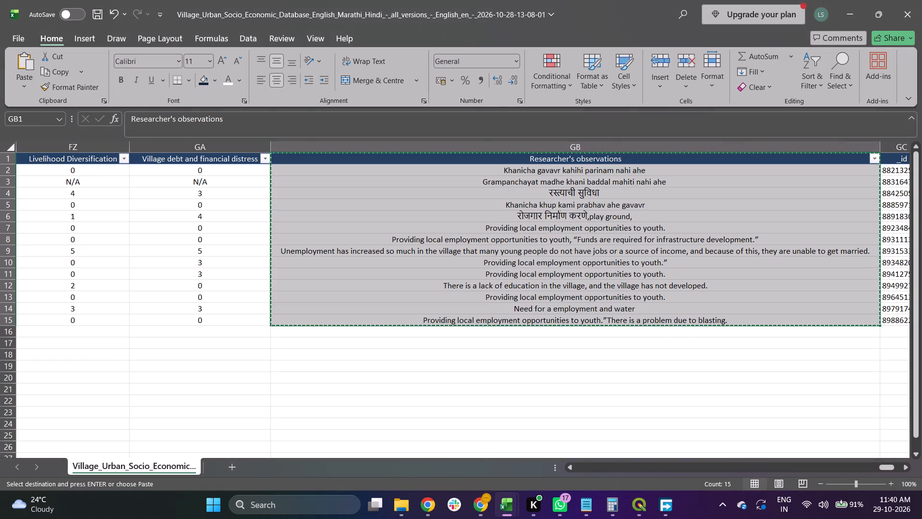
key(alt+Tab)
key(alt+Tab)
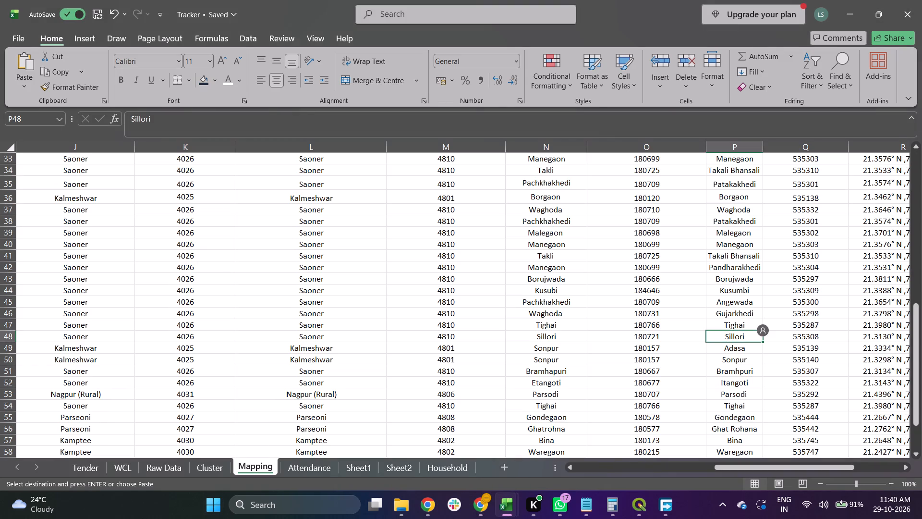
click(434, 472)
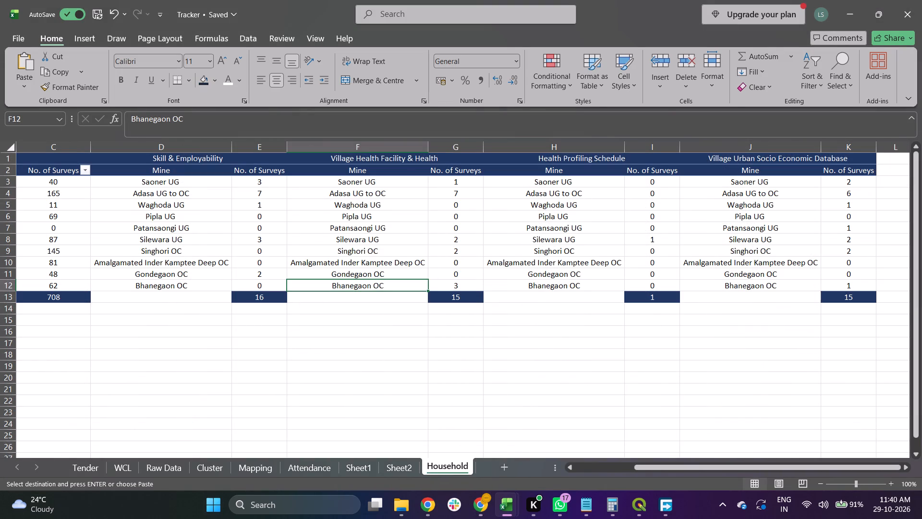
click(368, 247)
key(Left)
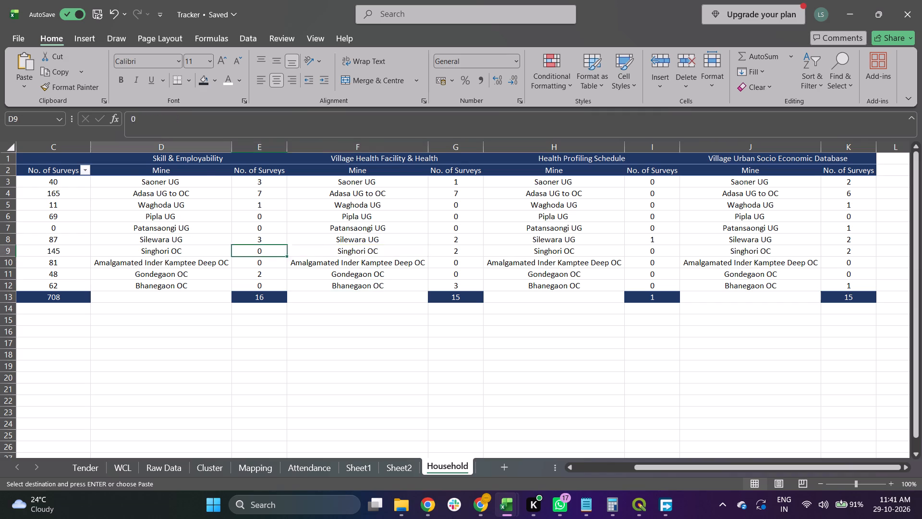
key(Left)
key(Left)
key(Left)
key(Left)
key(Left)
key(Left)
key(Left)
key(Up)
key(Up)
key(Up)
key(Up)
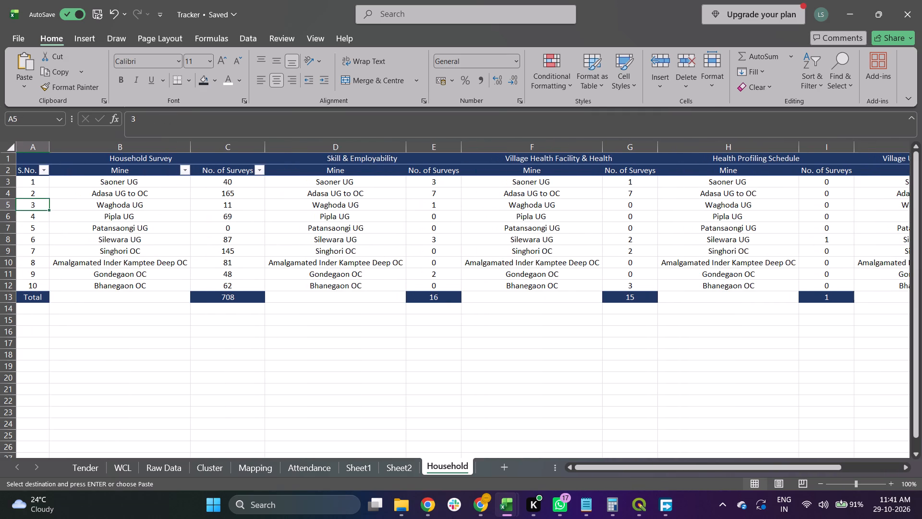
key(Down)
key(Down)
key(Up)
key(Right)
key(Right)
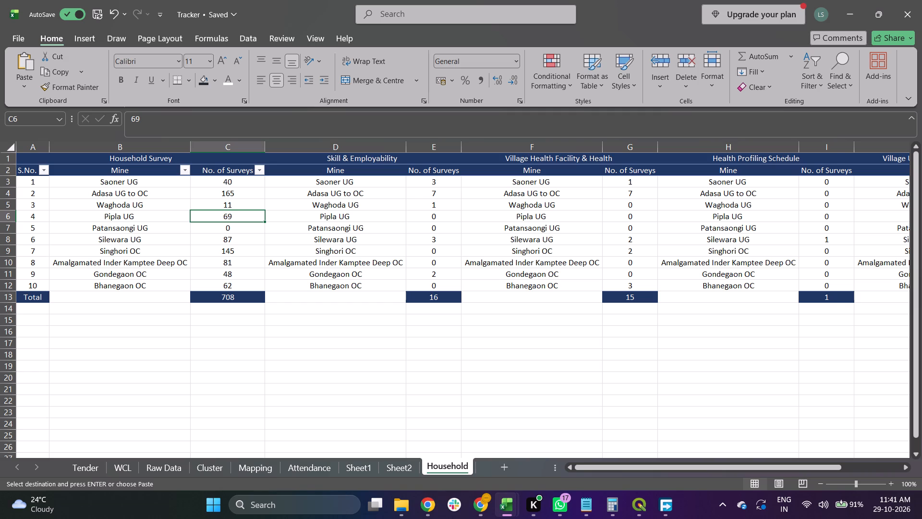
Return to KoboToolbox in Chrome, view the Household Survey Schedule - SIA Mine Closure (WCL) submissions table, and collapse the deployed forms list.
key(alt+Tab)
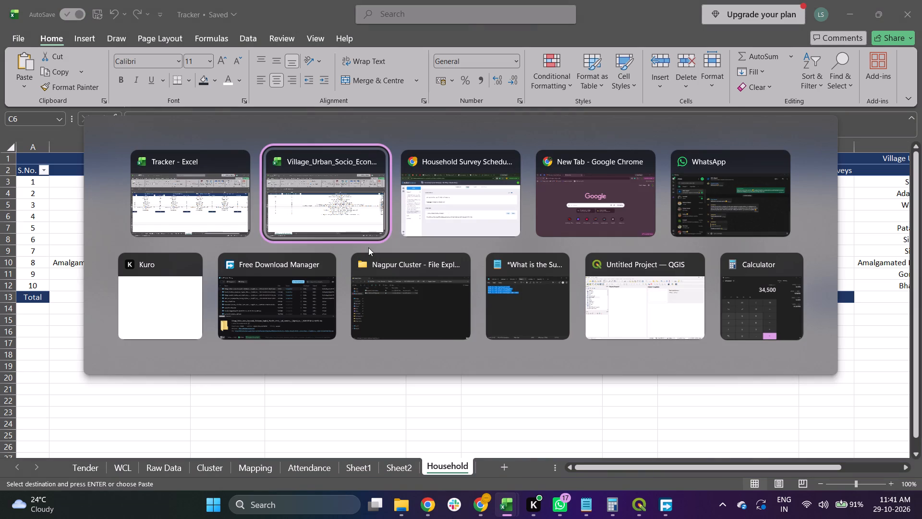
key(alt+Right)
key(alt+Left)
key(alt+Left)
key(alt+Right)
key(alt+Right)
key(alt+Left)
key(alt+Left)
key(alt+Right)
key(alt+Right)
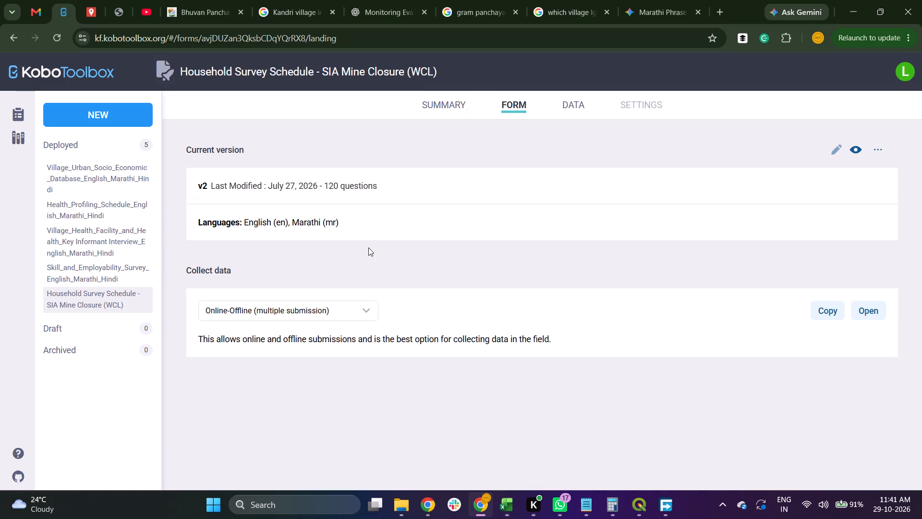
click(105, 303)
click(572, 107)
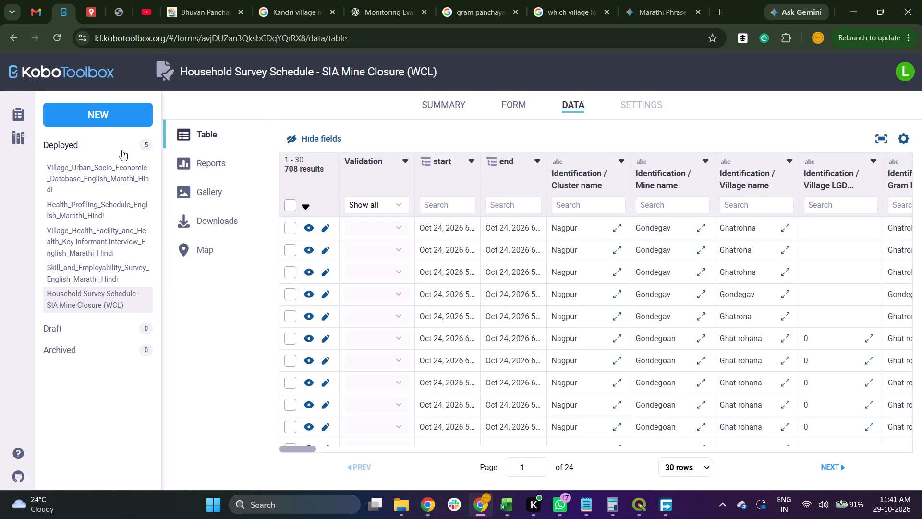
click(117, 149)
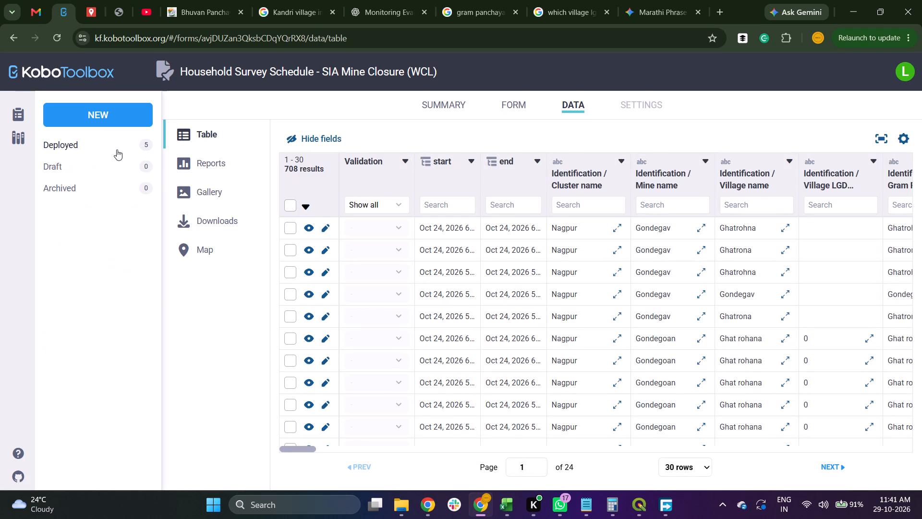
Review the My Projects overview and view each deployed survey form in turn, from Village_Urban_Socio_Economic_Database to Household Survey Schedule - SIA Mine Closure (WCL).
click(117, 149)
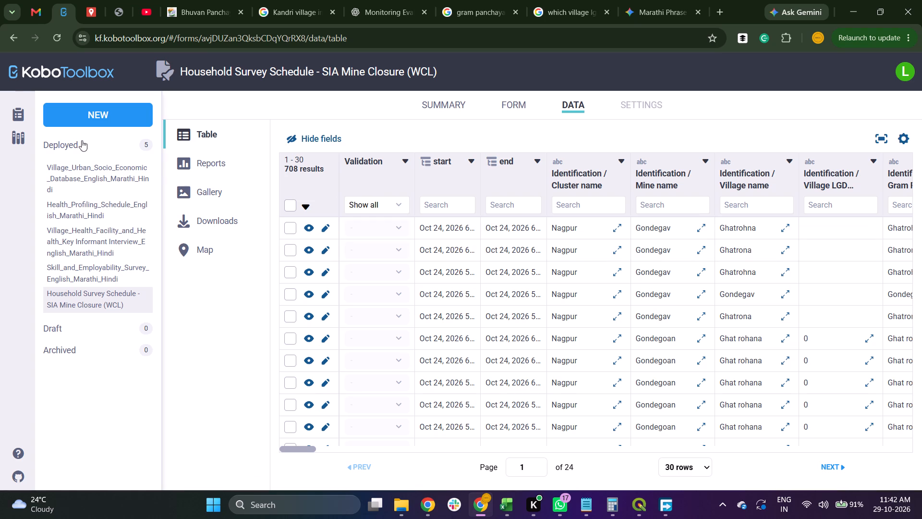
click(20, 118)
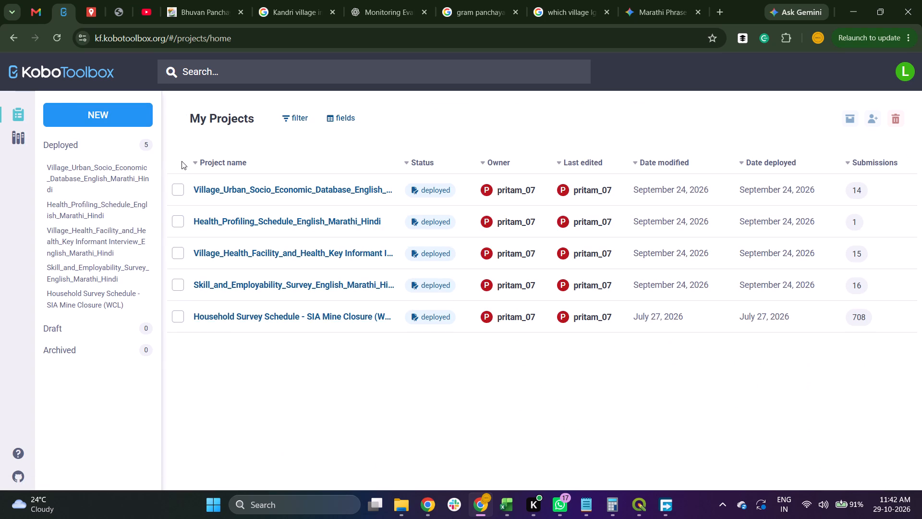
click(73, 164)
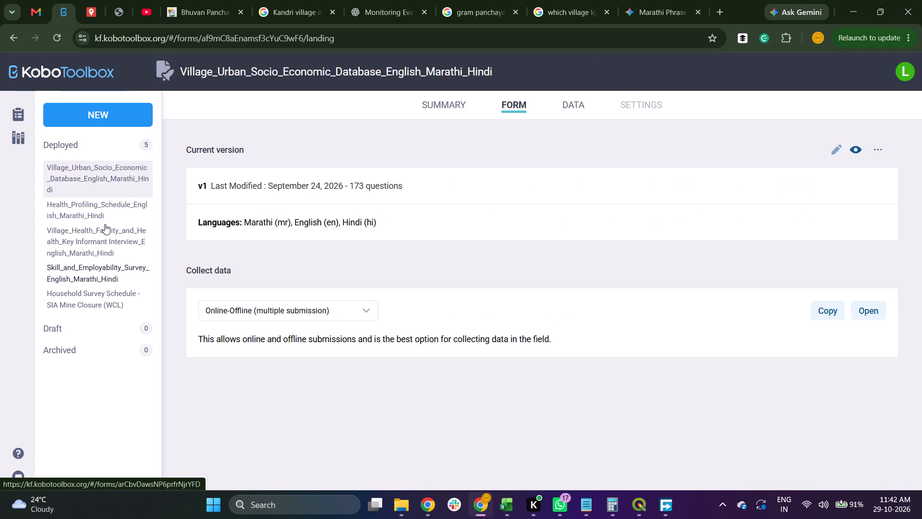
click(105, 213)
click(102, 234)
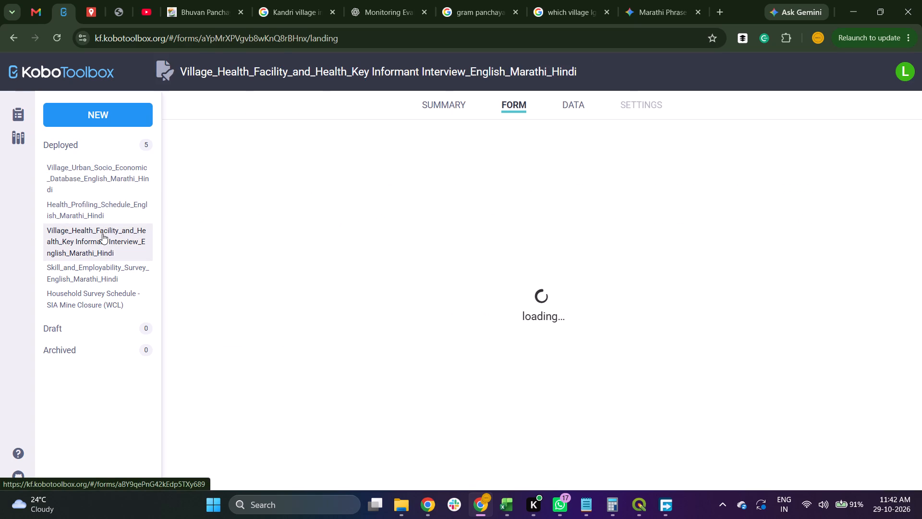
click(102, 268)
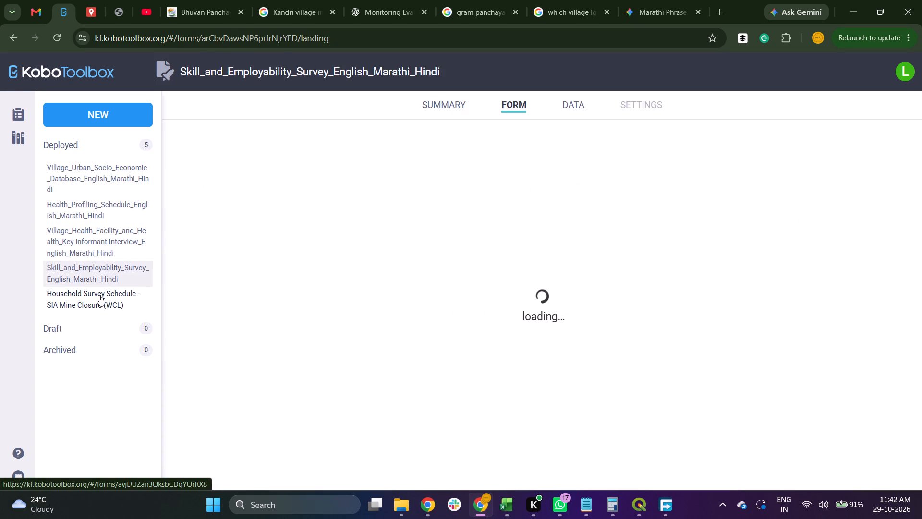
click(99, 295)
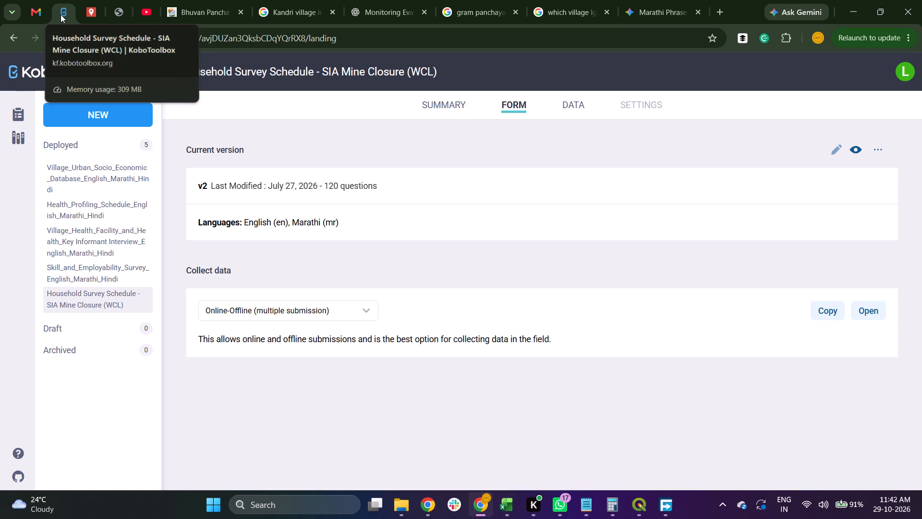
click(160, 193)
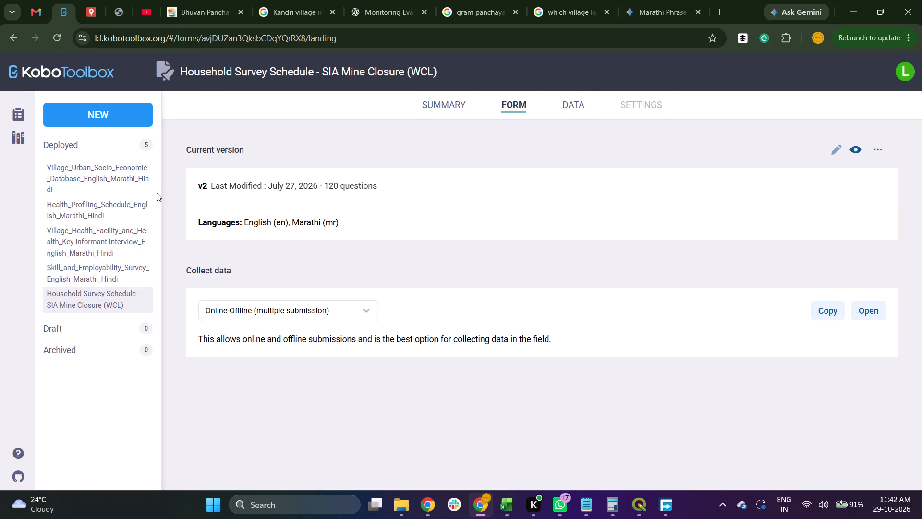
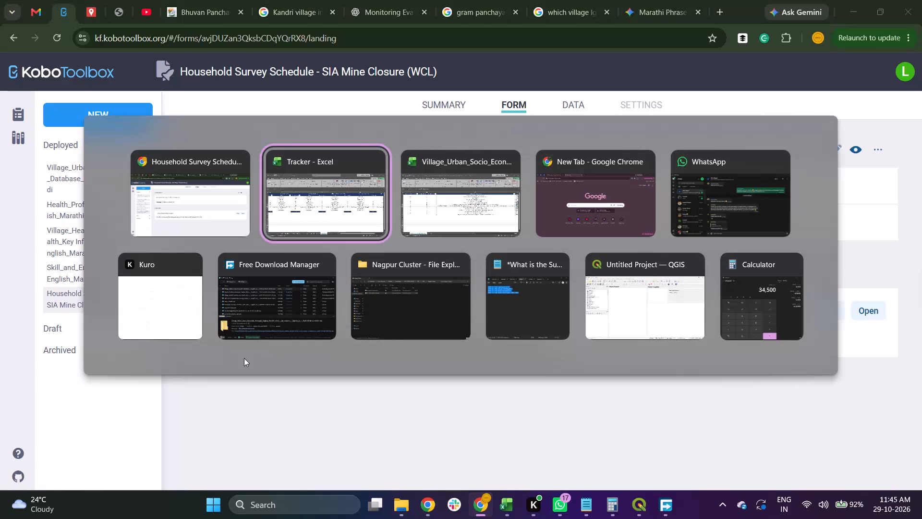
Switch to the Tracker workbook in Excel and review the per-mine counts across all survey sections of the Household sheet, from Household Survey to Village Urban Socio Economic Database.
key(Right)
key(Right)
key(Right)
key(Right)
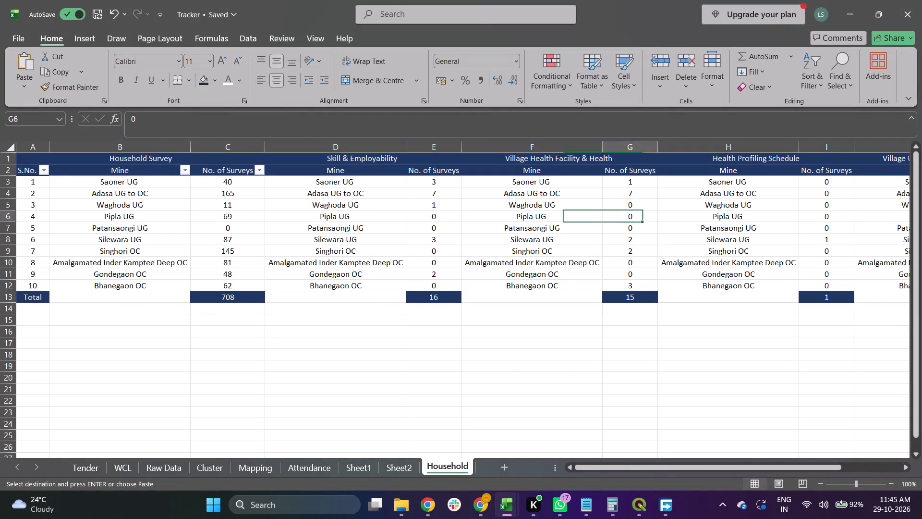
key(Right)
key(Right)
key(Right)
key(Right)
key(Right)
key(Left)
key(Left)
key(Left)
key(Left)
key(Left)
key(Left)
key(Left)
key(Left)
key(Left)
key(Left)
key(Left)
key(Left)
key(Left)
key(Left)
key(Left)
key(Left)
key(Left)
key(Left)
key(Left)
key(Left)
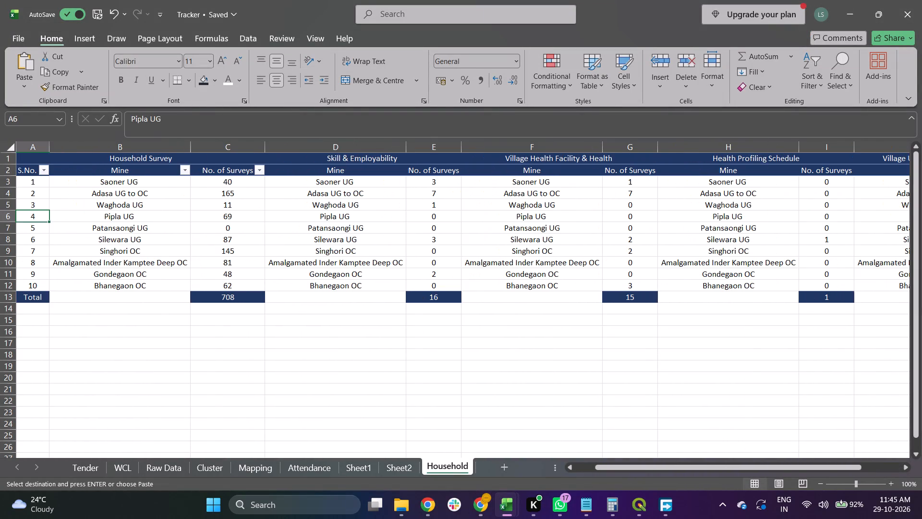
key(Down)
key(Down)
key(Down)
key(Right)
key(Right)
key(Right)
key(Right)
key(Right)
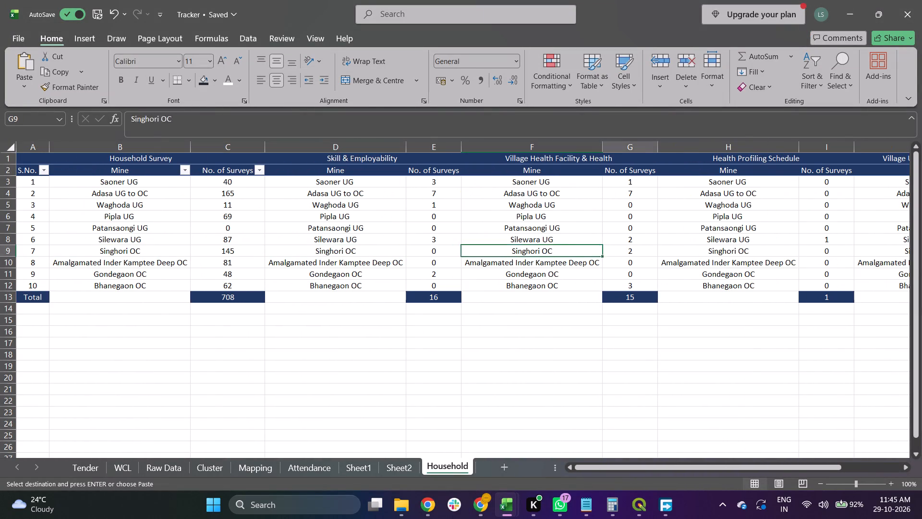
key(Right)
key(Right)
key(Right)
key(Right)
key(Right)
key(Right)
key(Down)
key(Down)
key(Left)
key(Left)
key(Left)
key(Left)
key(Left)
key(Left)
key(Left)
key(Left)
key(Left)
key(Left)
key(Left)
key(Left)
key(Left)
key(Left)
key(Left)
key(Left)
key(Left)
key(Left)
key(Left)
key(Left)
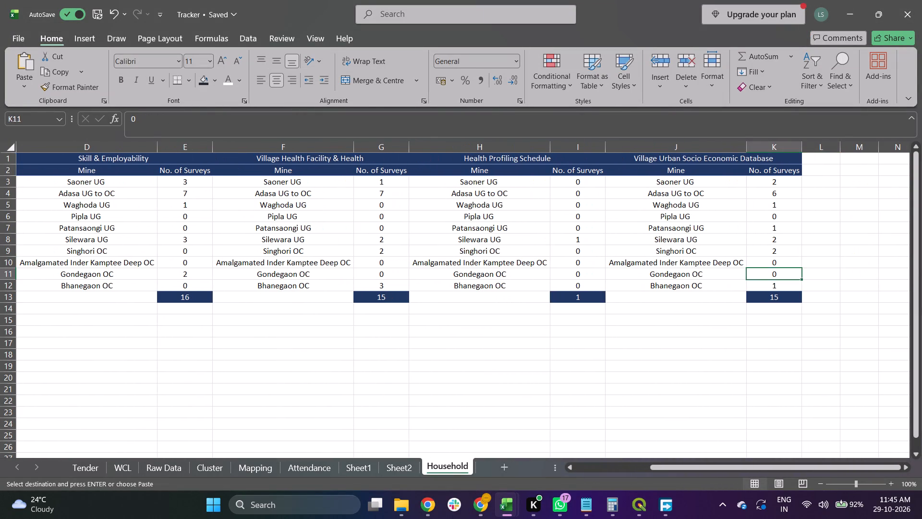
key(Down)
key(Right)
key(Right)
key(Right)
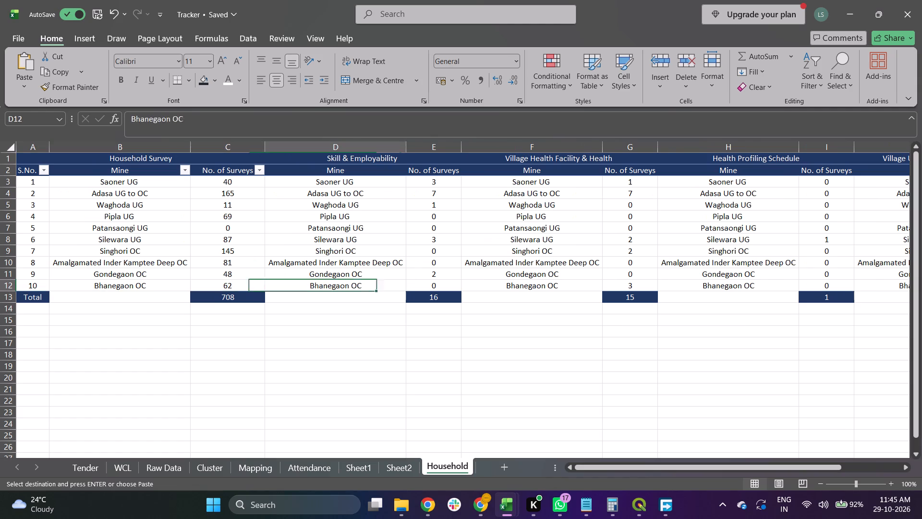
key(Right)
key(Right)
key(Right)
key(Right)
key(Right)
key(Right)
key(Right)
key(Right)
key(Left)
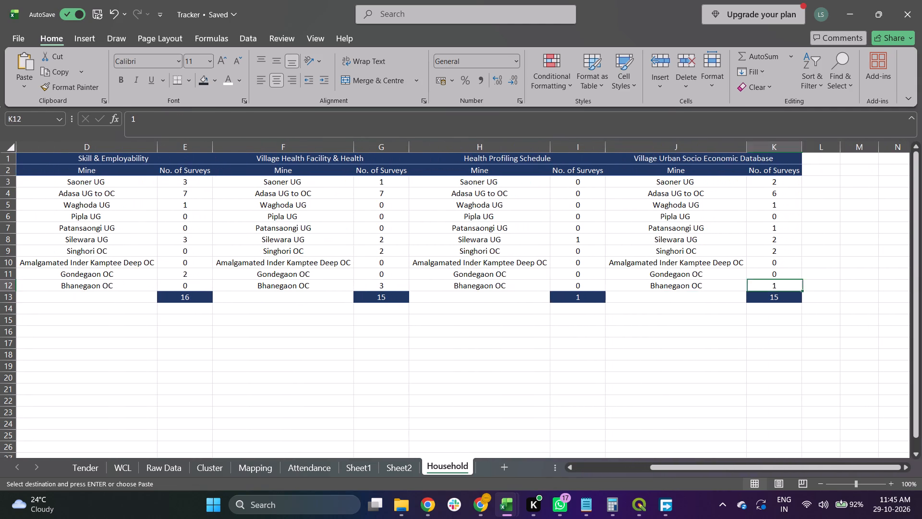
key(Left)
key(Left)
key(Left)
key(Left)
key(Left)
key(Left)
key(Left)
key(Left)
key(Left)
key(Left)
key(Left)
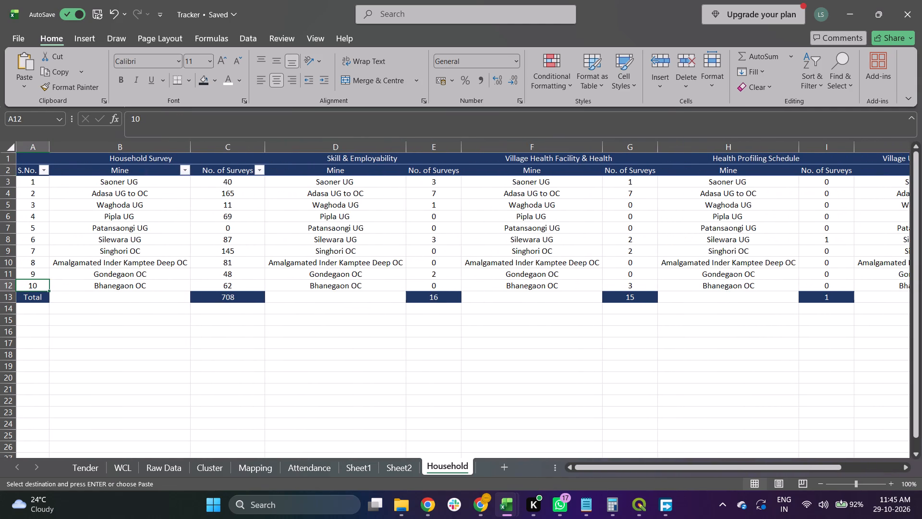
Switch to the Village_Urban_Socio_Economic_Database workbook and view the Researcher's observations column and its neighbouring columns.
key(alt+Tab)
key(alt+Right)
key(Right)
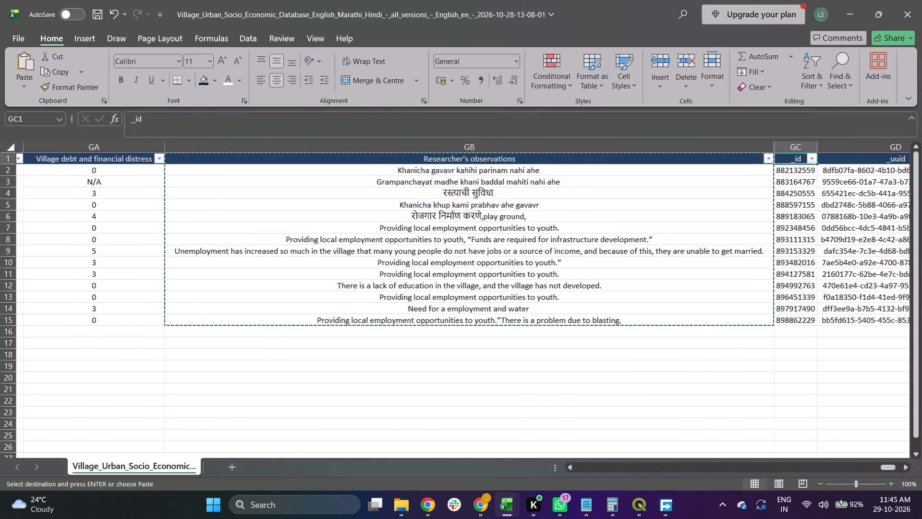
key(Right)
key(Right)
key(Left)
key(Left)
key(Left)
key(Left)
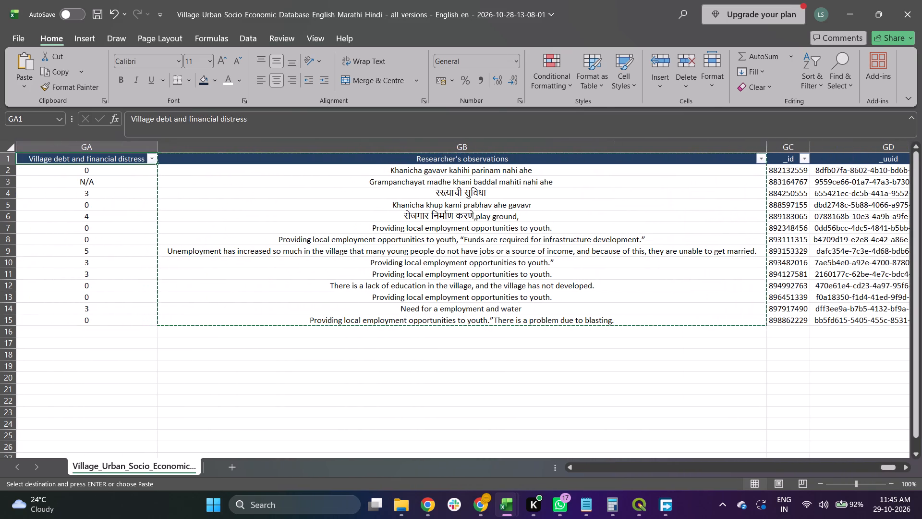
key(Right)
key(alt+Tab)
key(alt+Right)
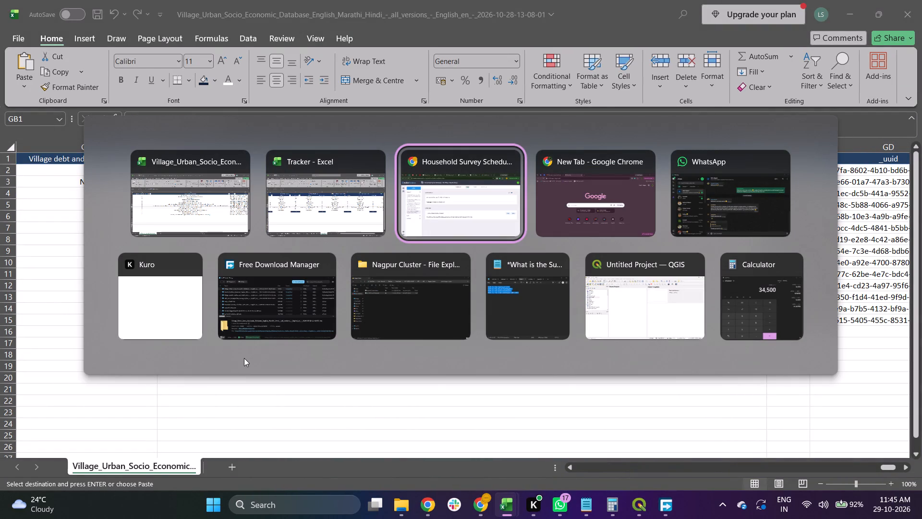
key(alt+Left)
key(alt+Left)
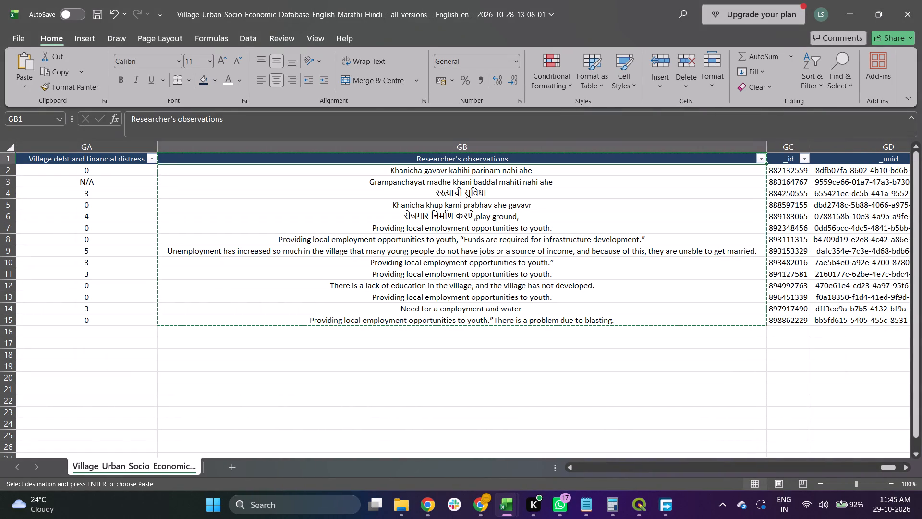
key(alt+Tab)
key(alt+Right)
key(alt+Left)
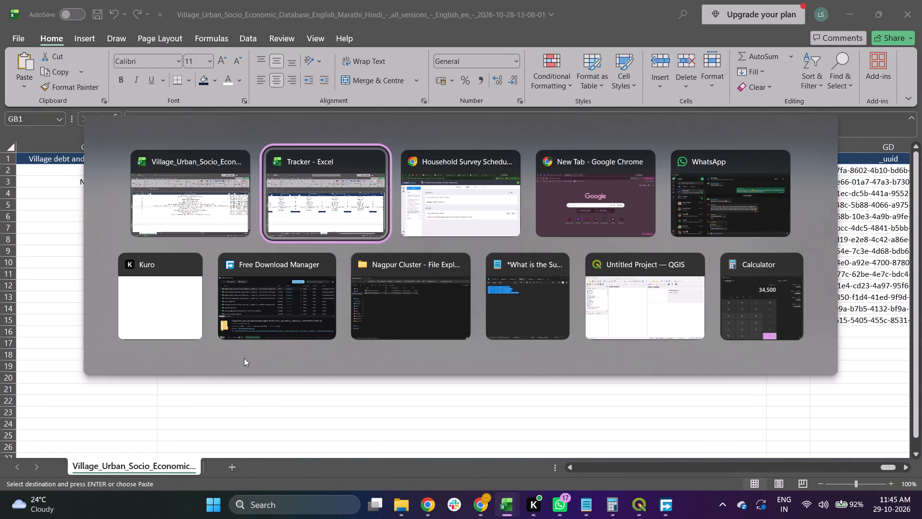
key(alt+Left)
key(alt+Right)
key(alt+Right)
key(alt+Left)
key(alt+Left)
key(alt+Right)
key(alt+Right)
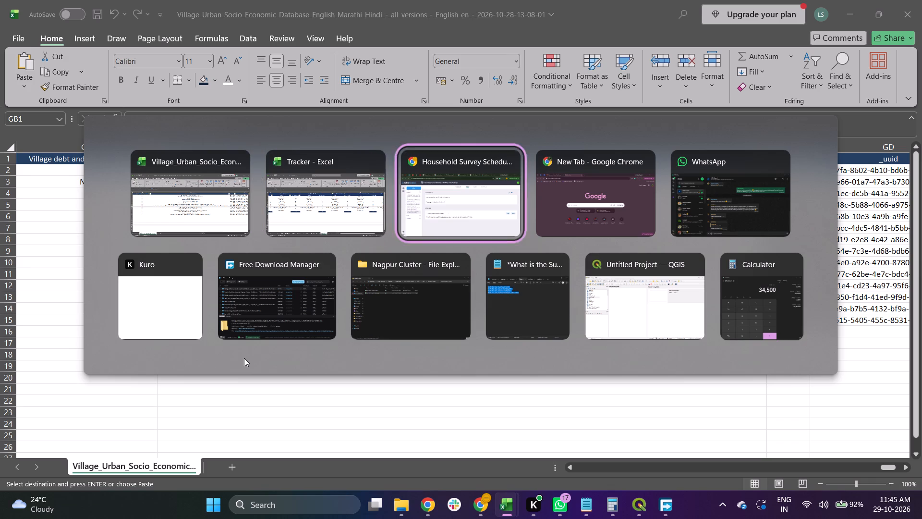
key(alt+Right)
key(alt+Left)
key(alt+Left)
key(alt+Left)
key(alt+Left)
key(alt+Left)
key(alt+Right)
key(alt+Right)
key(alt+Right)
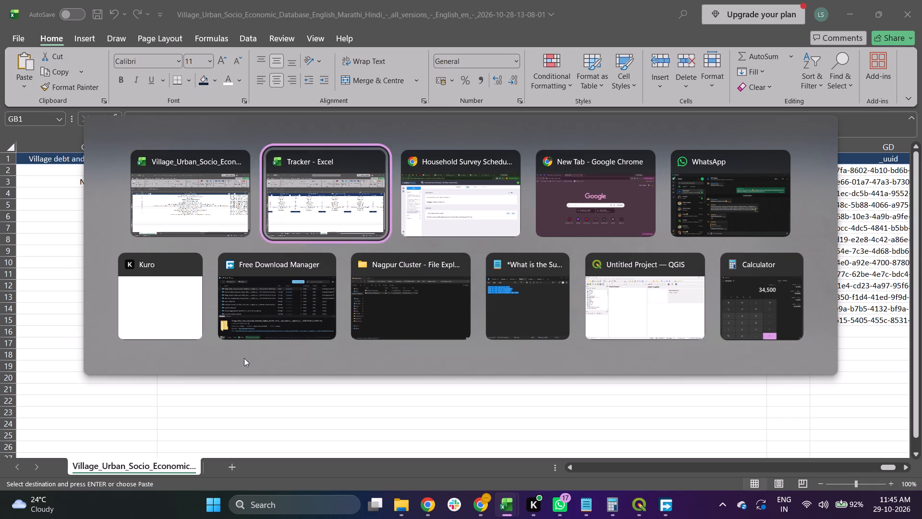
Switch to the Chrome window showing a new tab, search Google for "kobo" and open the KoboToolbox website.
key(alt+Right)
key(alt+Right)
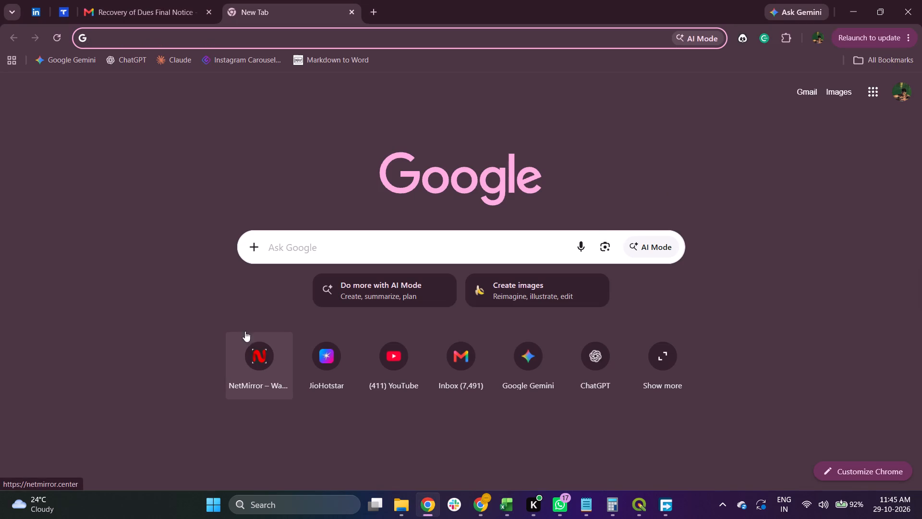
text(kobo)
key(Return)
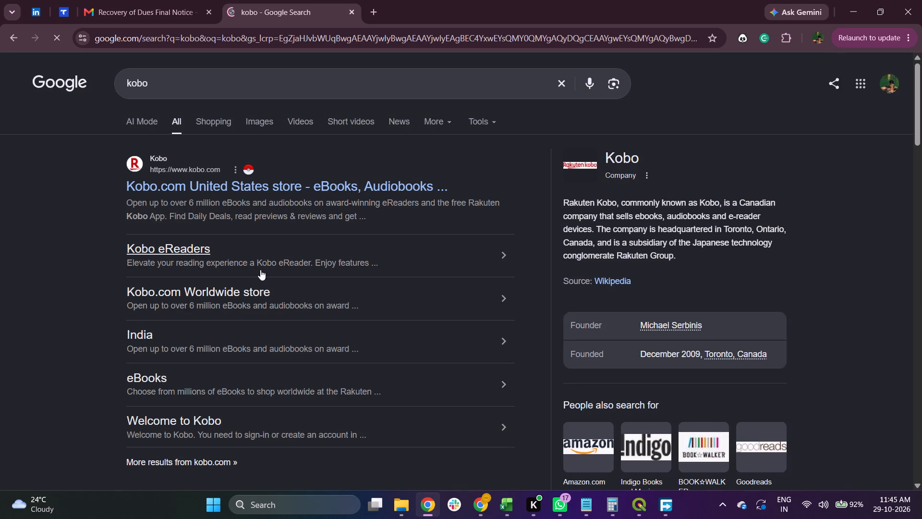
scroll(253, 298, down, 4)
click(192, 274)
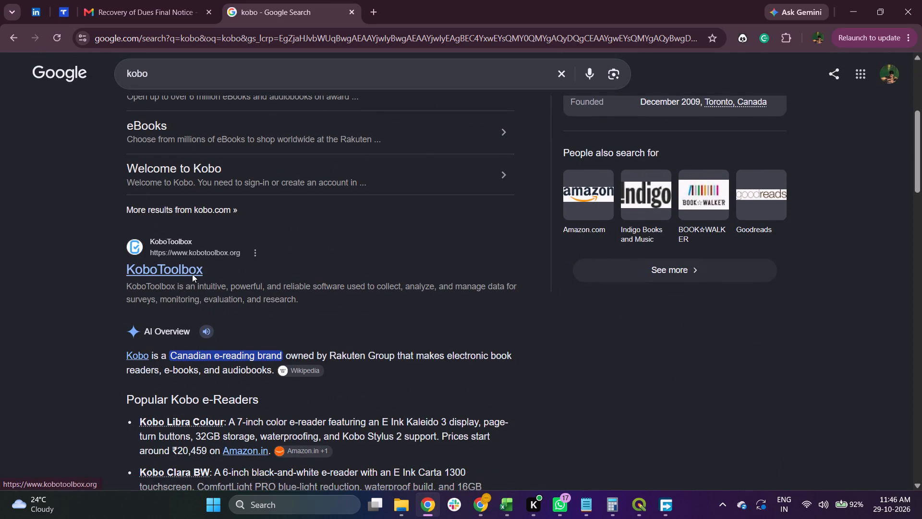